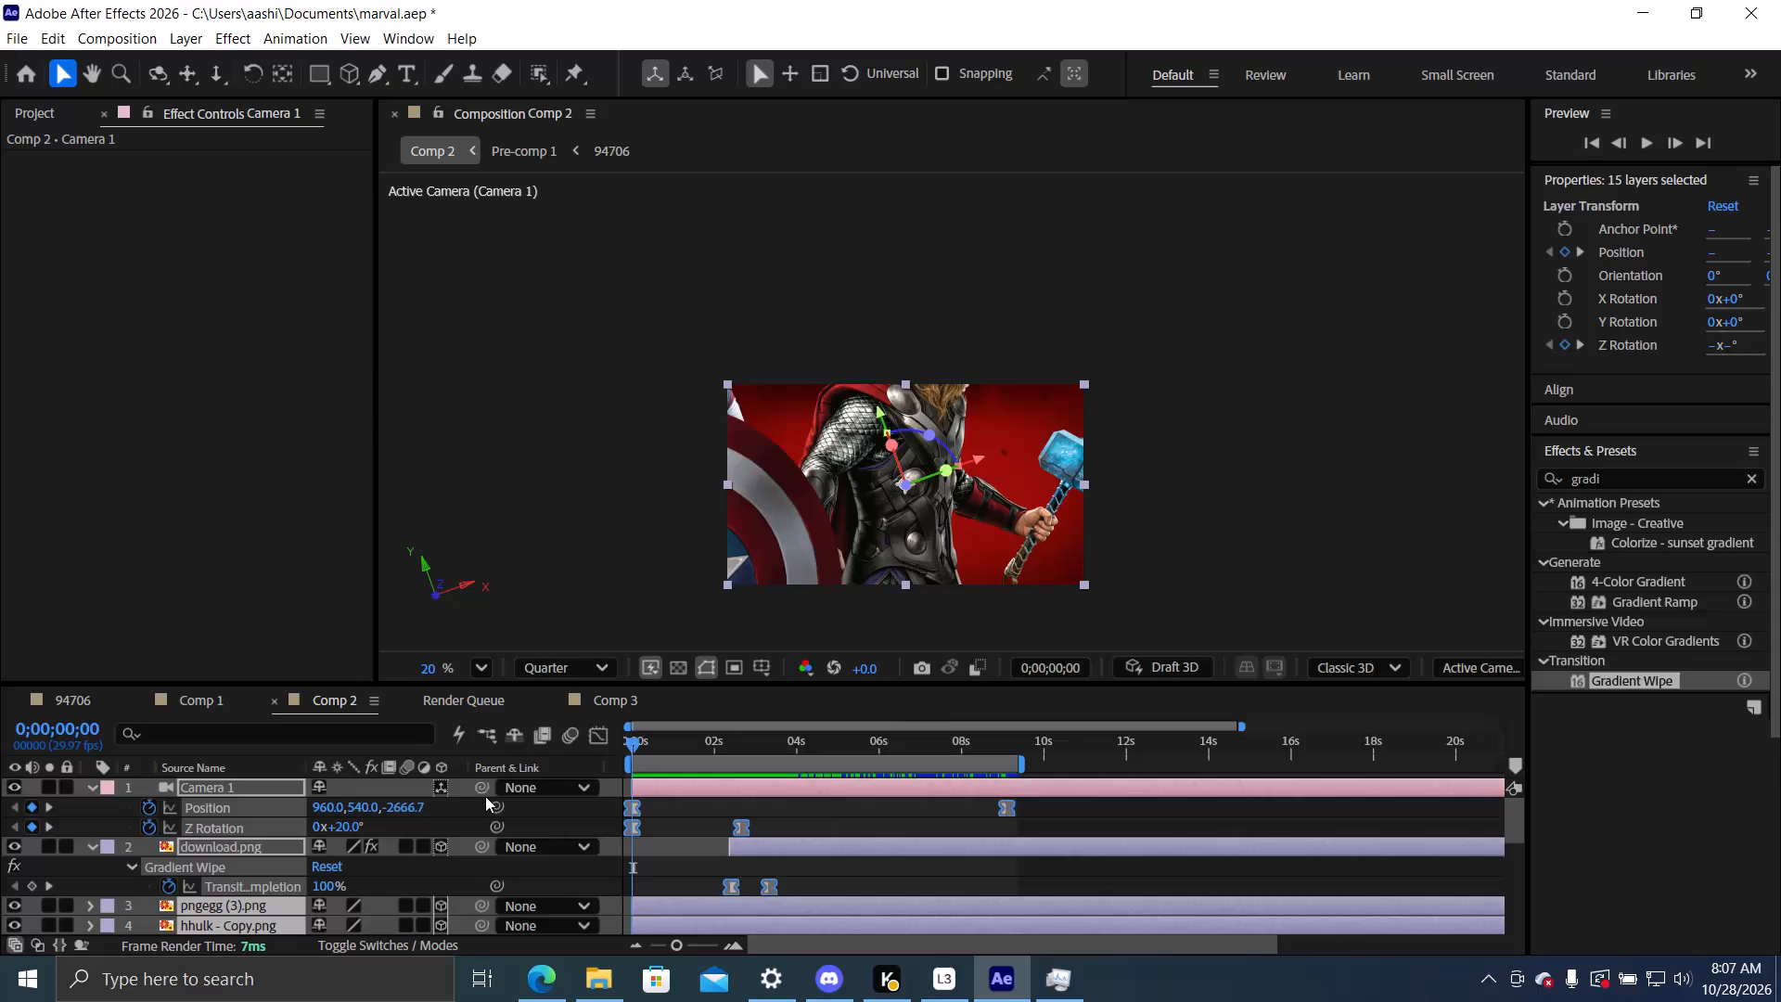
Look through the Comp 2 layer stack and the project's footage list to check the current logo layer and available files.
scroll(257, 851, "down", 3)
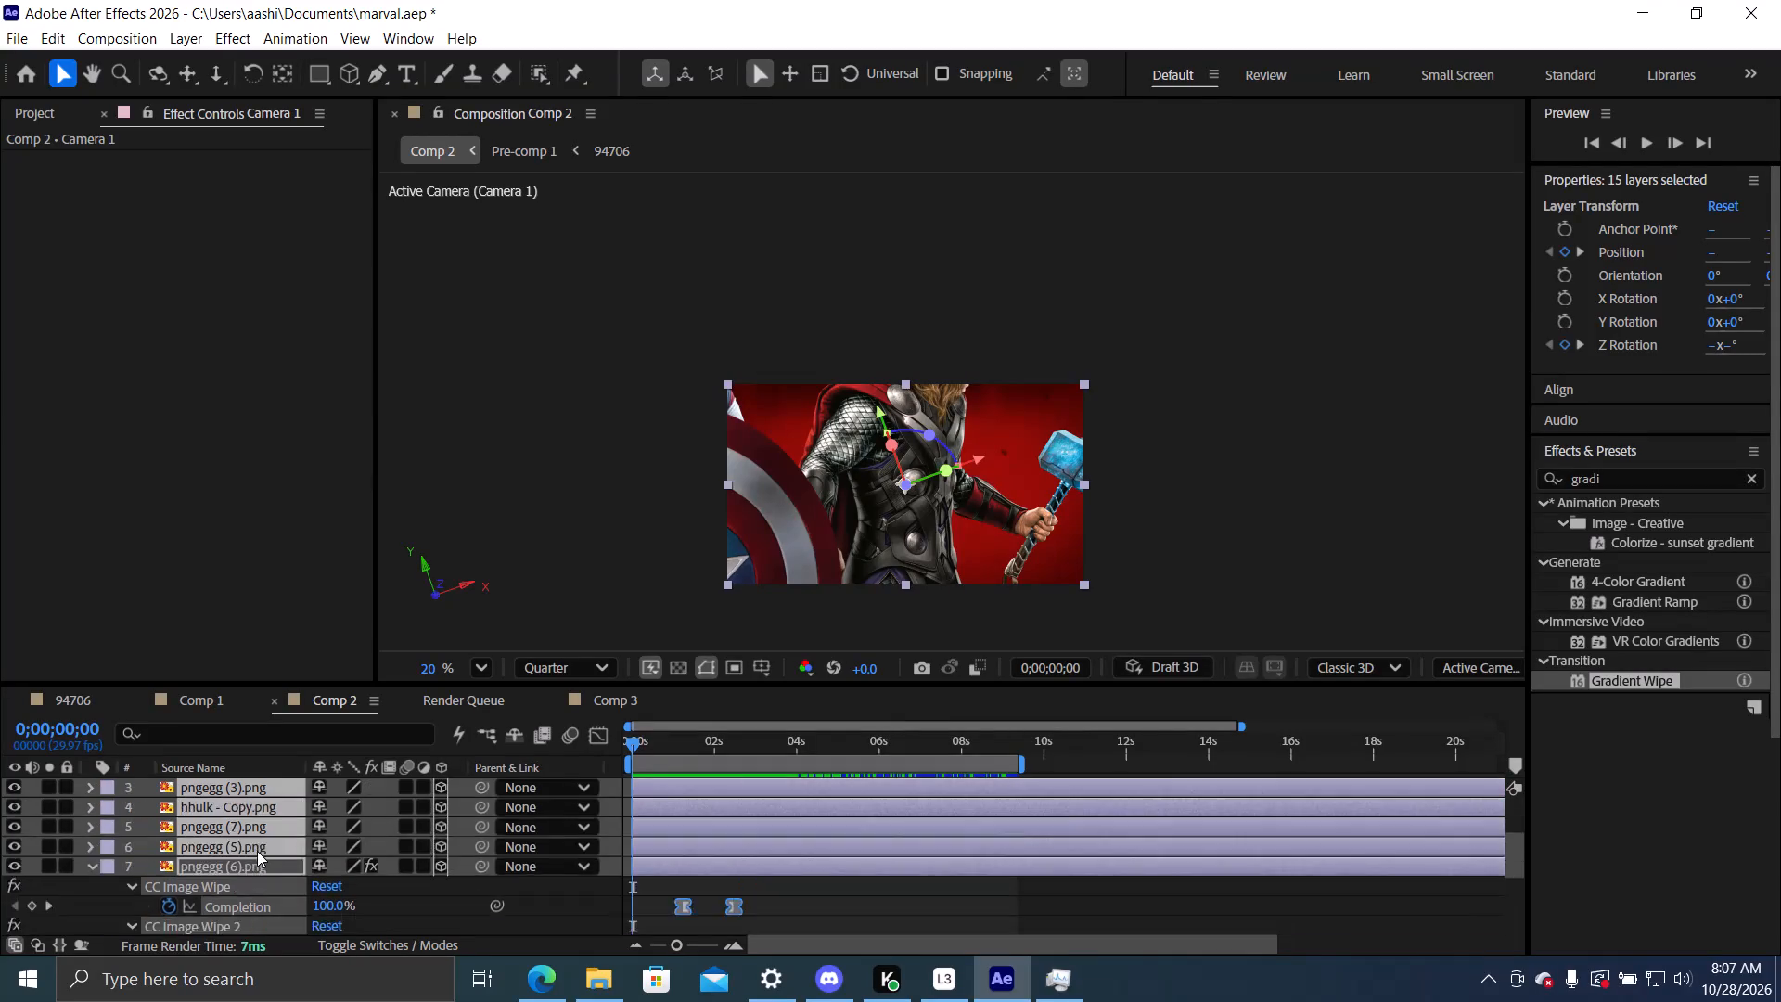
scroll(257, 851, "up", 2)
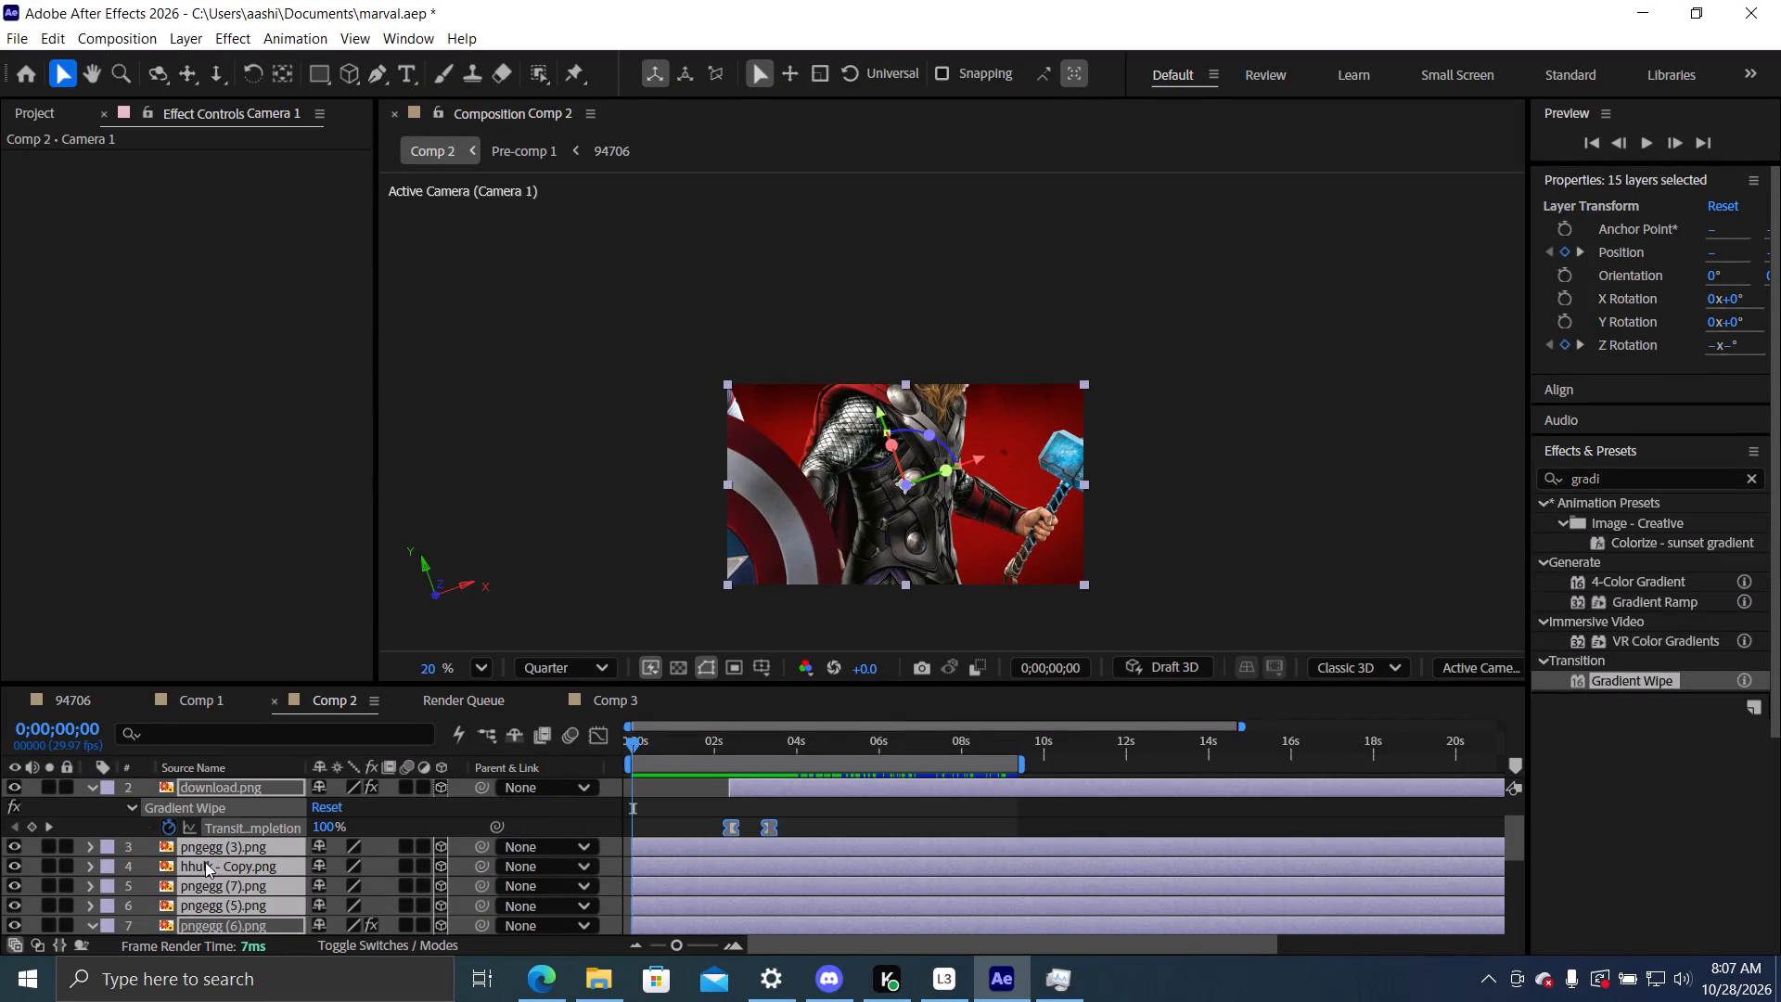
left_click(41, 121)
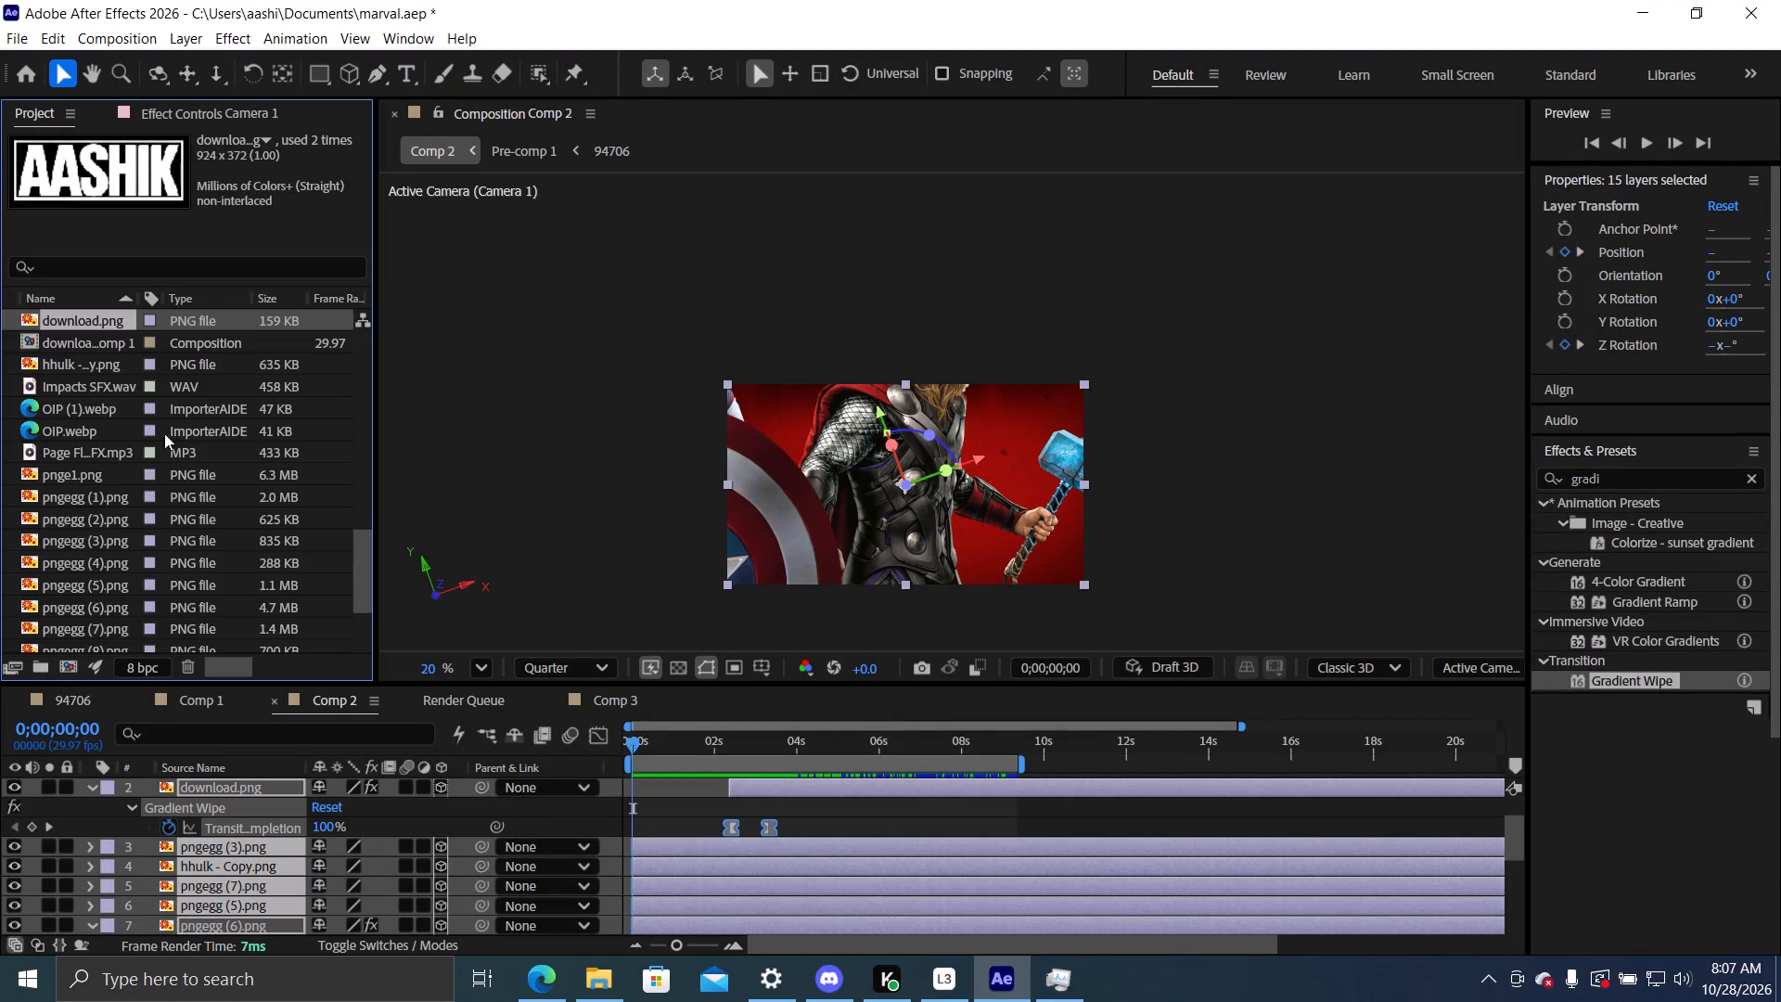
scroll(67, 482, "down", 5)
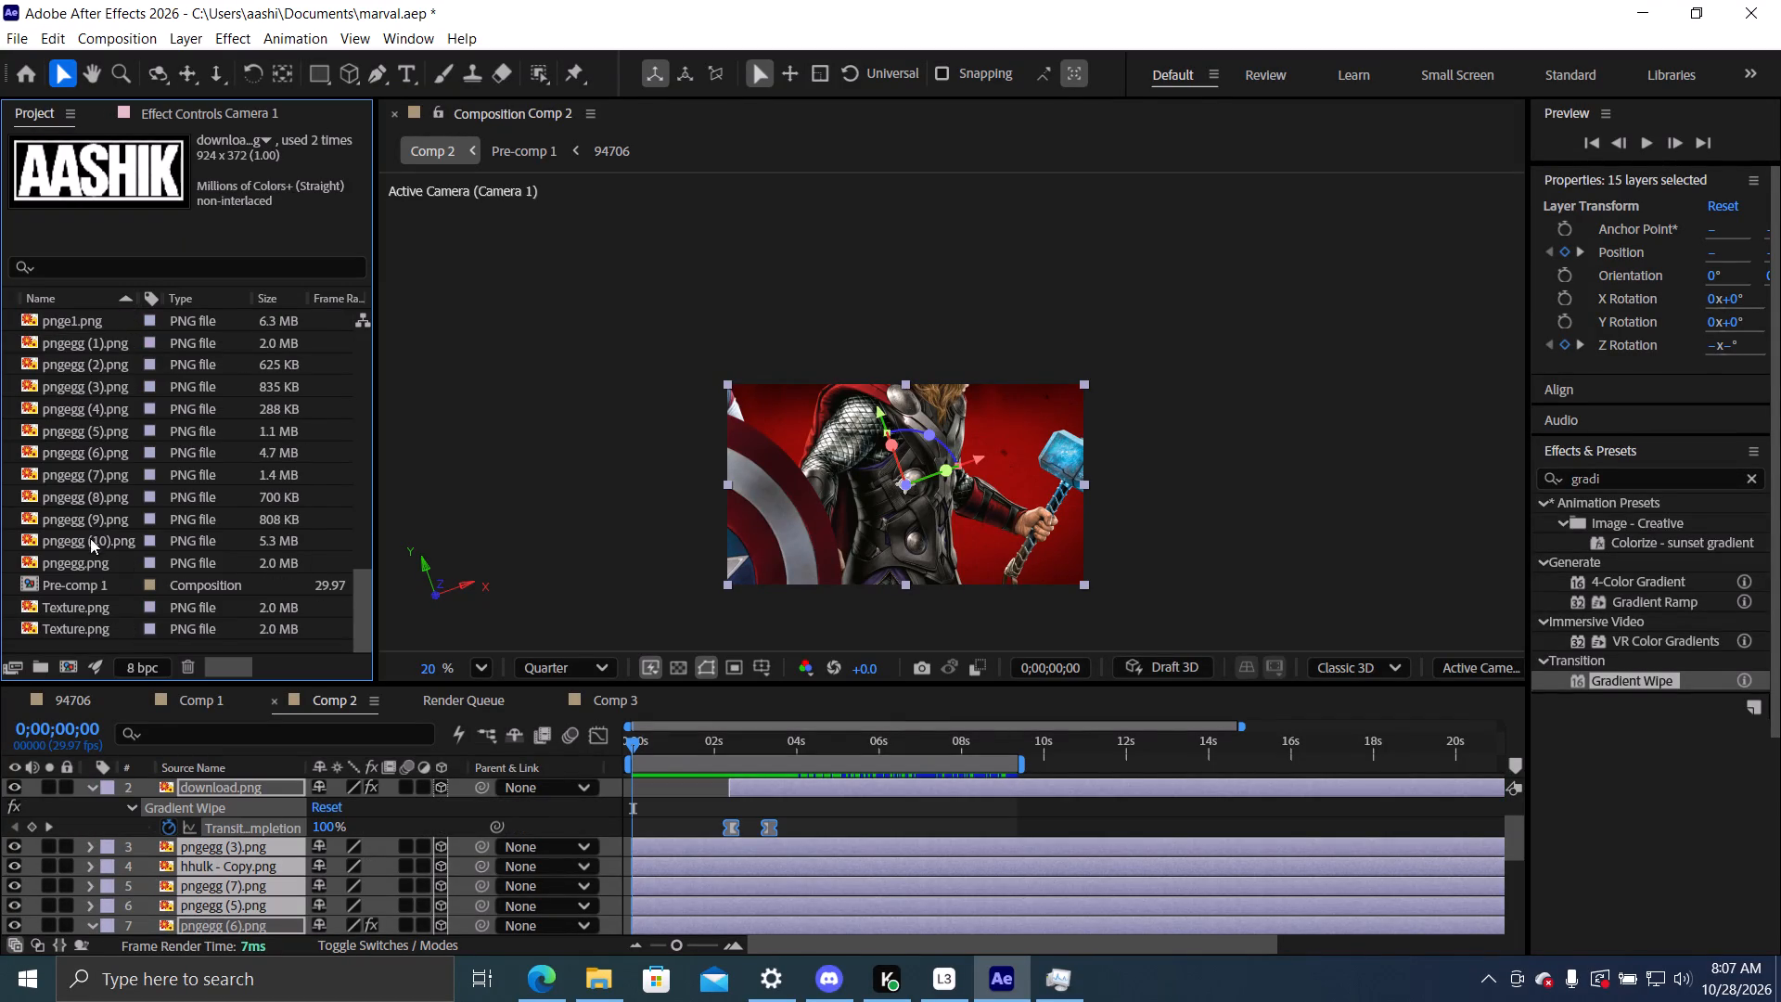
scroll(82, 592, "up", 4)
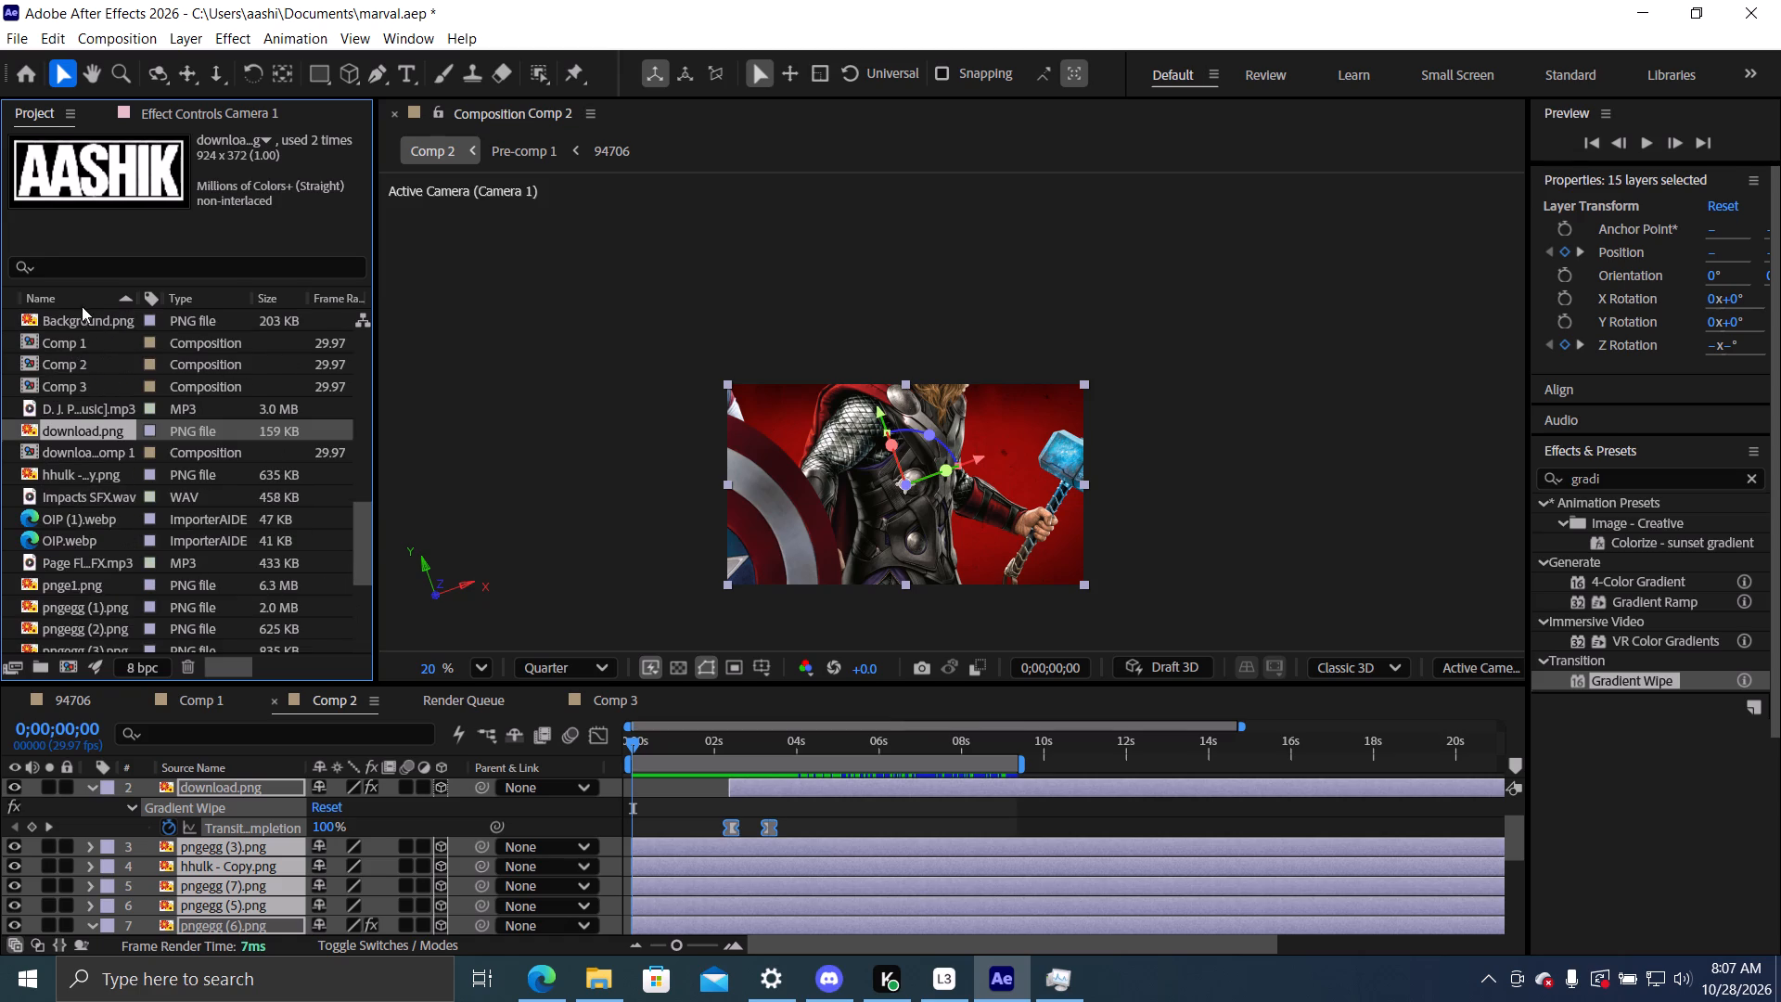
left_click(461, 812)
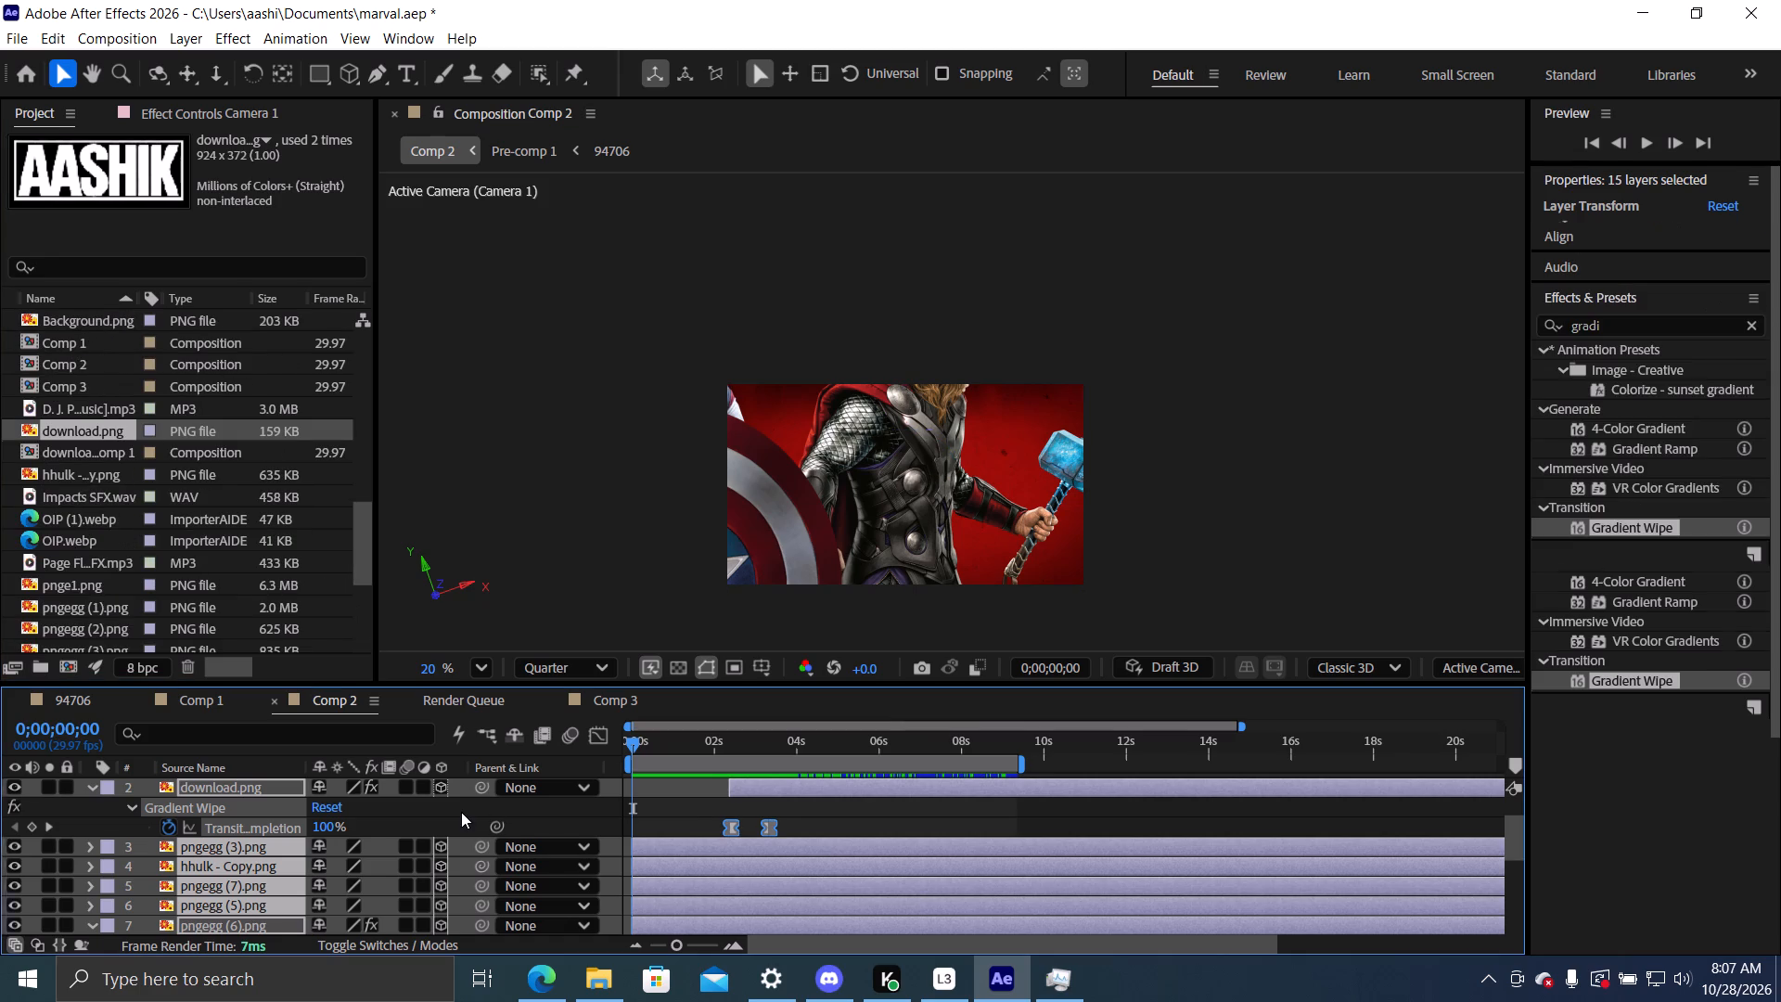
scroll(250, 872, "up", 4)
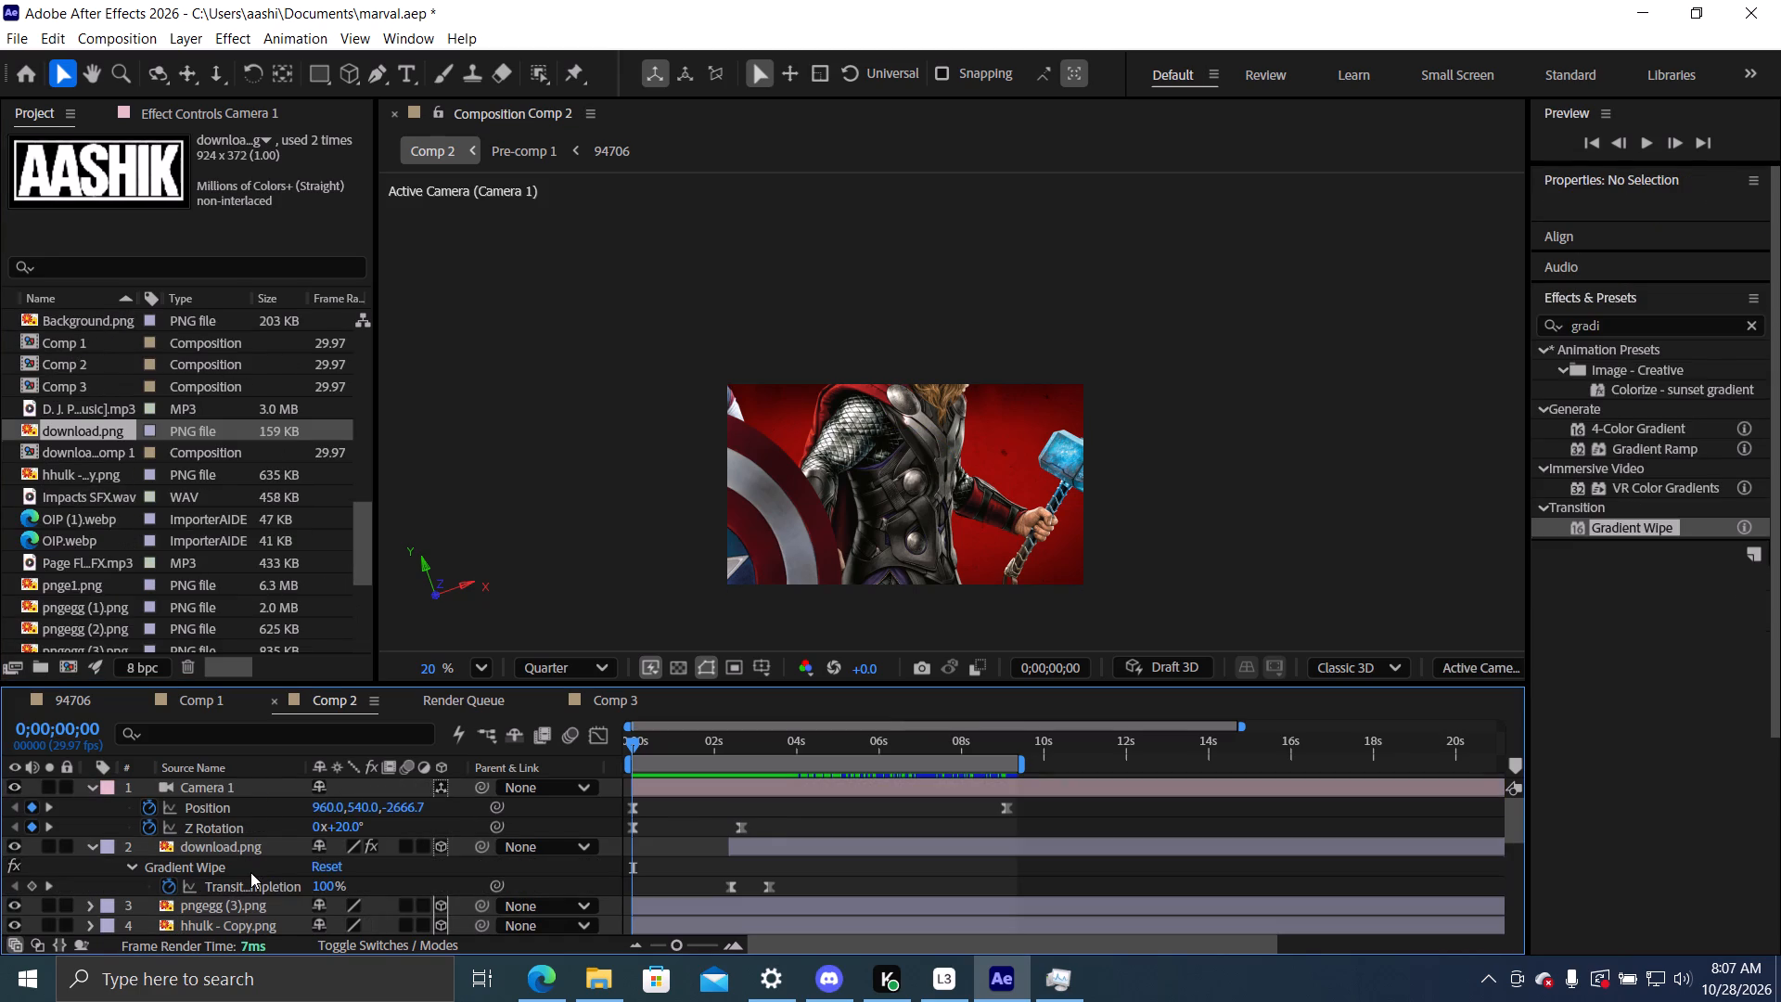
left_click(212, 848)
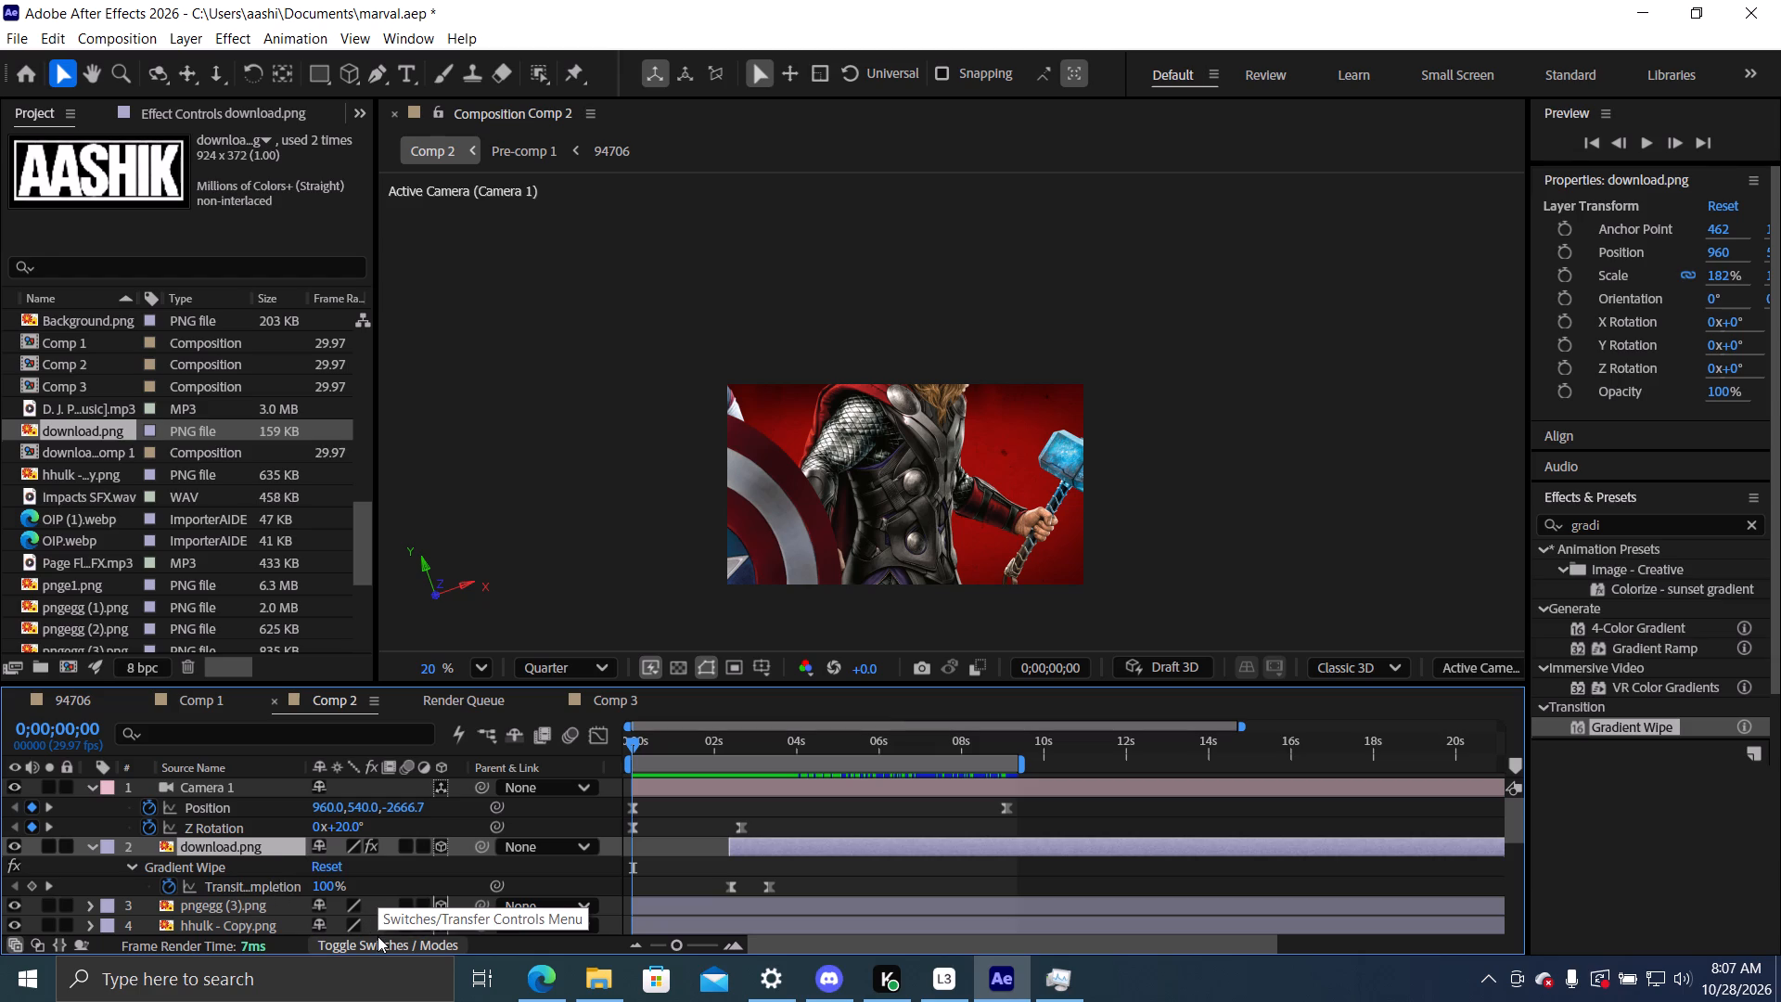
Import Marvel Logo.png from the 03. Logo - Background folder of the Marvel Comic Book Intro Elements.
key("ctrl+i")
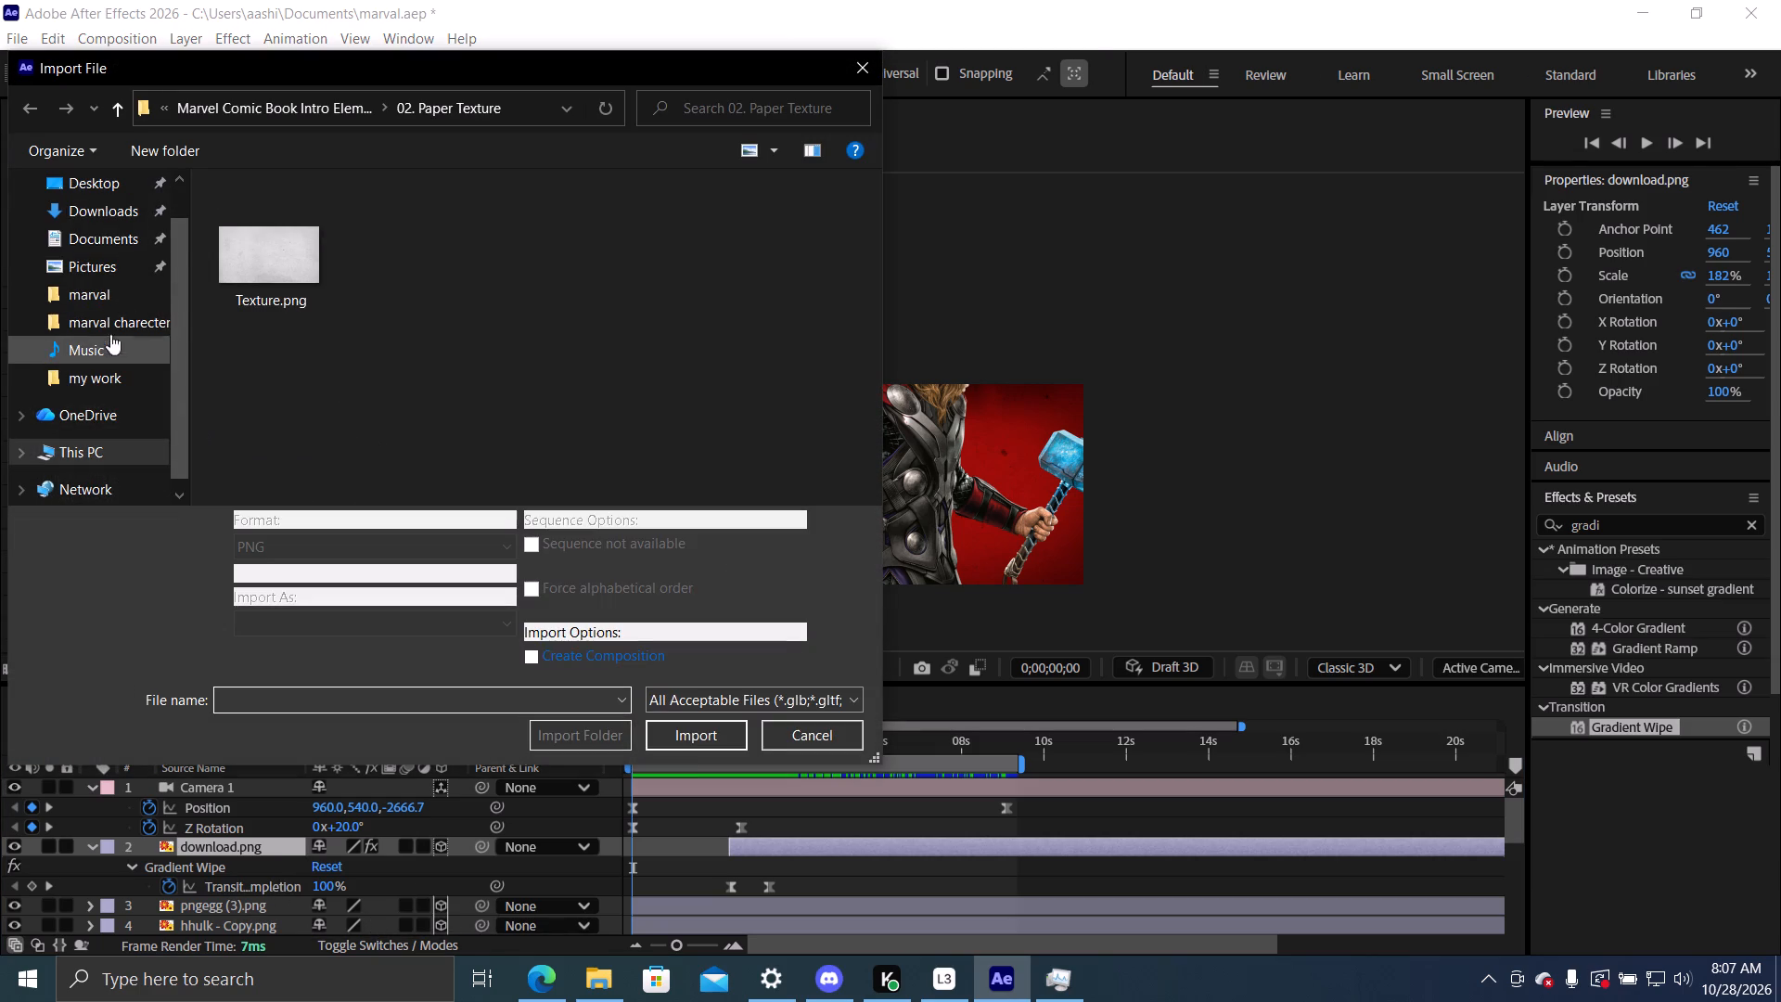
left_click(300, 109)
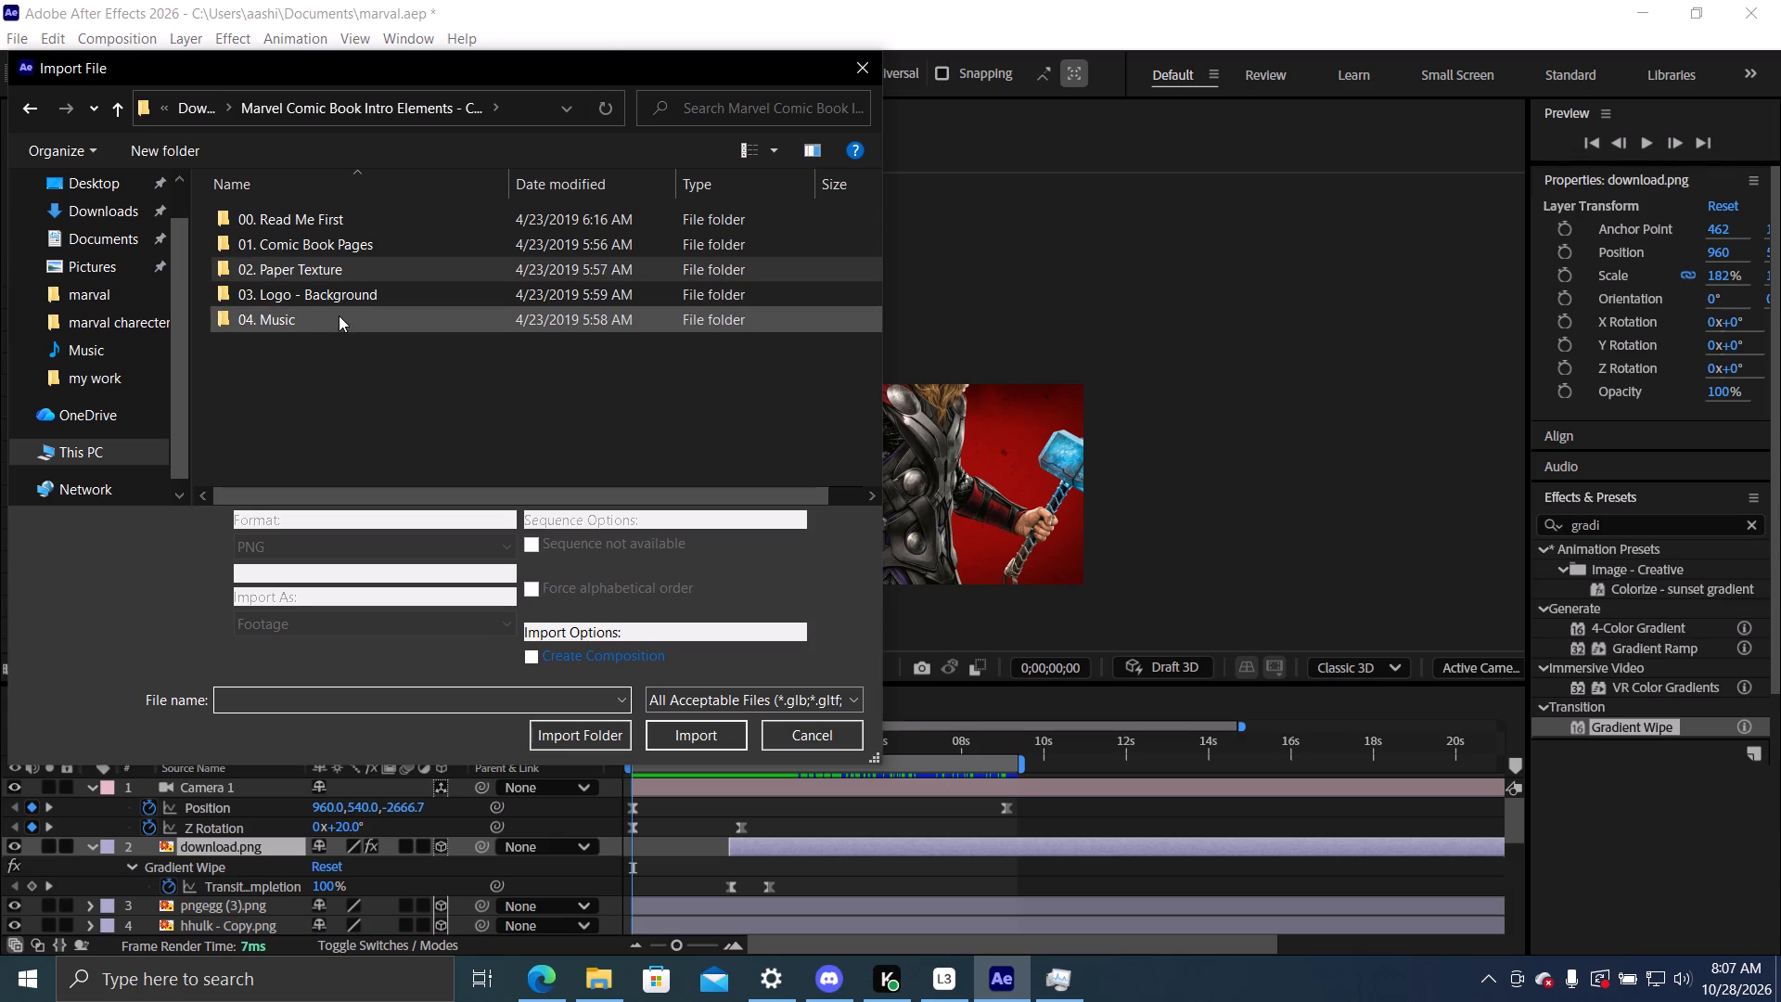
double_click(359, 296)
left_click(645, 259)
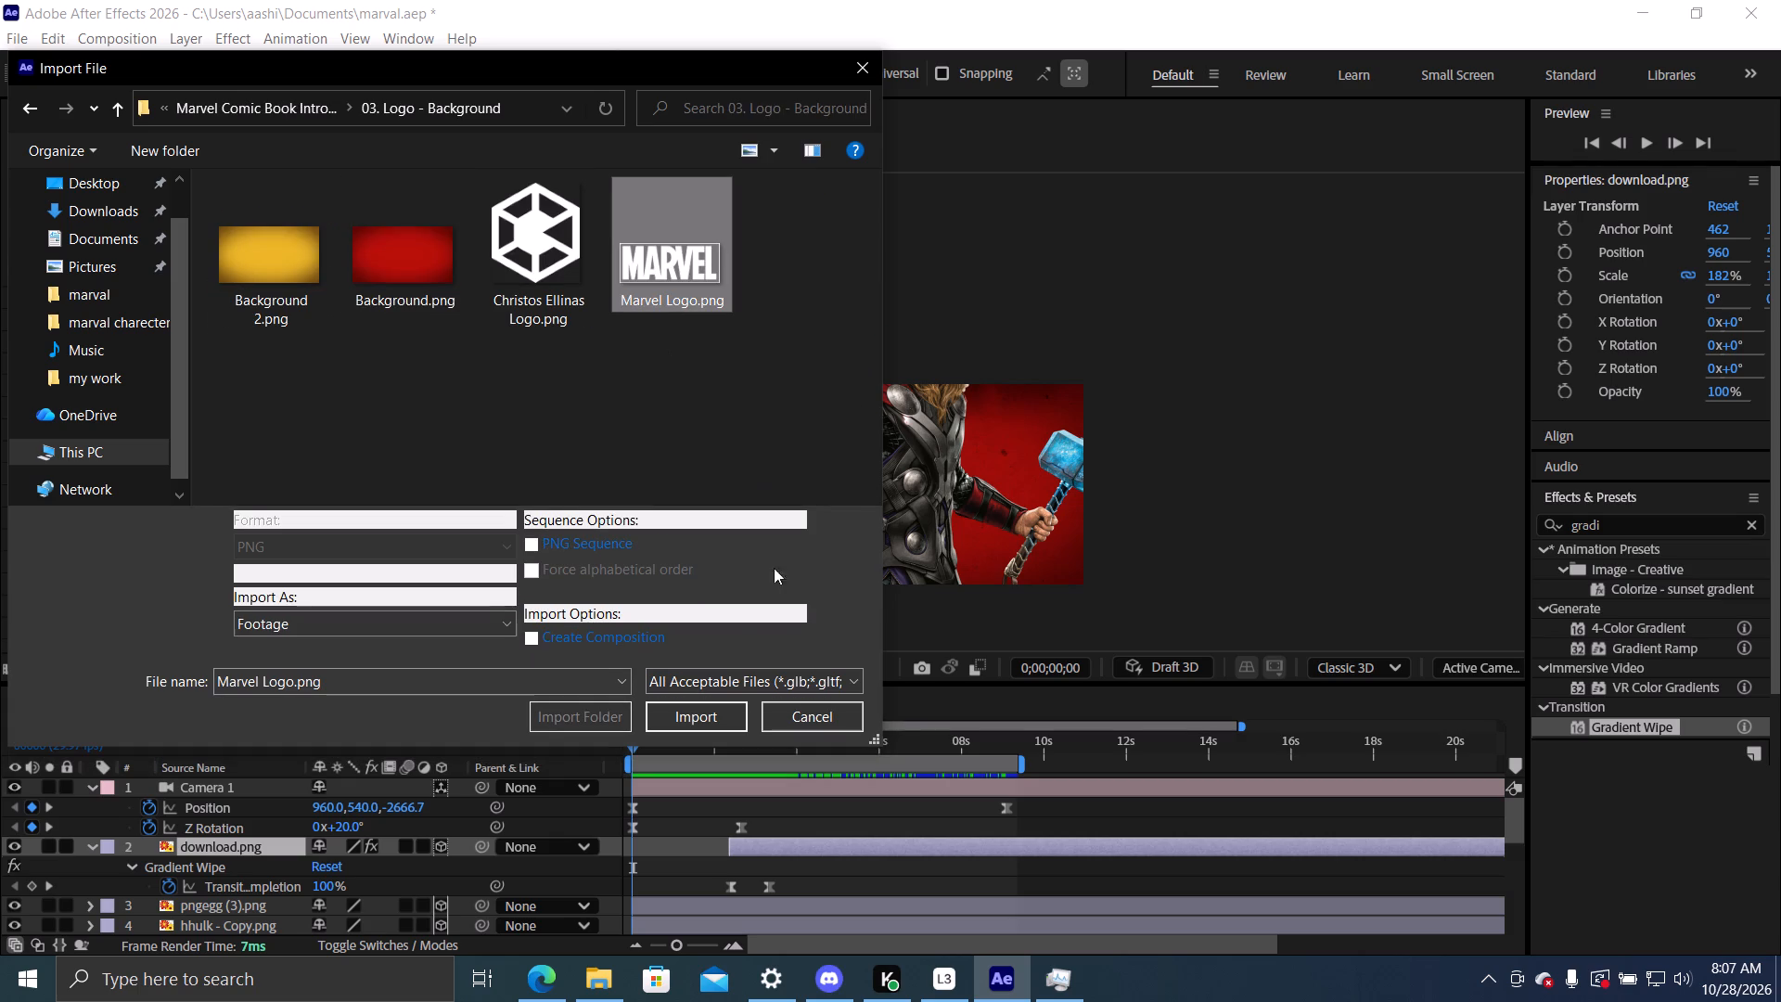
left_click(692, 710)
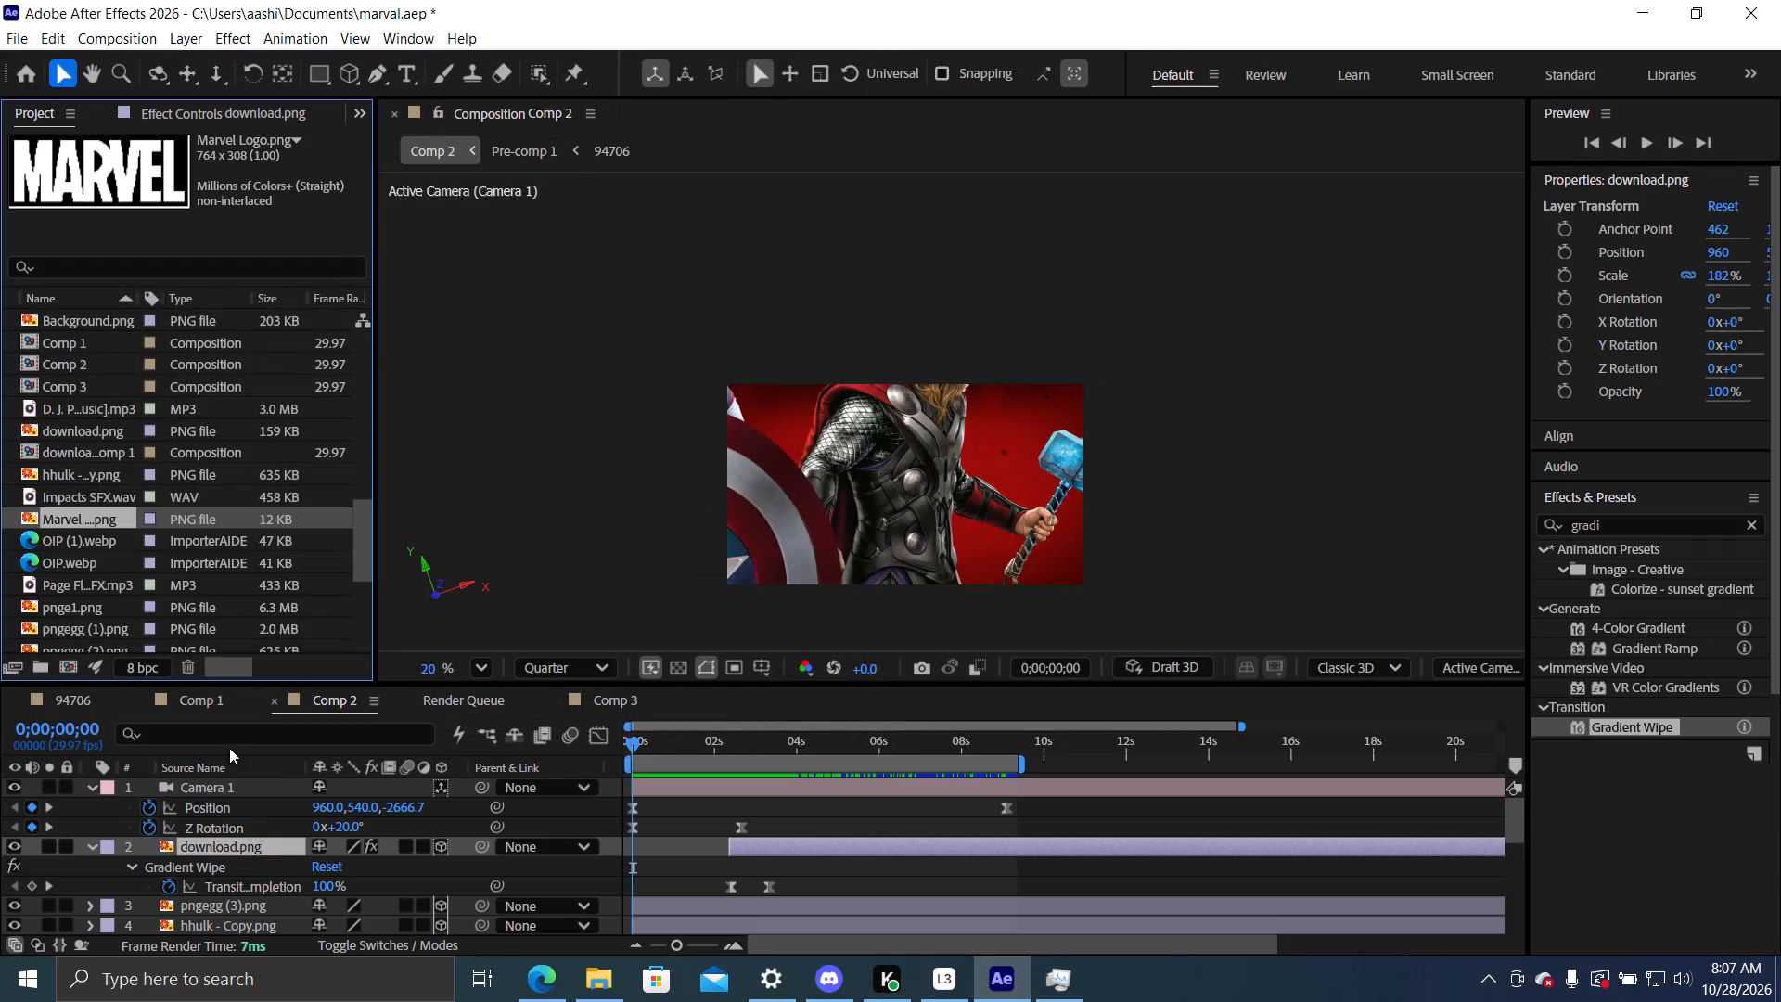
Add Marvel Logo.png to Comp 2 as a layer directly above download.png.
left_click_drag(104, 516, 204, 840)
Copy the keyframed Gradient Wipe effect from the download.png layer onto the Marvel Logo.png layer.
left_click(262, 867)
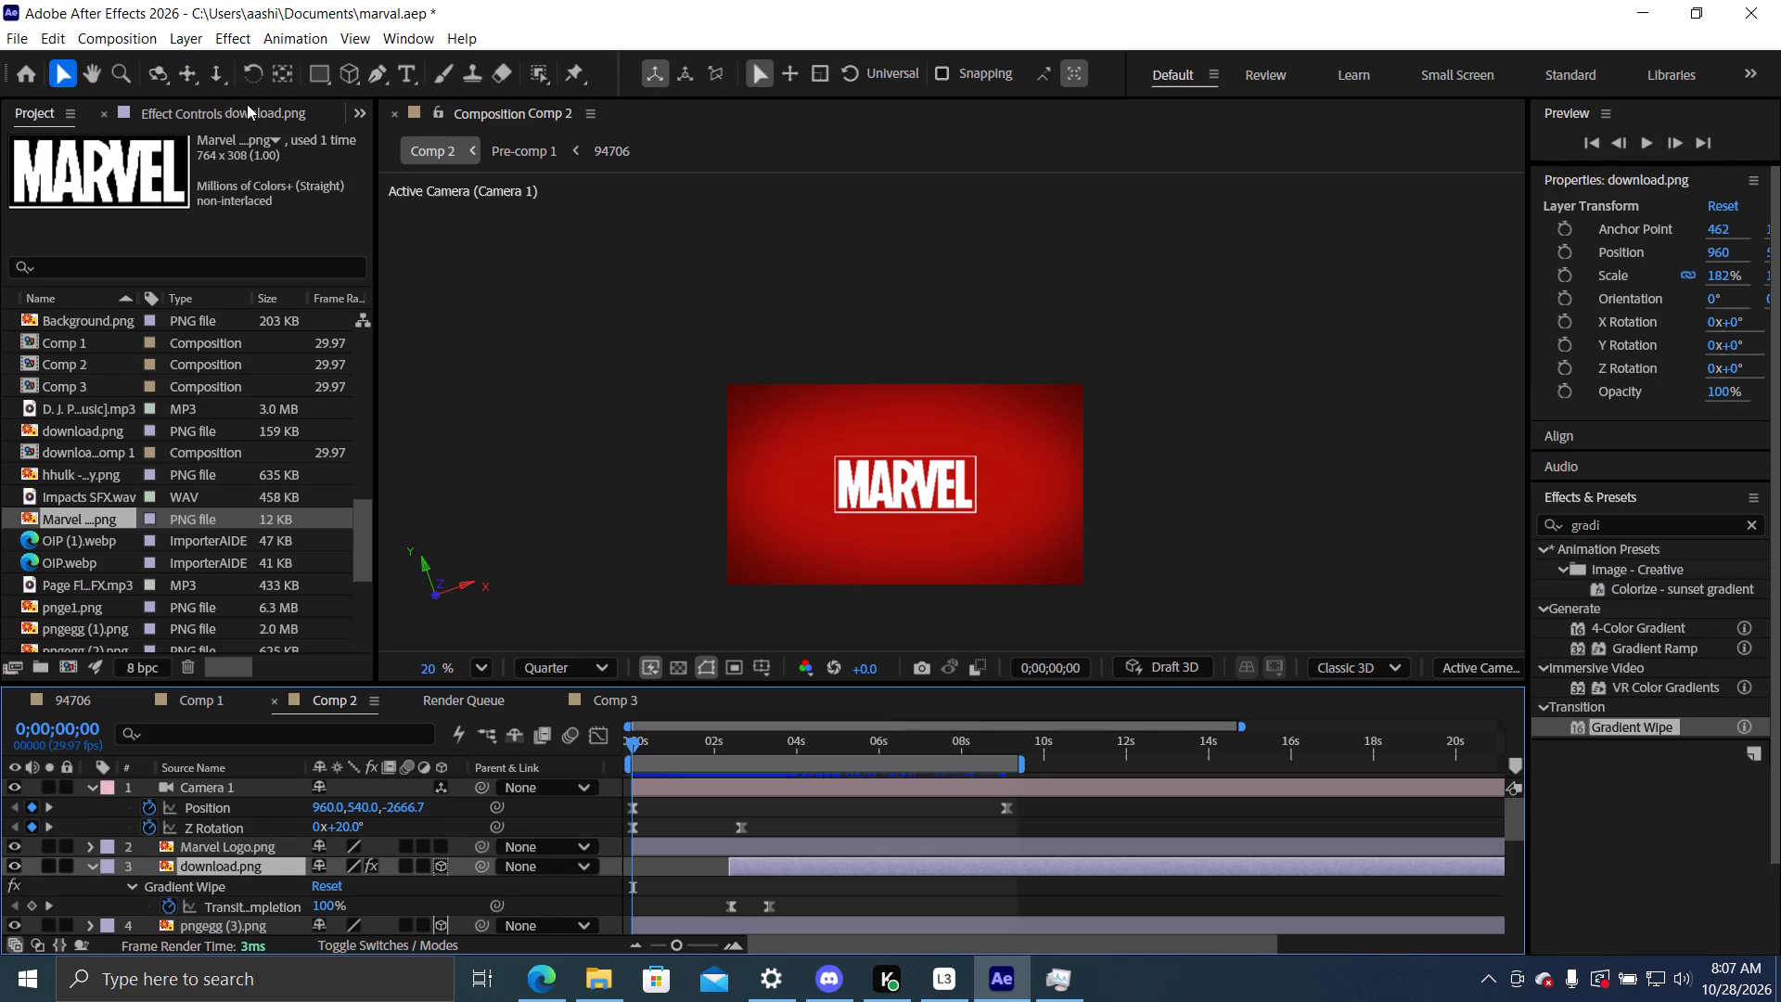
left_click(224, 109)
left_click(109, 161)
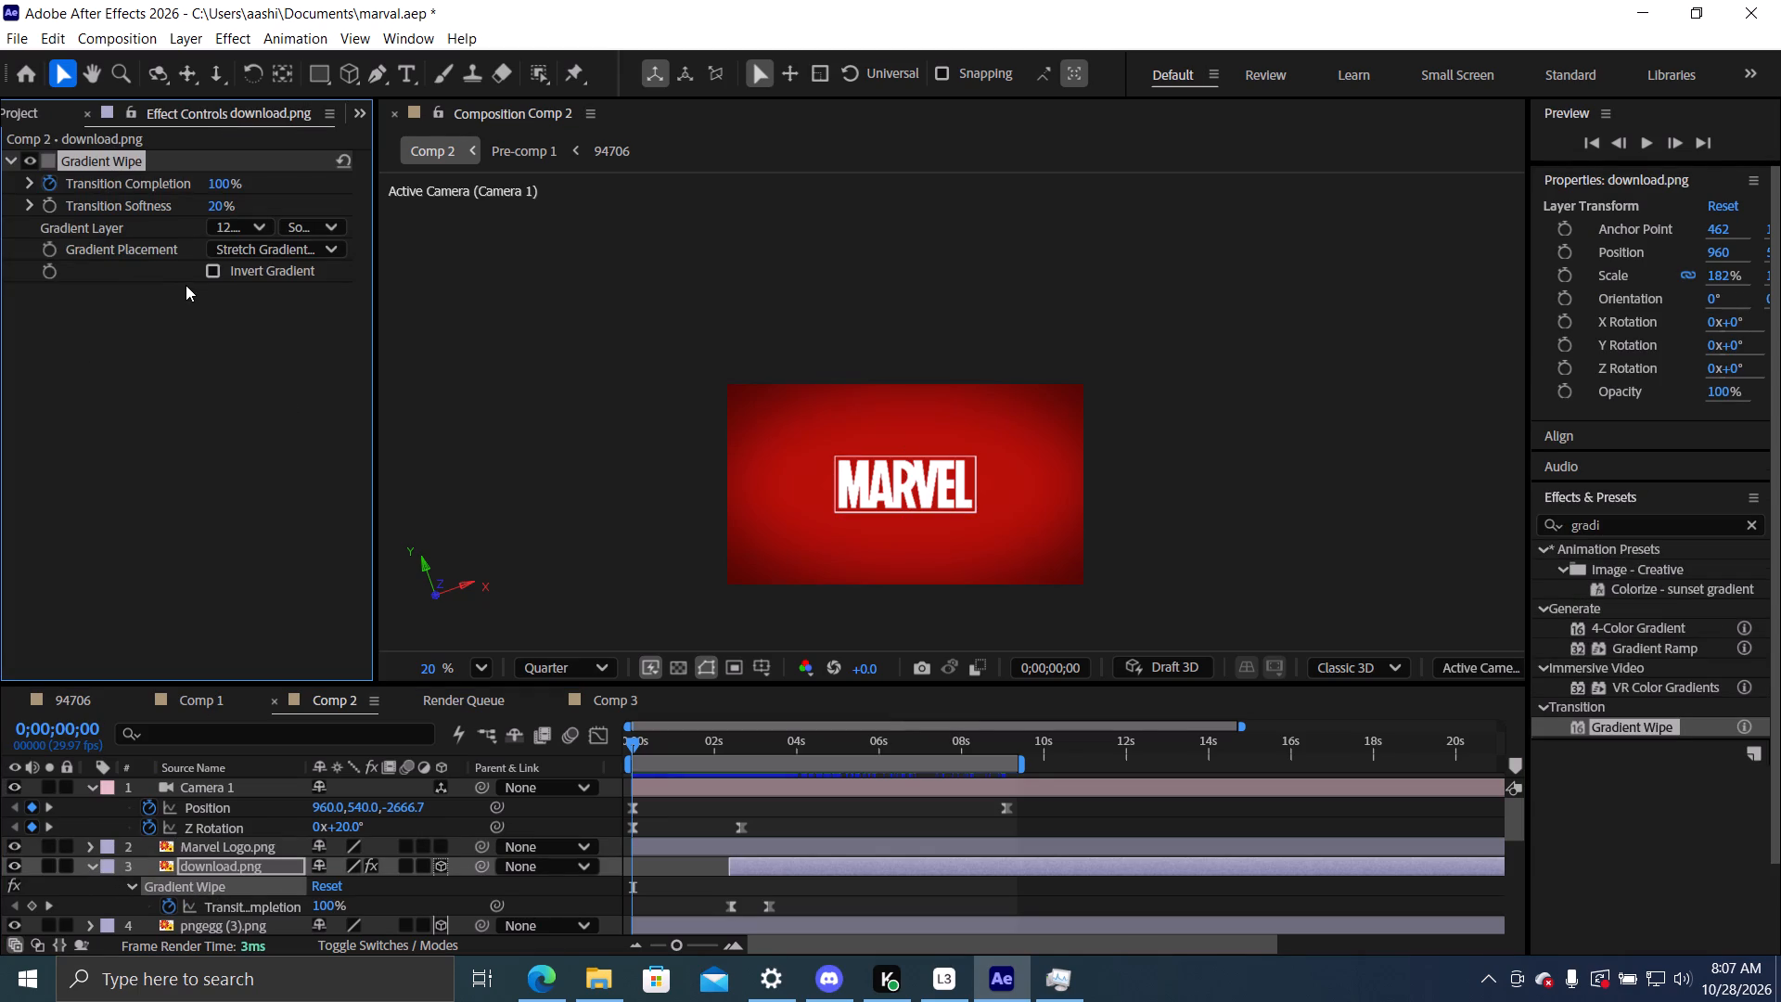
key("ctrl+c")
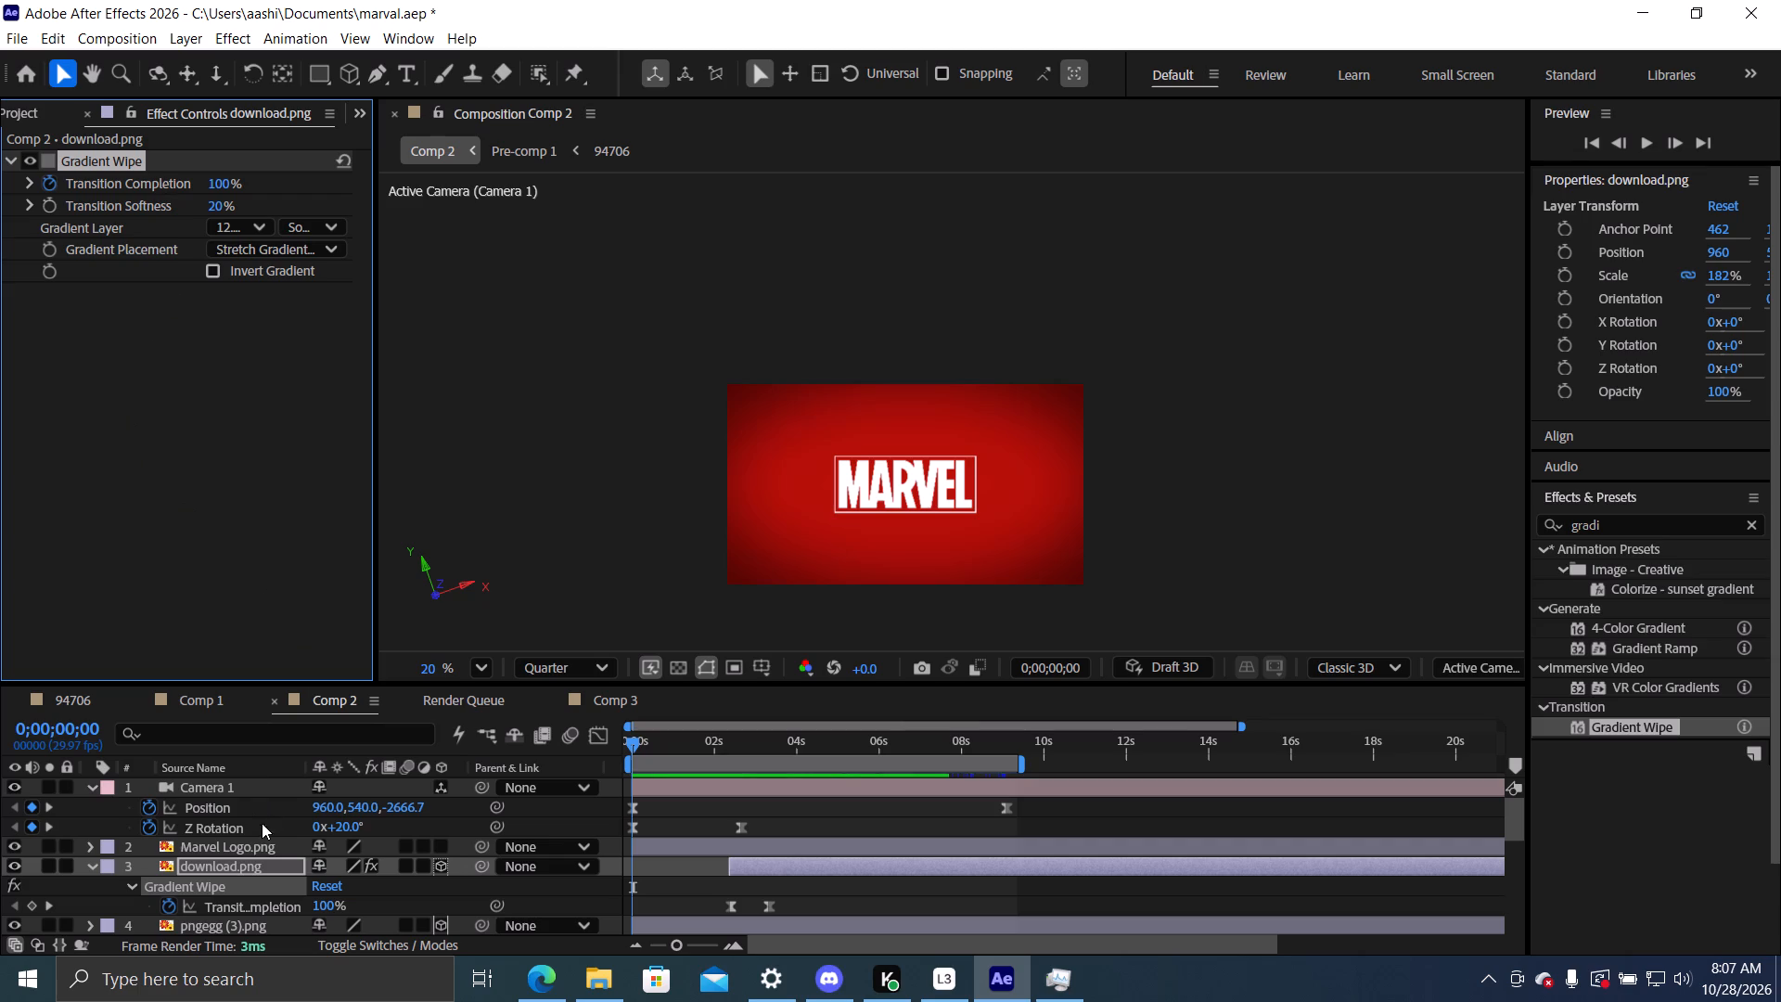
left_click(250, 841)
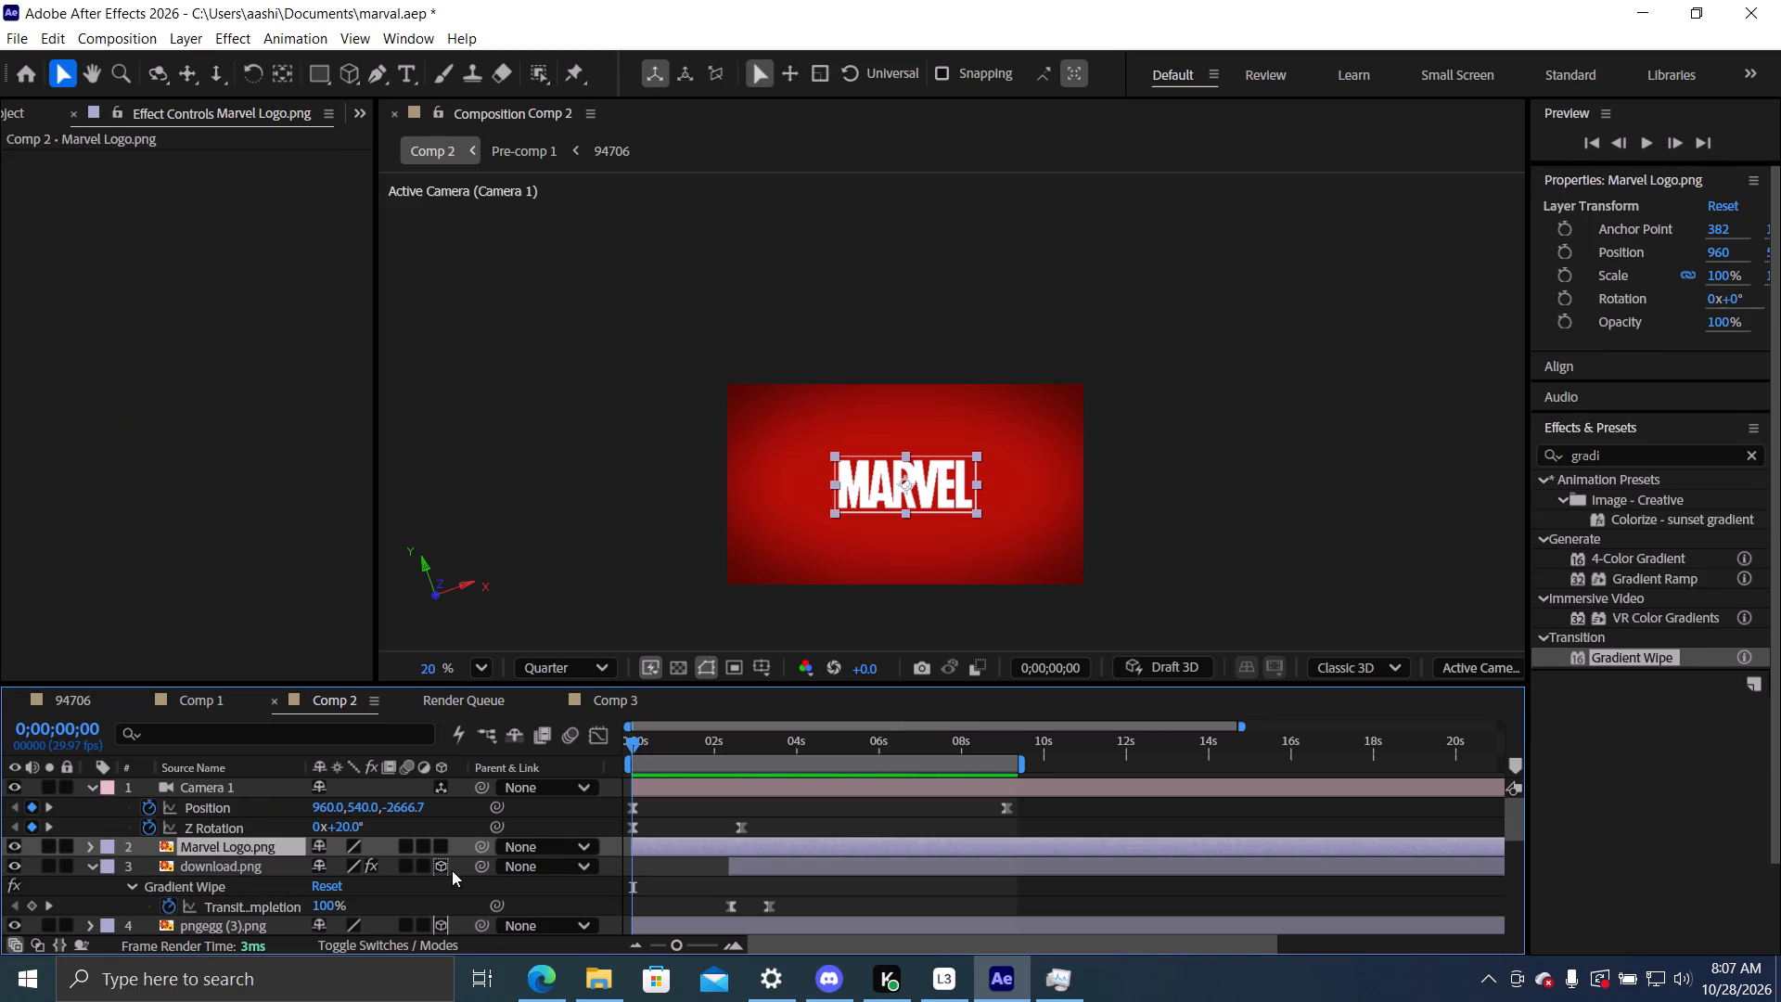
key("ctrl+v")
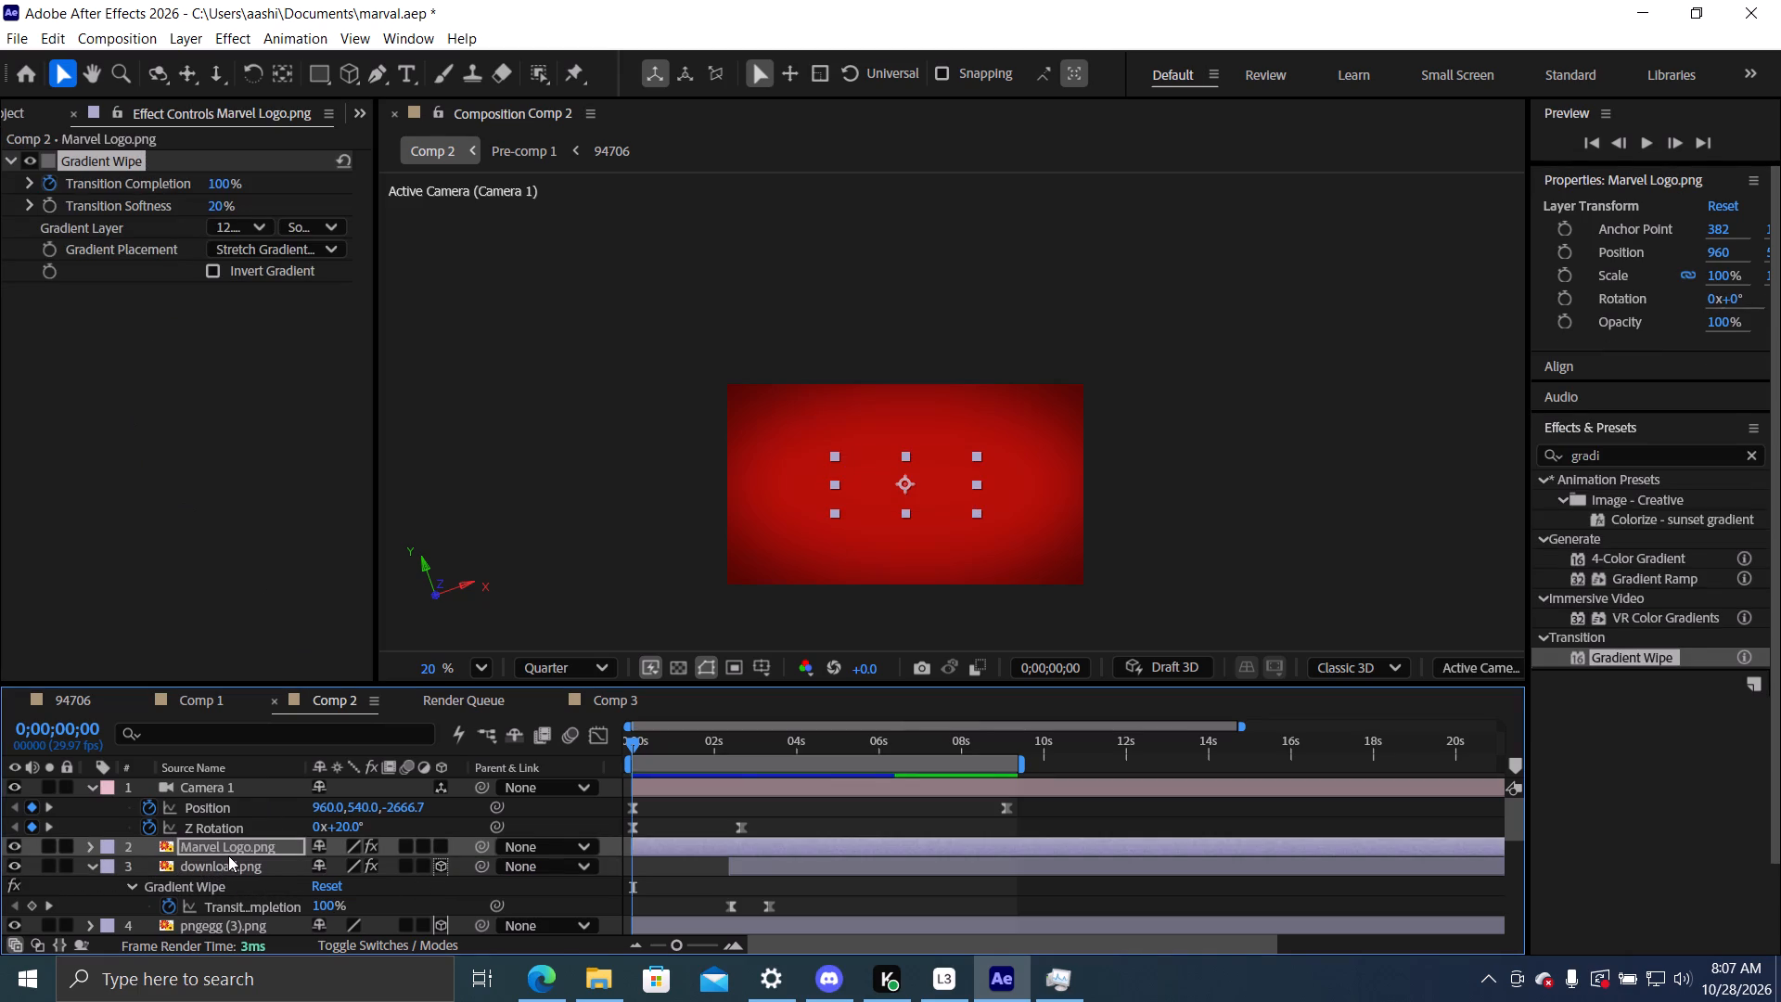
Delete the download.png layer from Comp 2.
left_click(221, 858)
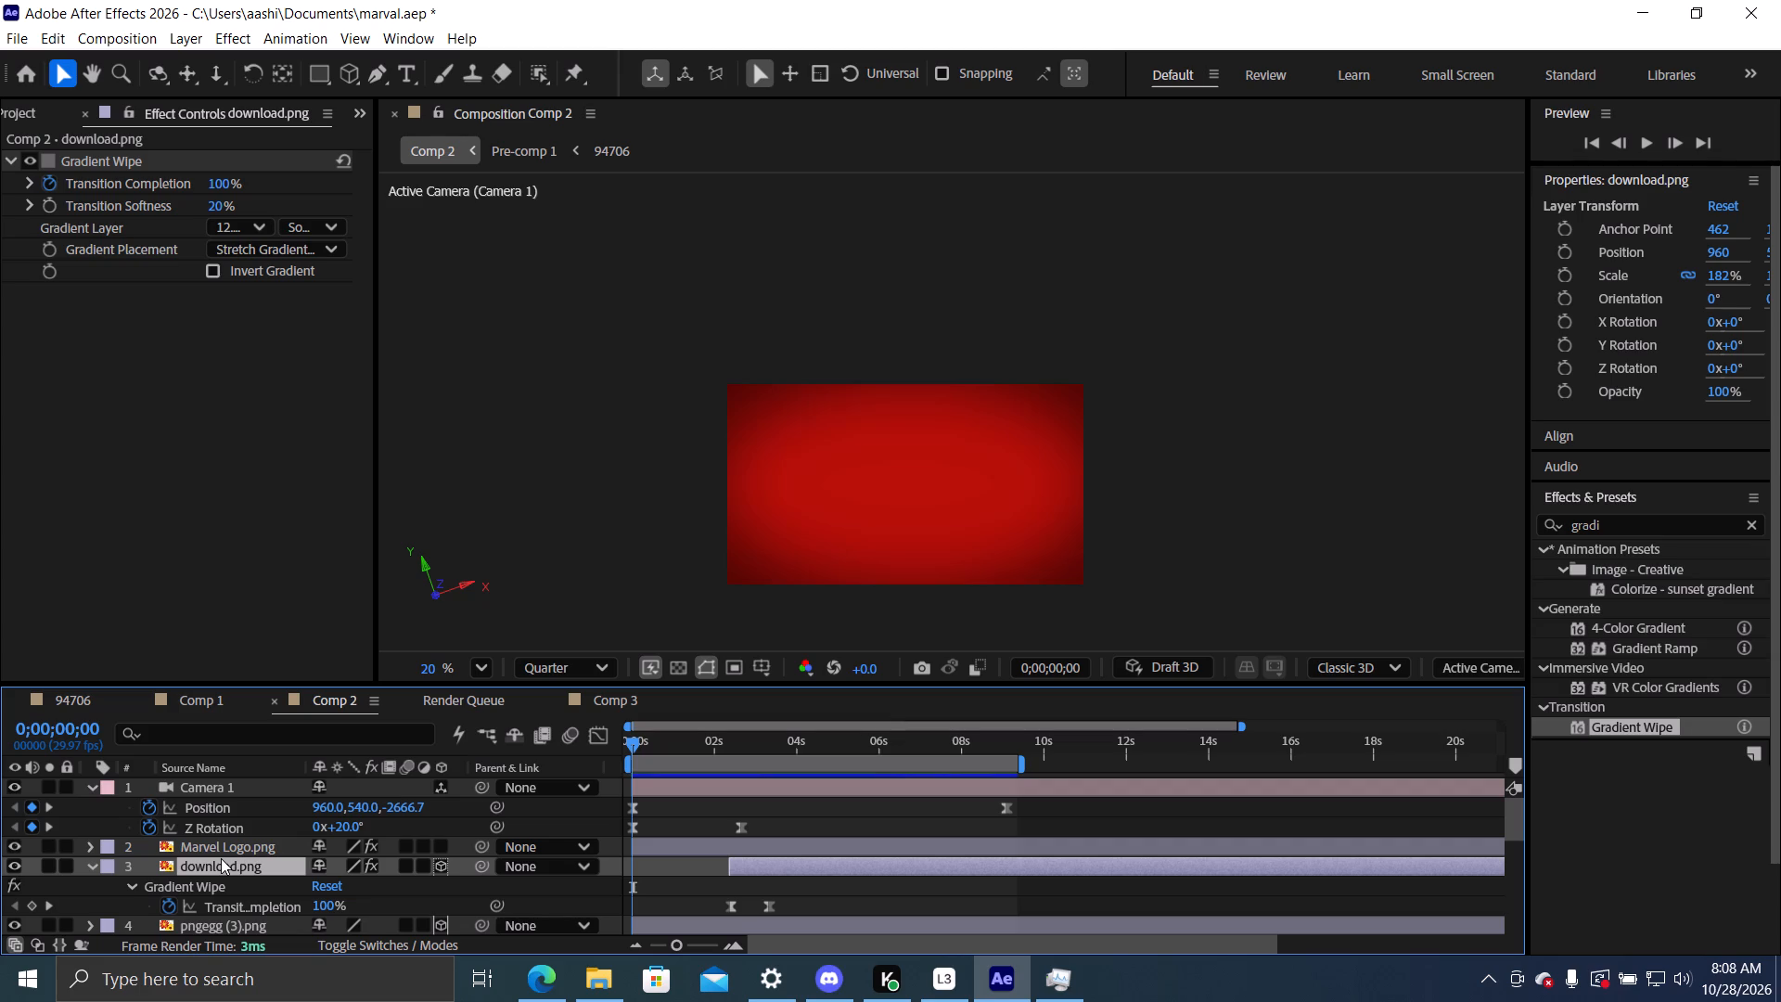
key("Delete")
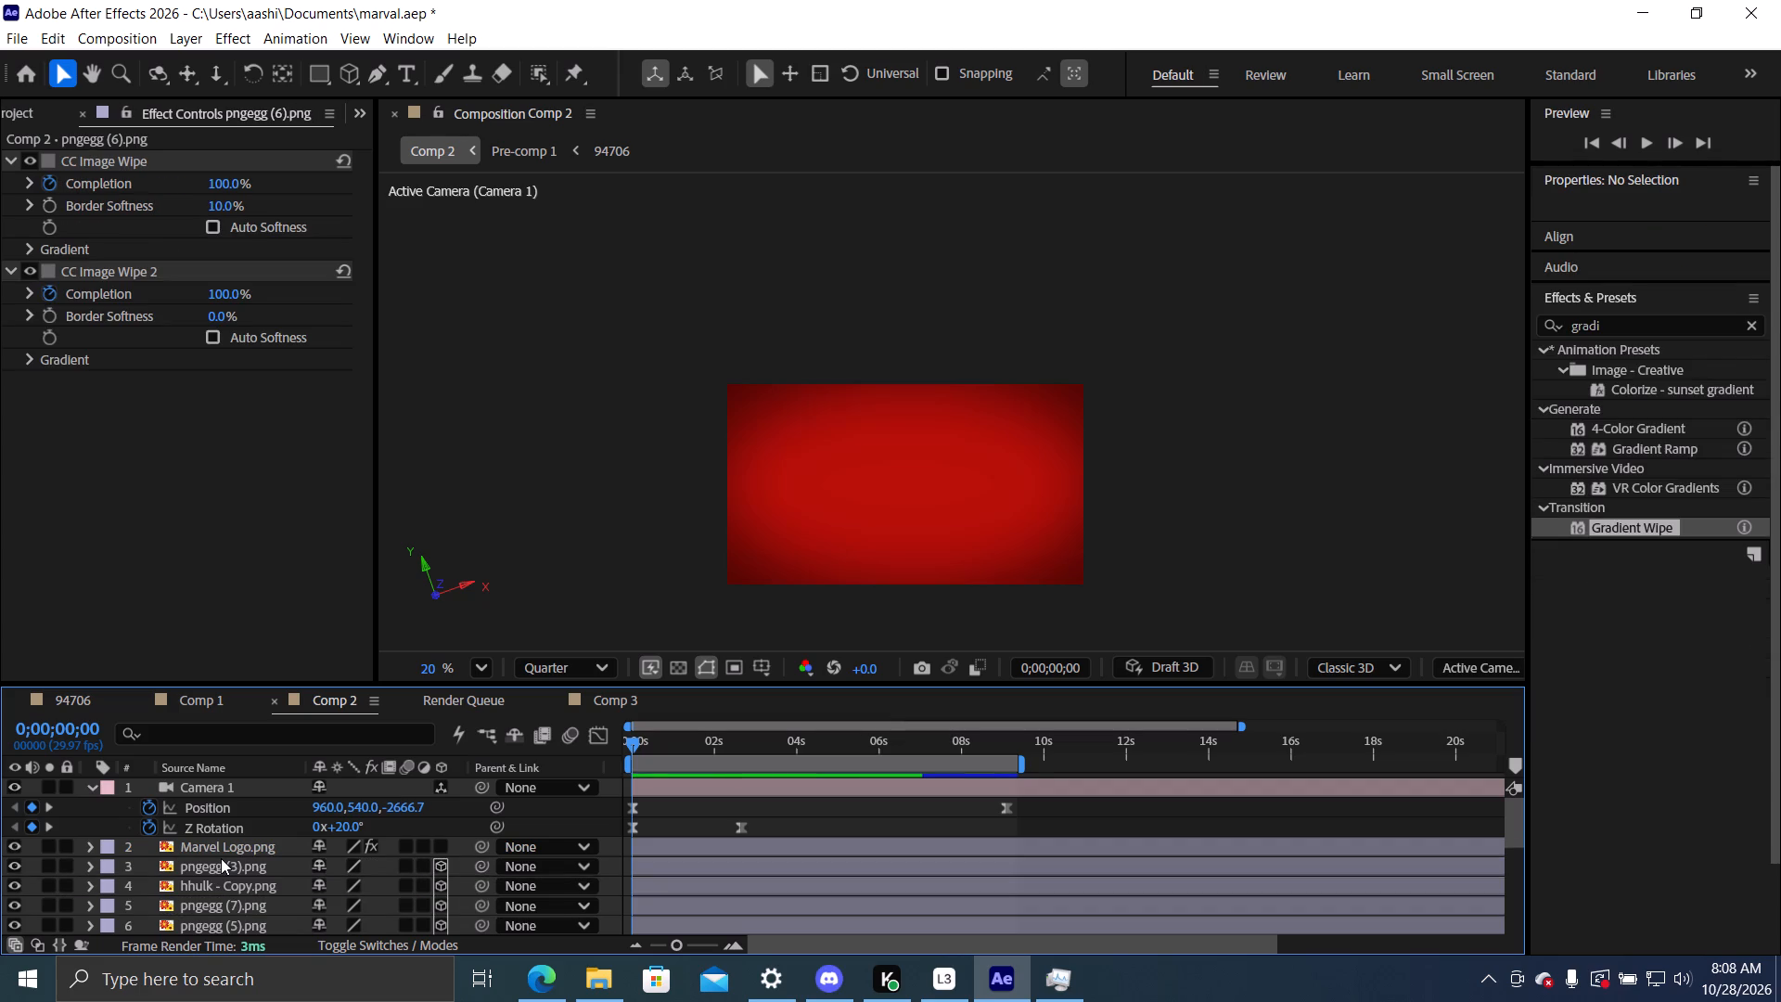
Preview Comp 2 with the new logo and return the playhead to the start.
key("space")
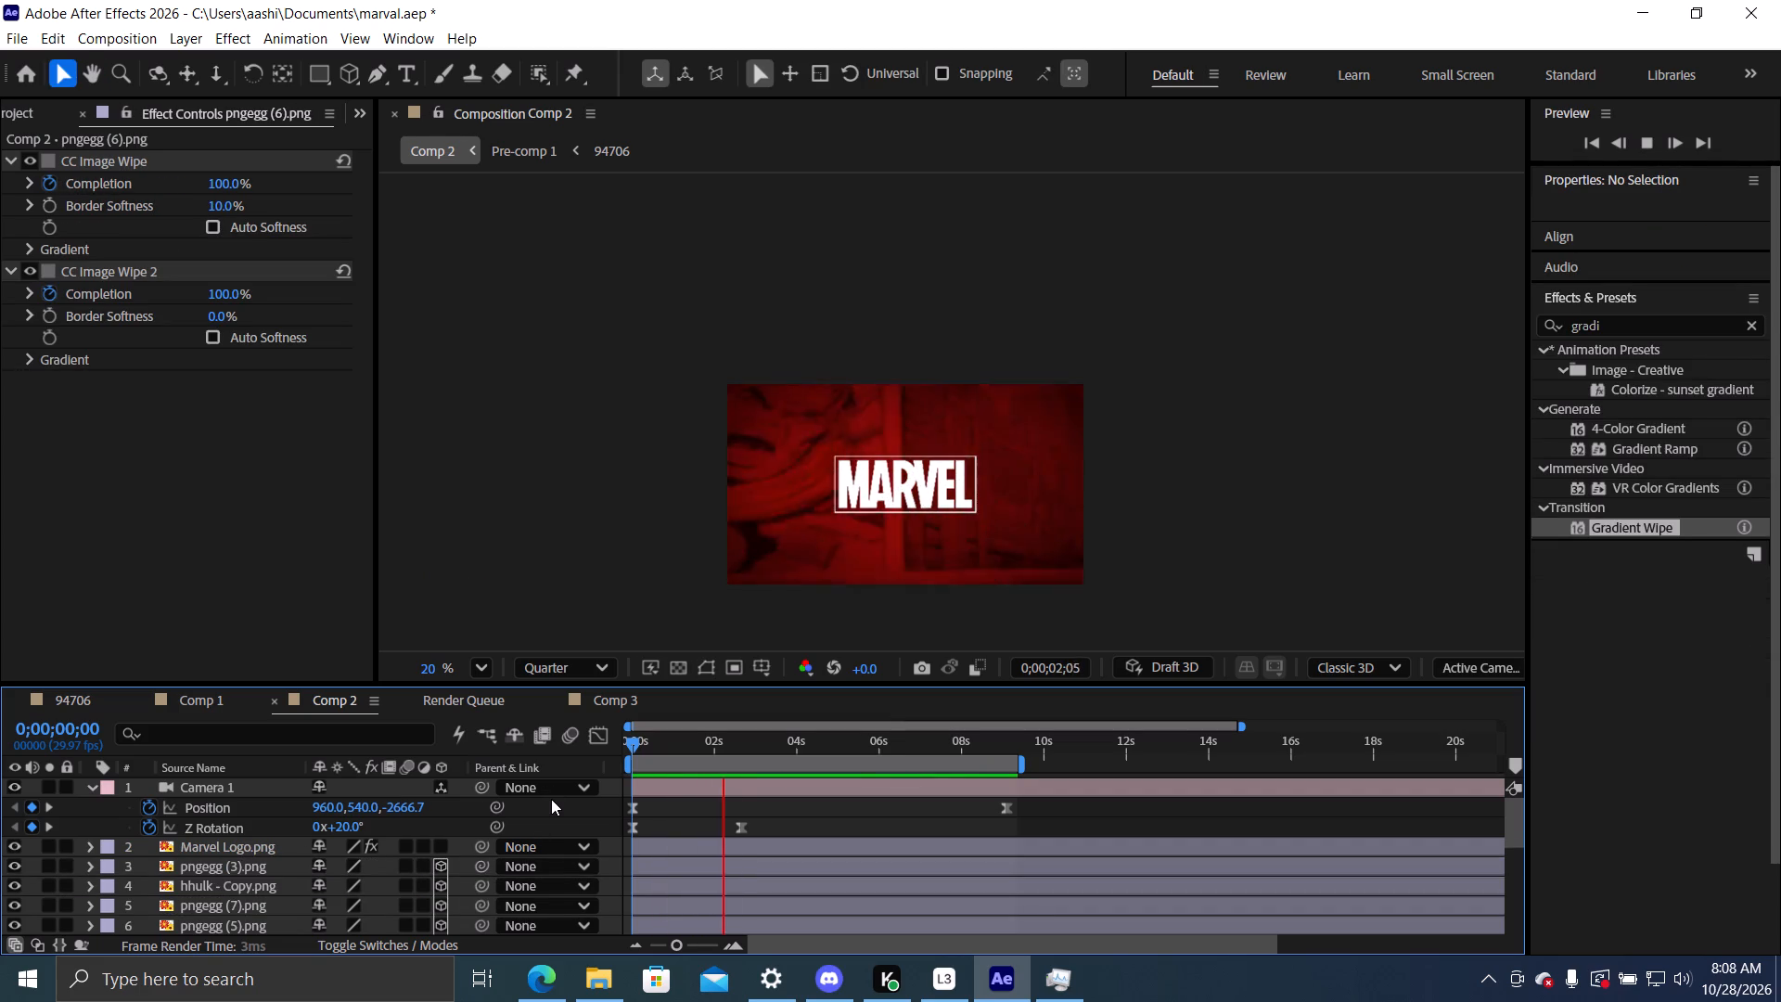
key("space")
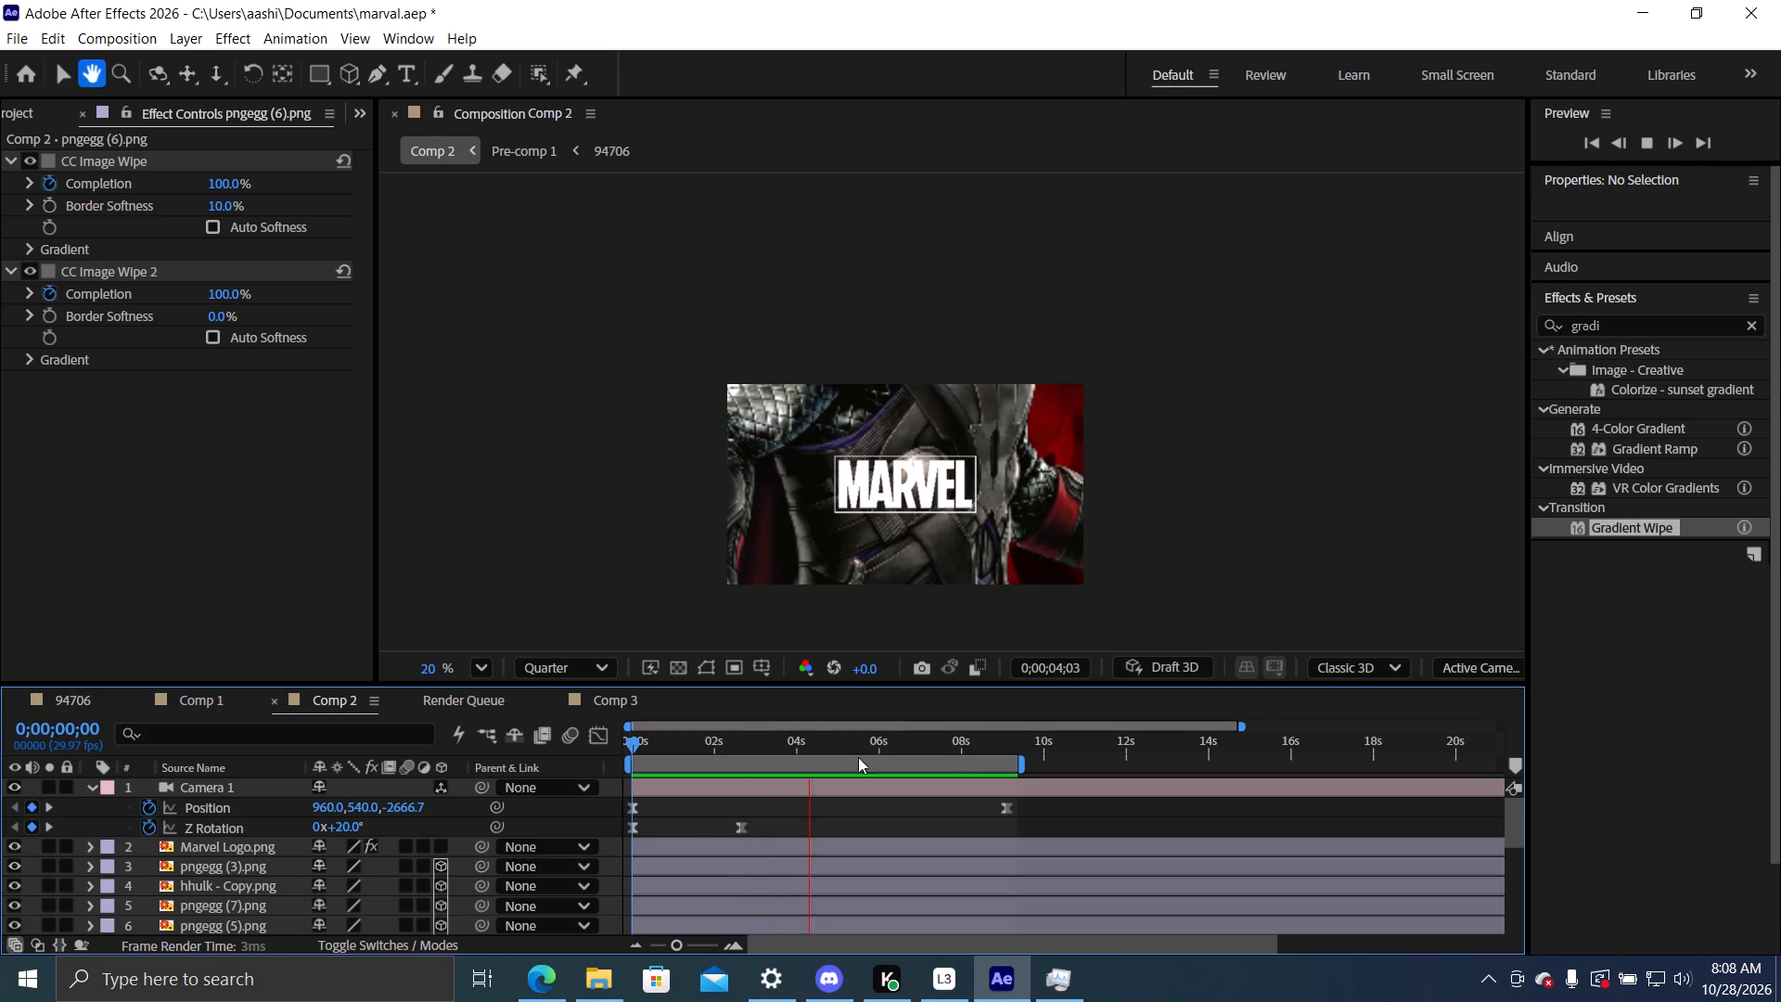
left_click_drag(818, 730, 506, 777)
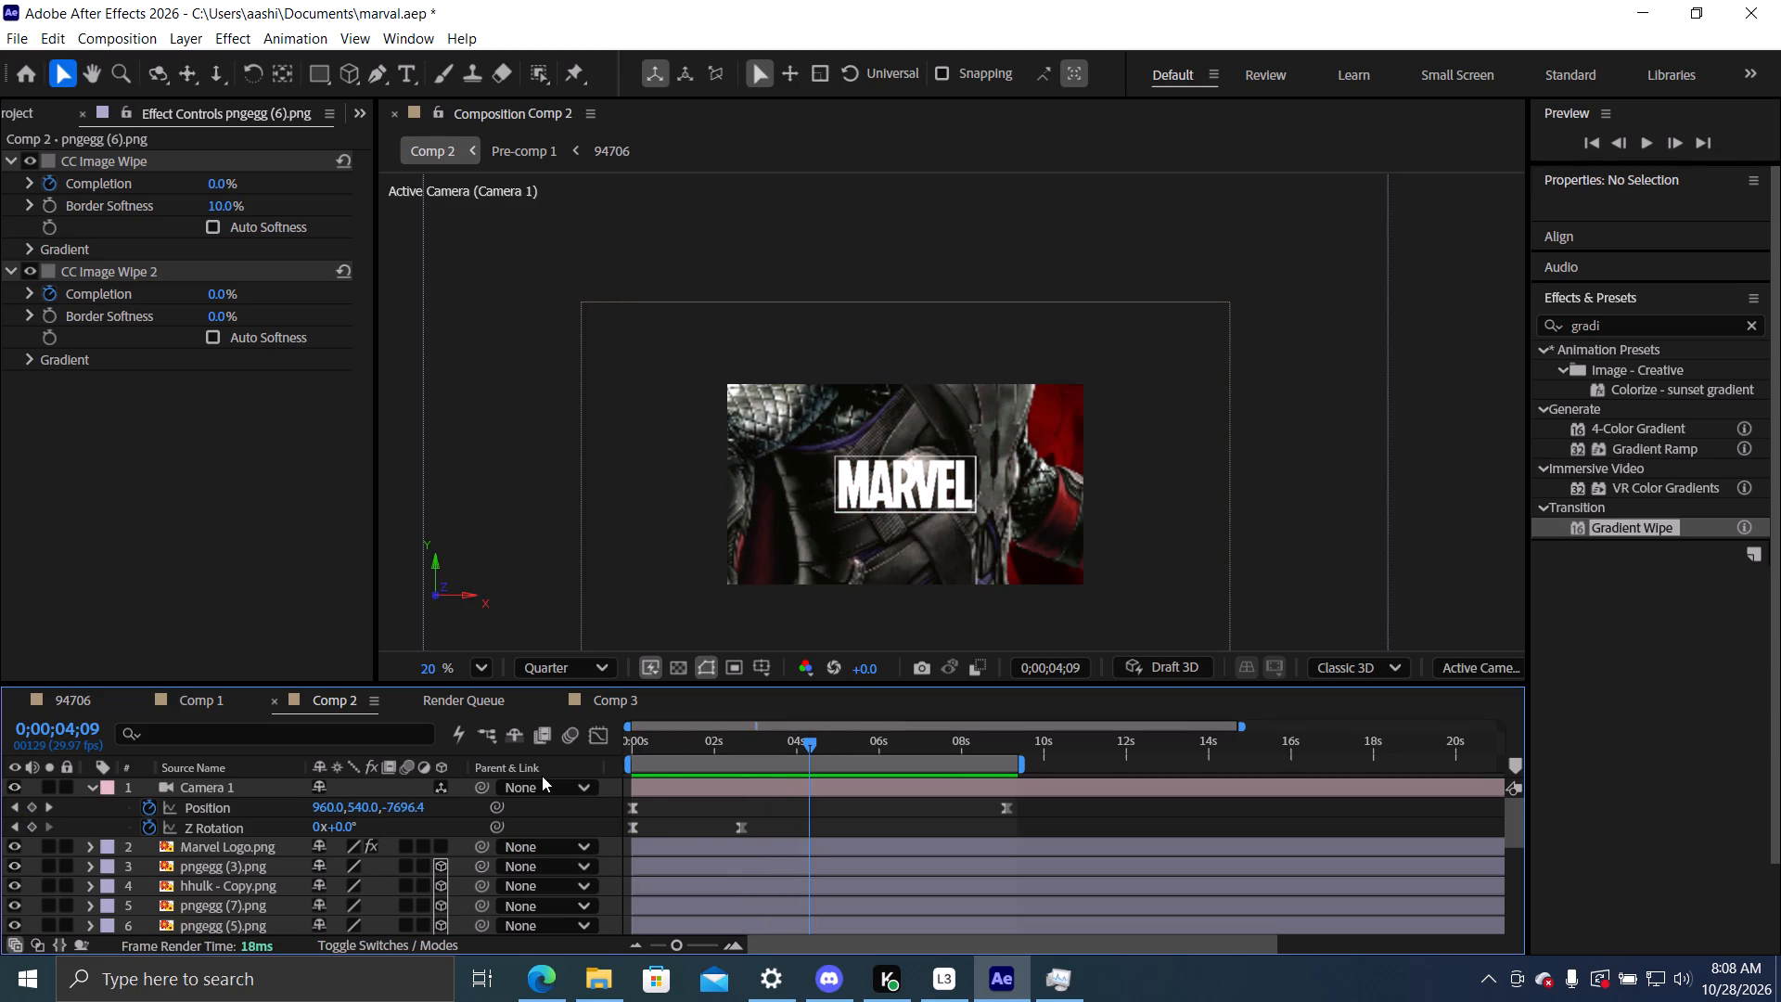
left_click_drag(810, 743, 549, 759)
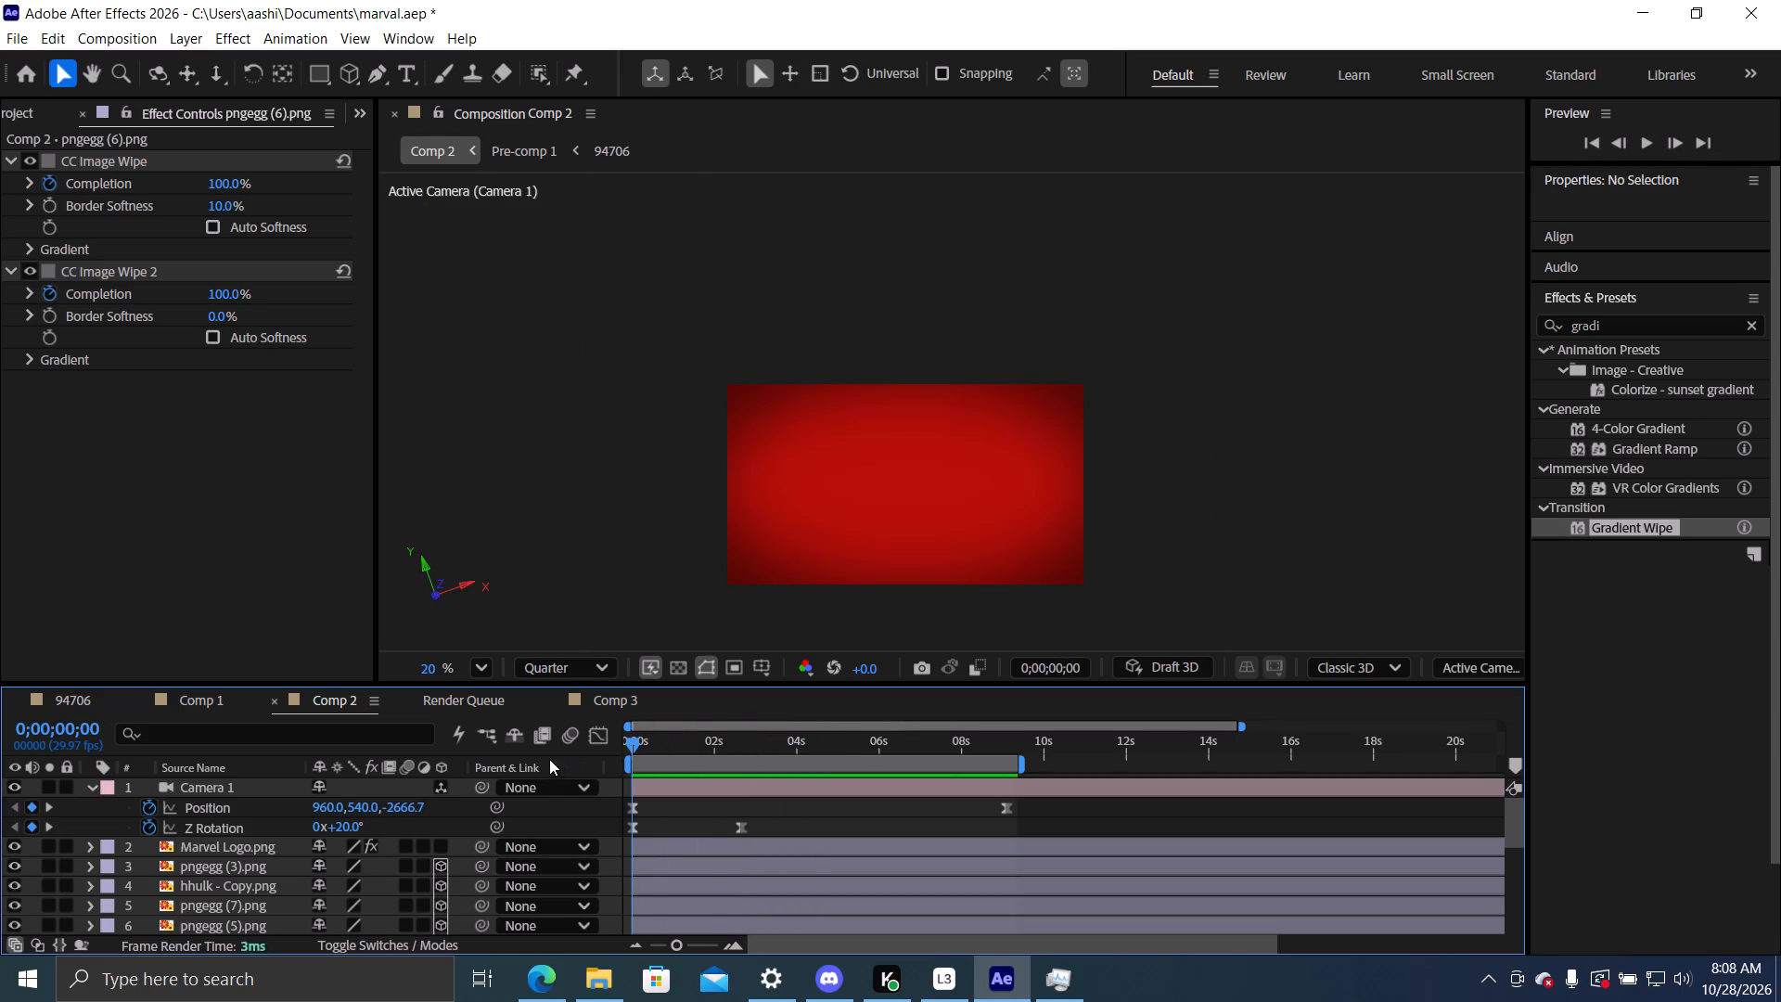
left_click_drag(549, 759, 528, 760)
Make the Marvel Logo.png layer a 3D layer.
left_click(442, 846)
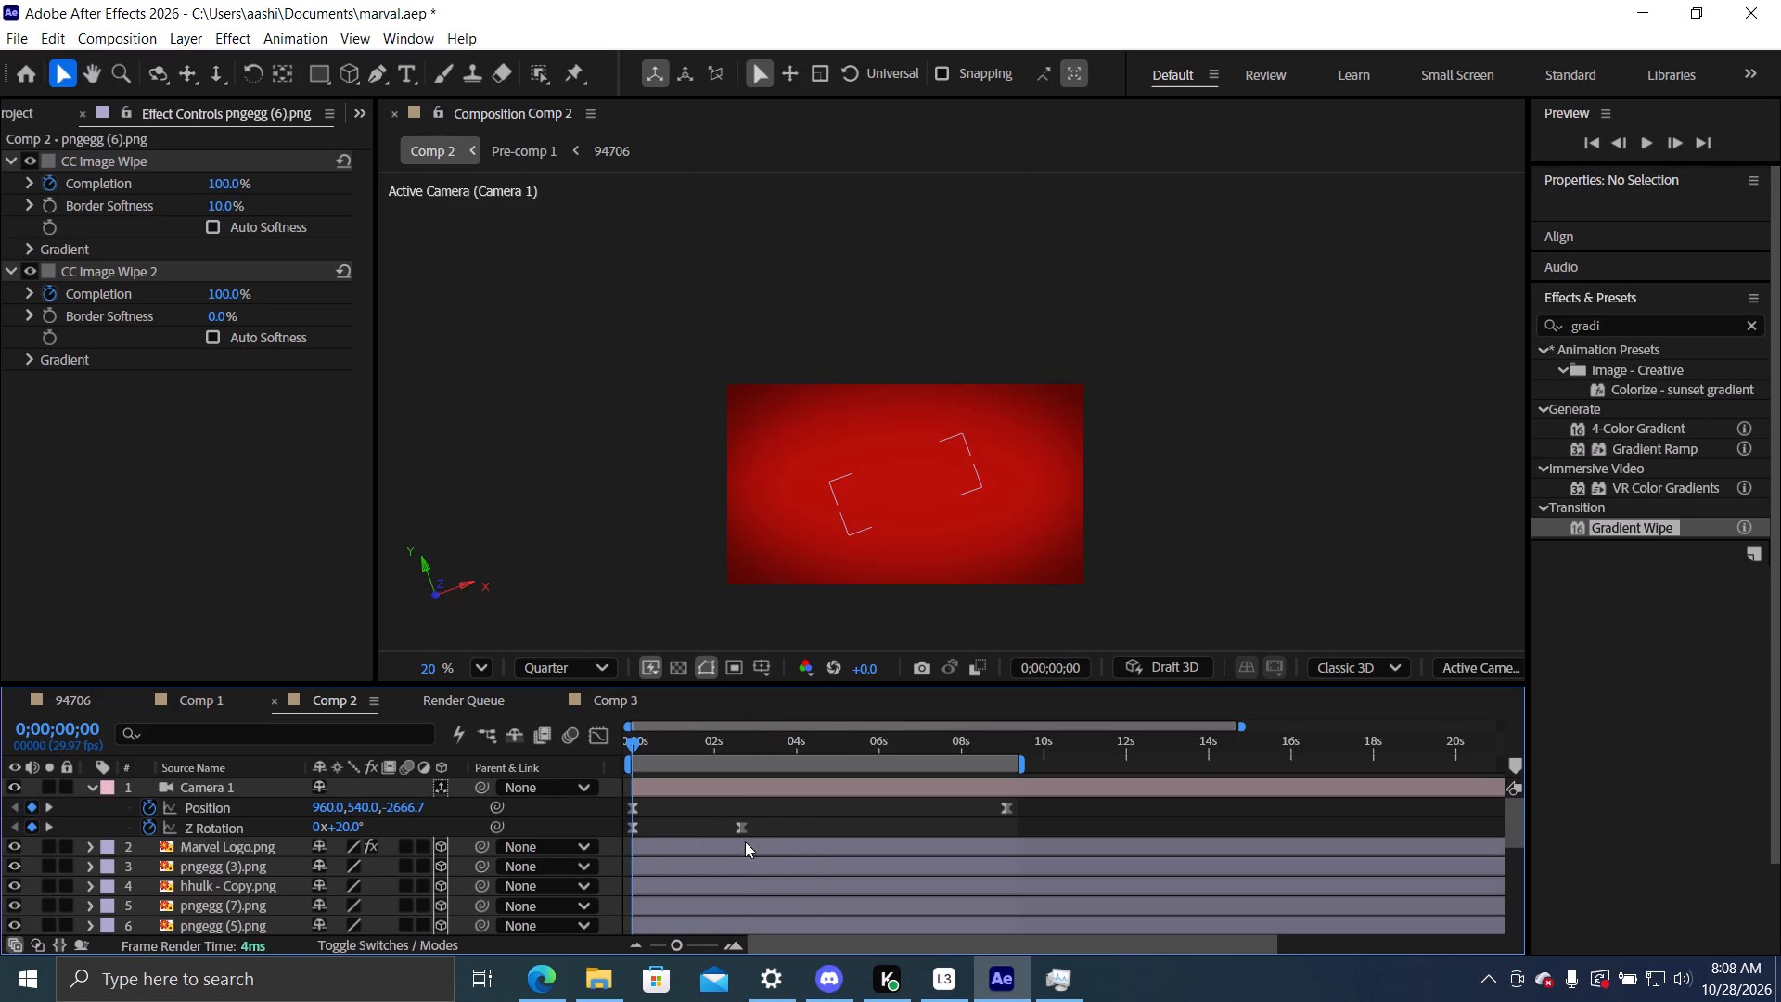
Shift the Marvel Logo.png layer along the timeline to start at about 2.6 seconds, previewing the timing of its reveal.
left_click(680, 841)
left_click_drag(680, 841, 681, 841)
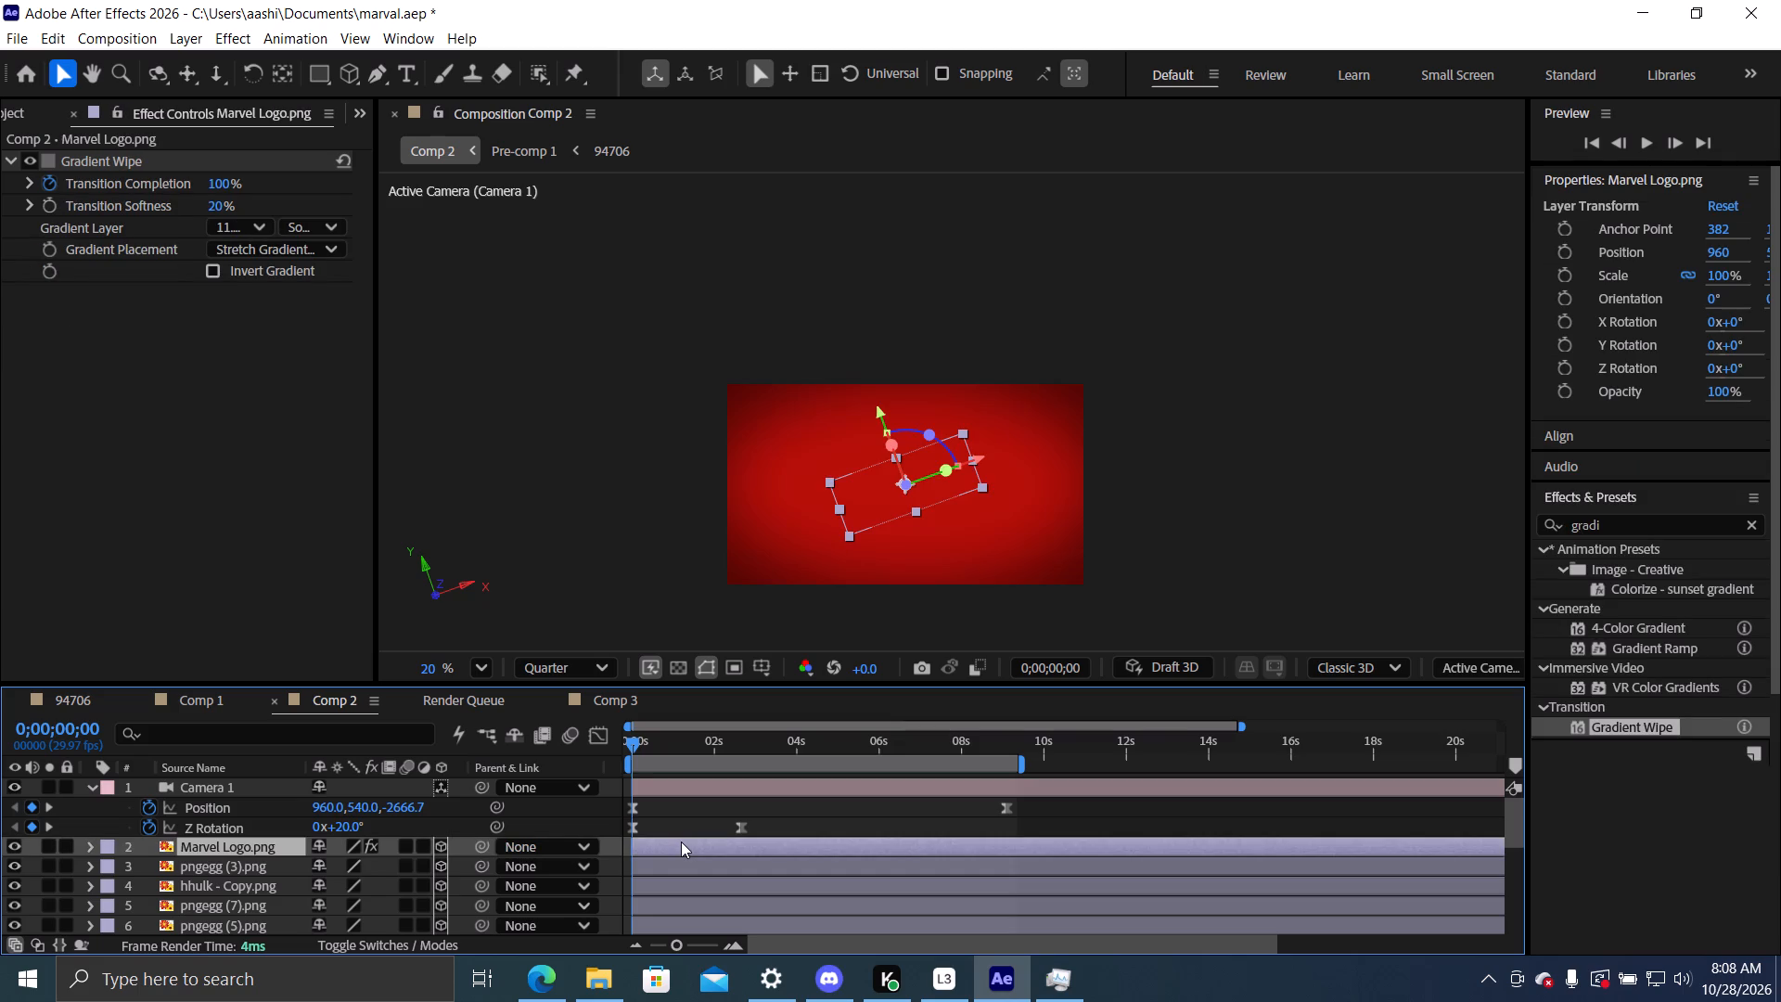
left_click_drag(681, 841, 755, 842)
key("space")
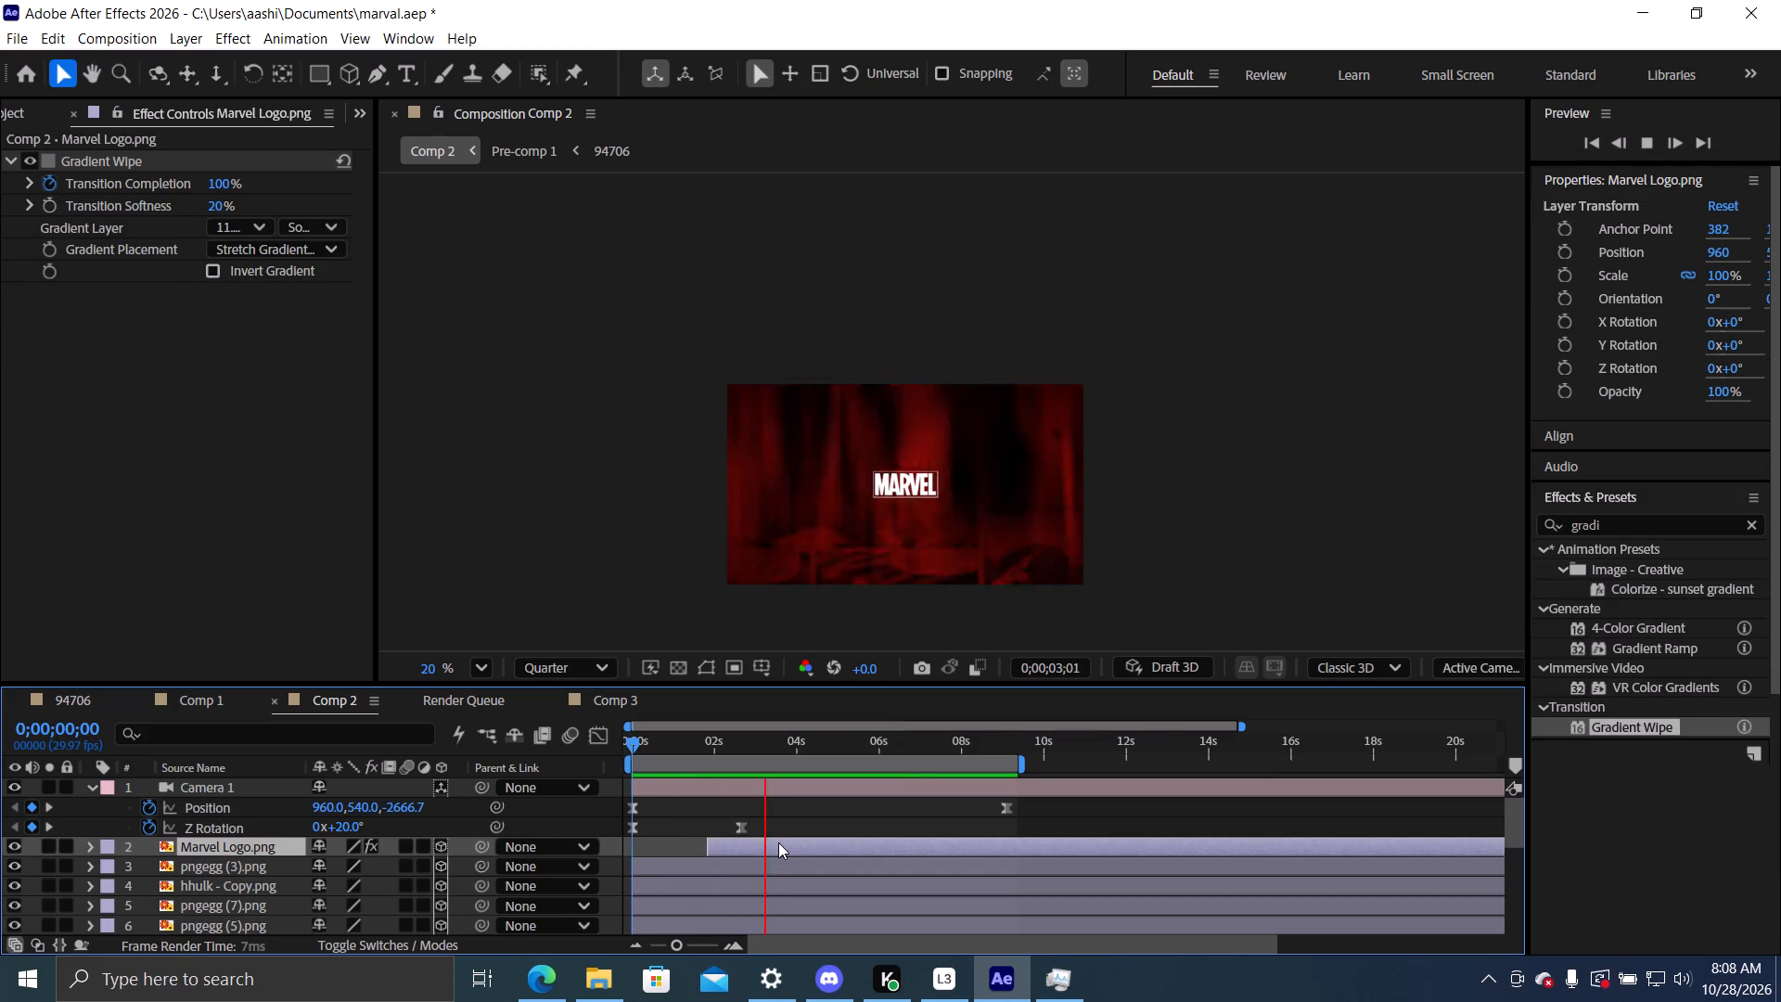
key("space")
left_click_drag(783, 743, 767, 744)
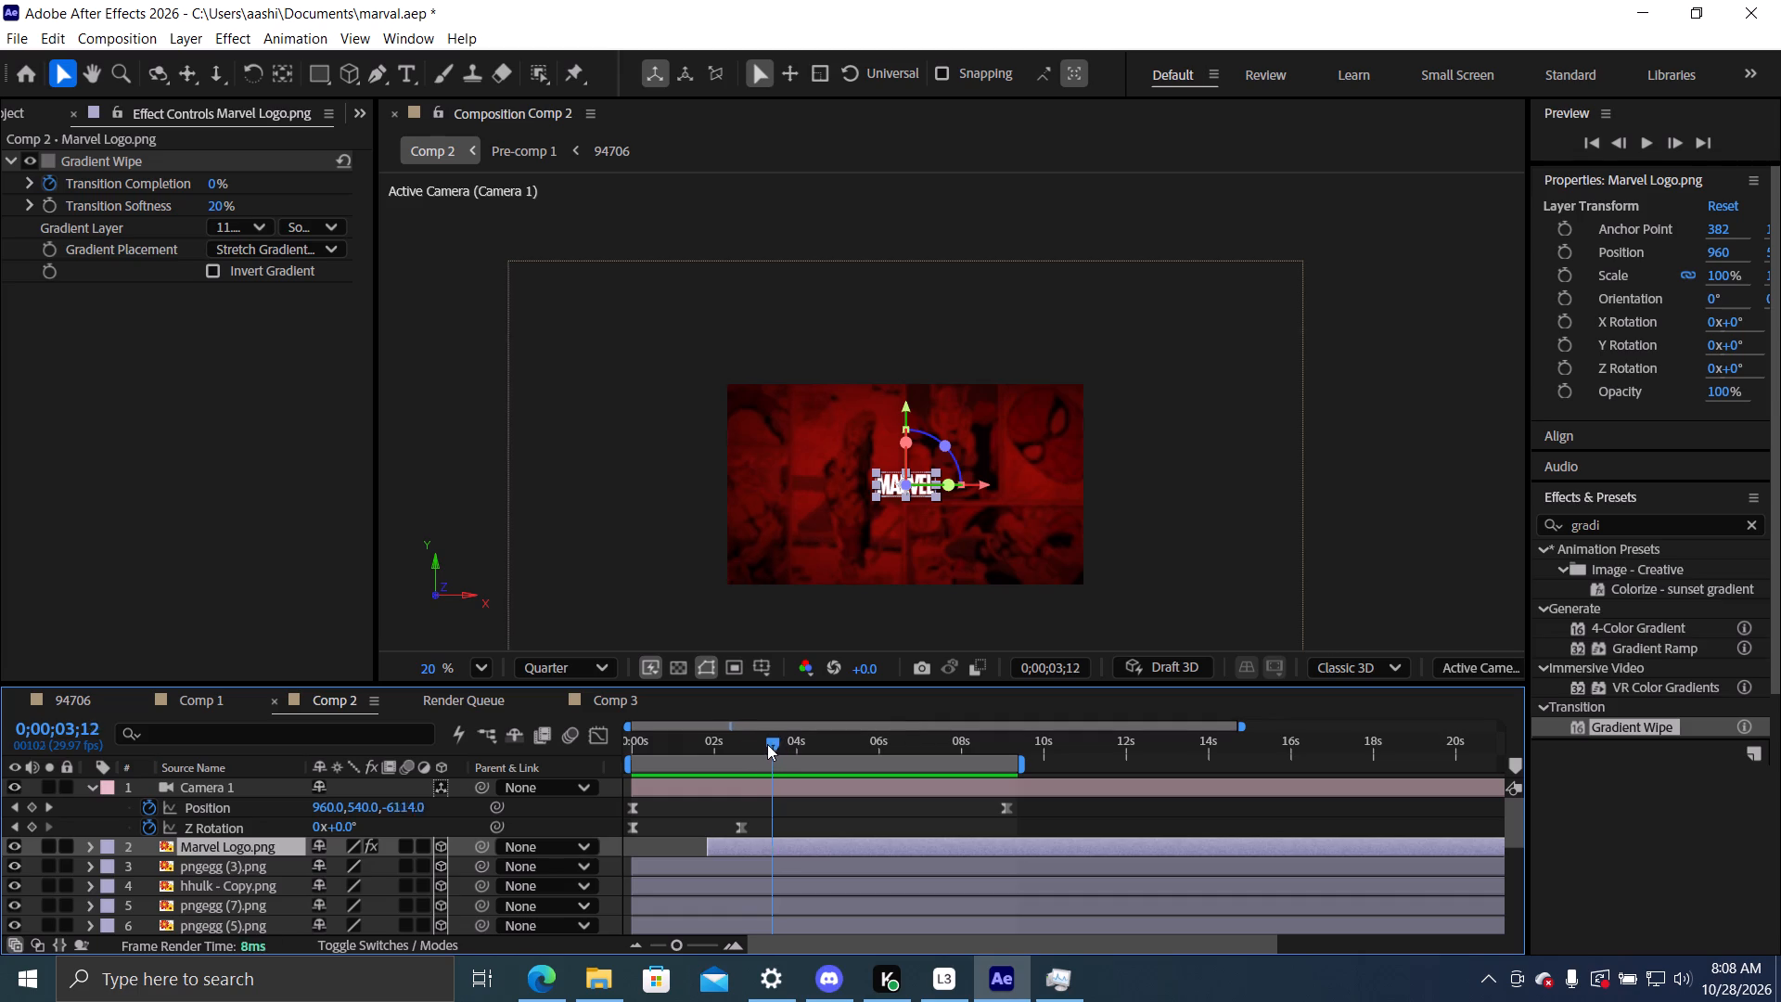
left_click_drag(767, 744, 693, 755)
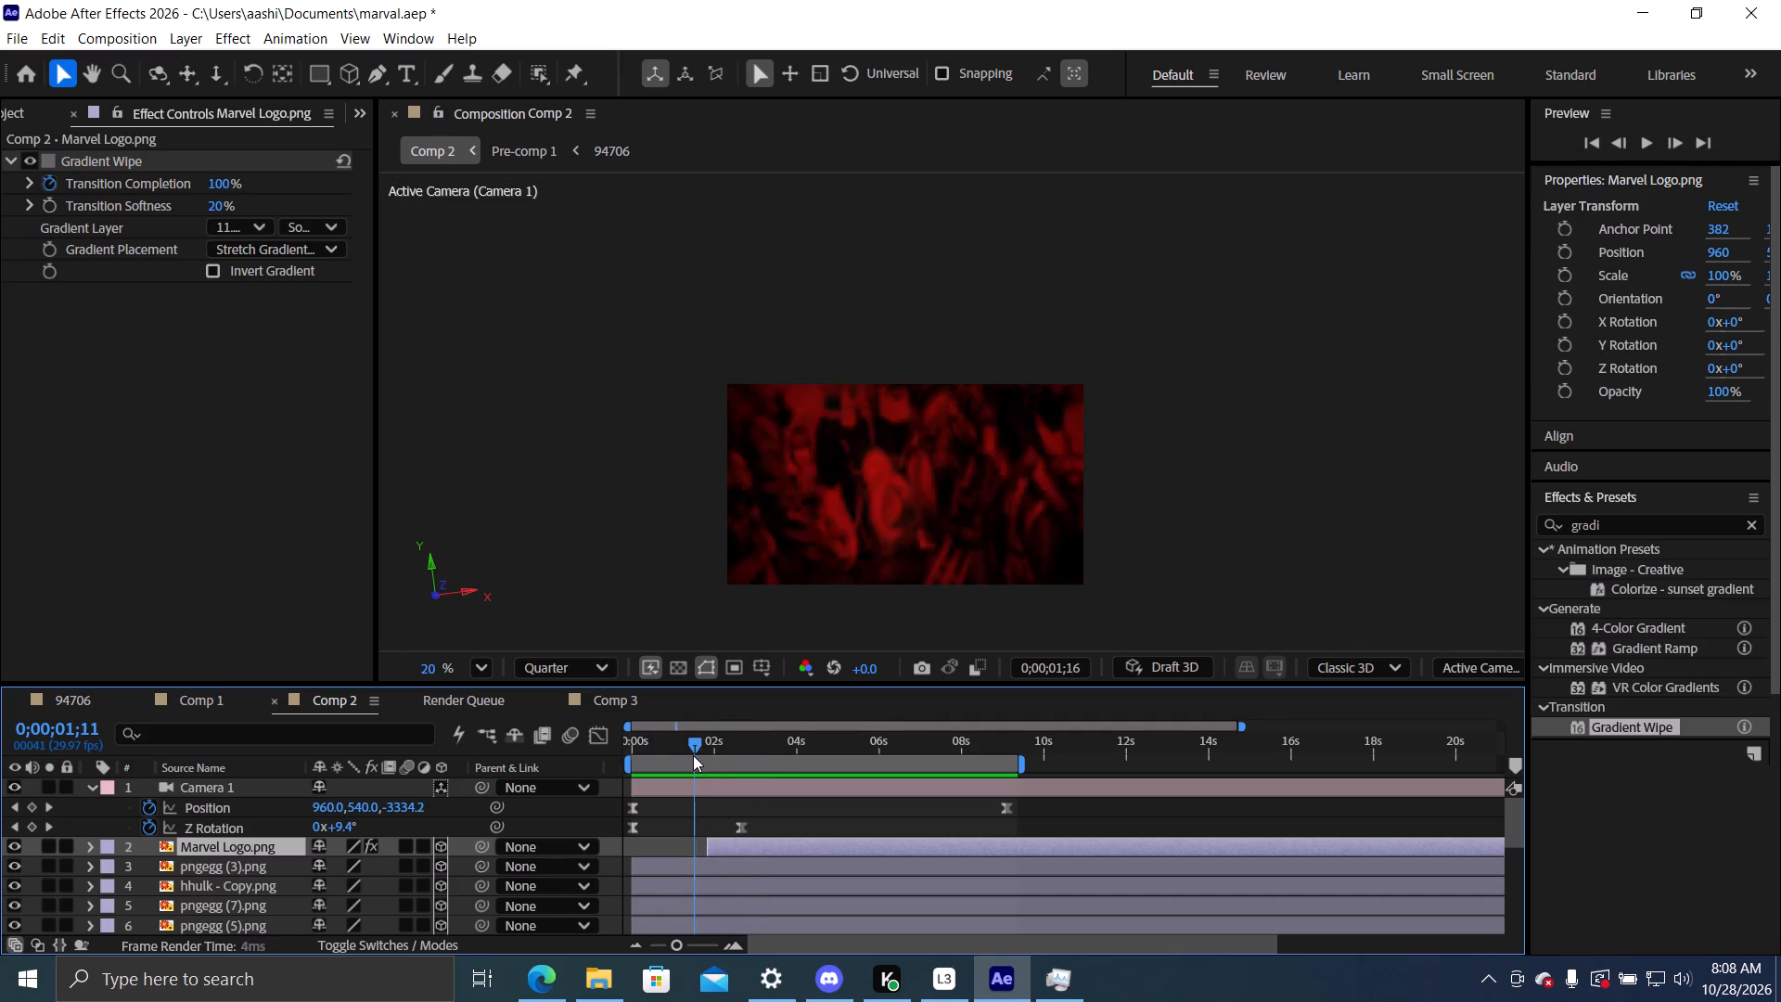
left_click_drag(693, 755, 724, 756)
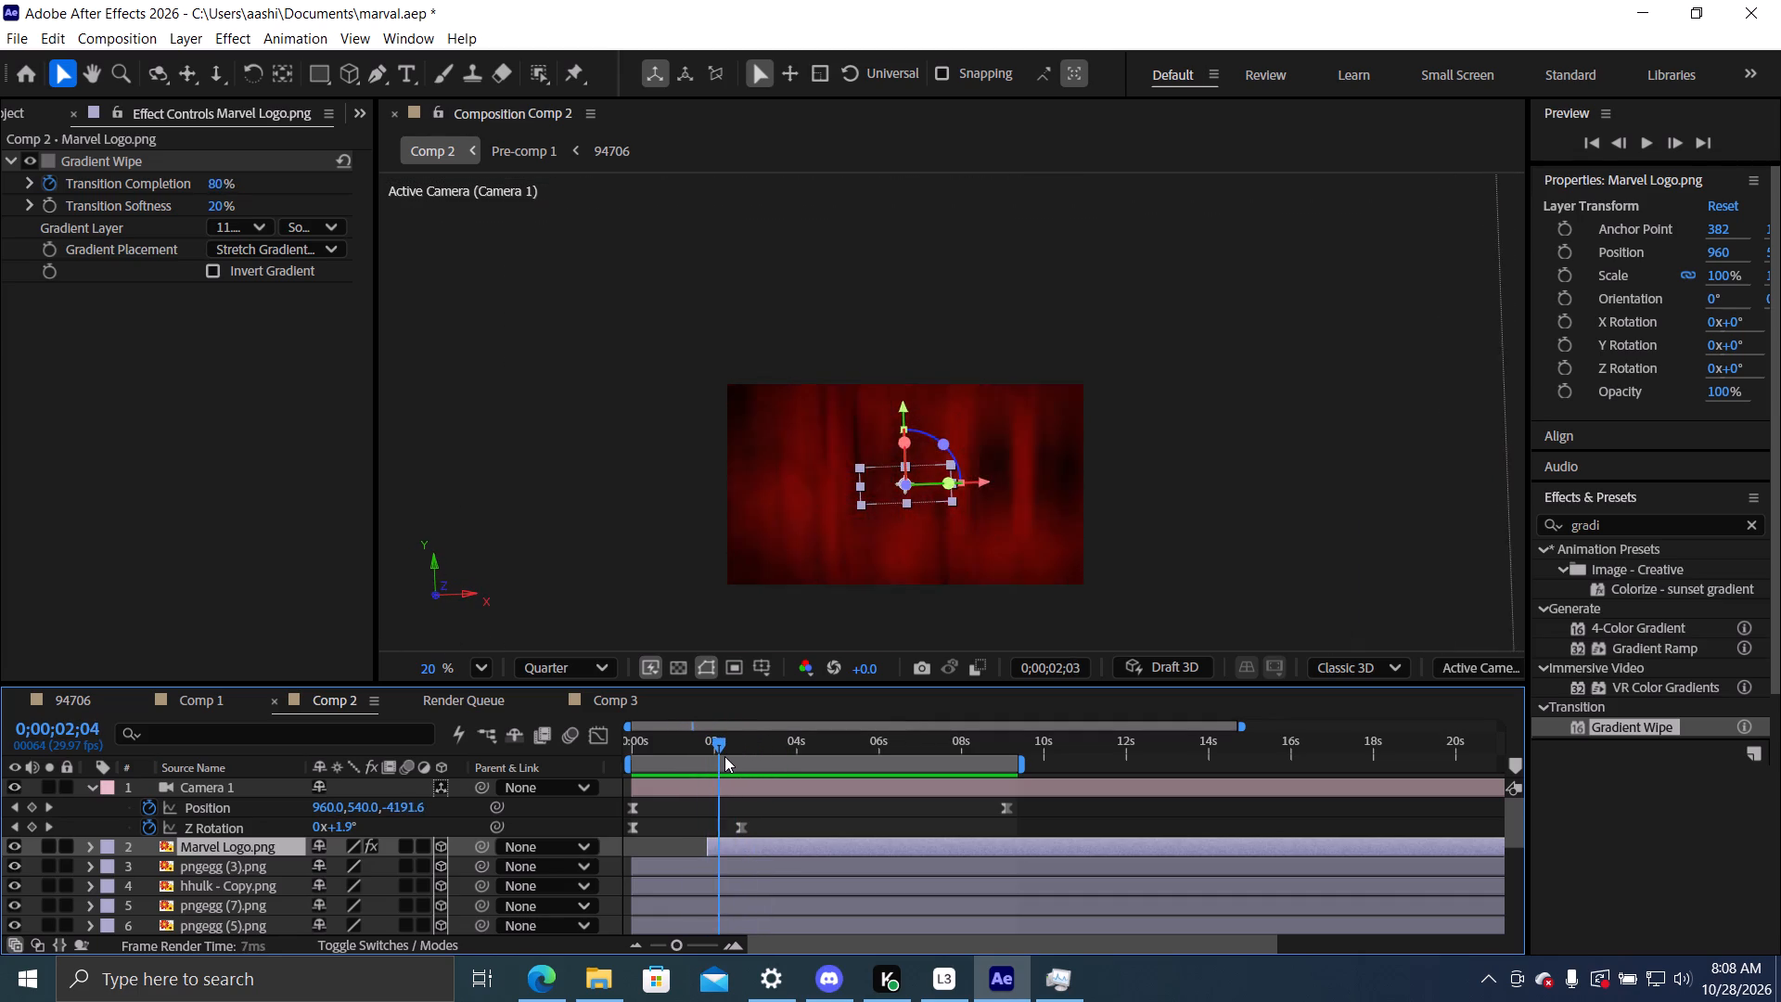
left_click_drag(724, 756, 737, 758)
left_click_drag(754, 843, 765, 843)
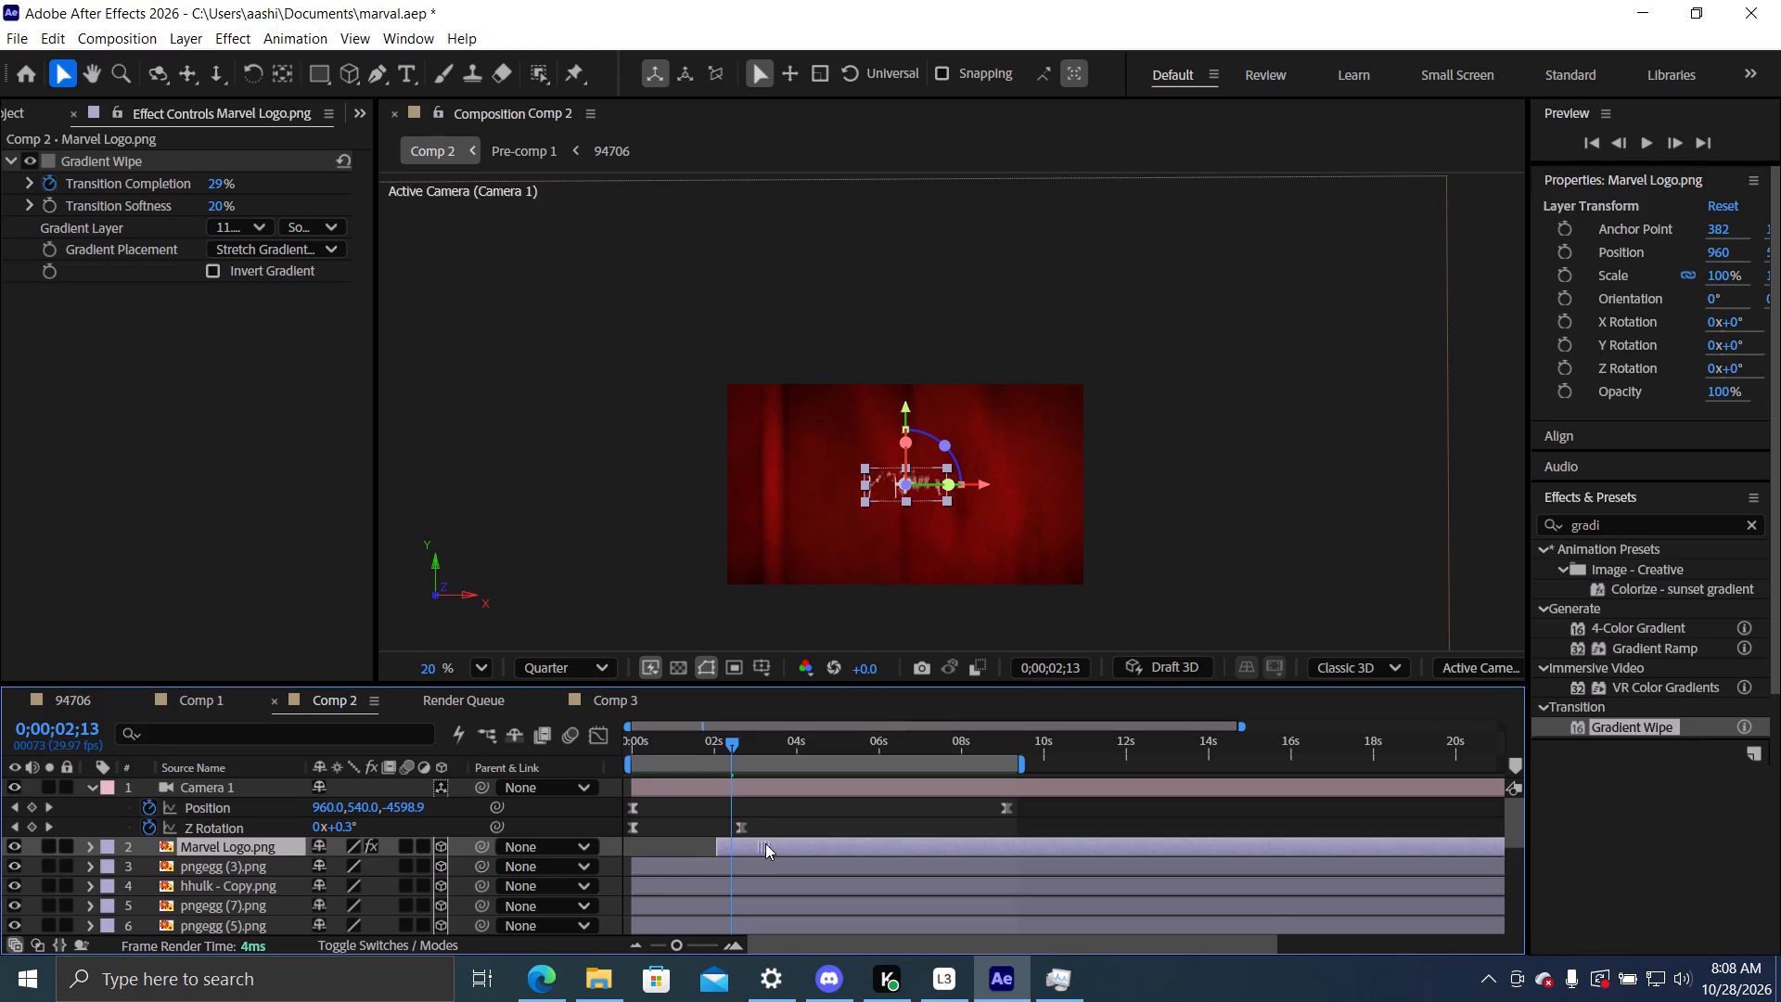
left_click_drag(765, 843, 785, 843)
key("space")
key("space")
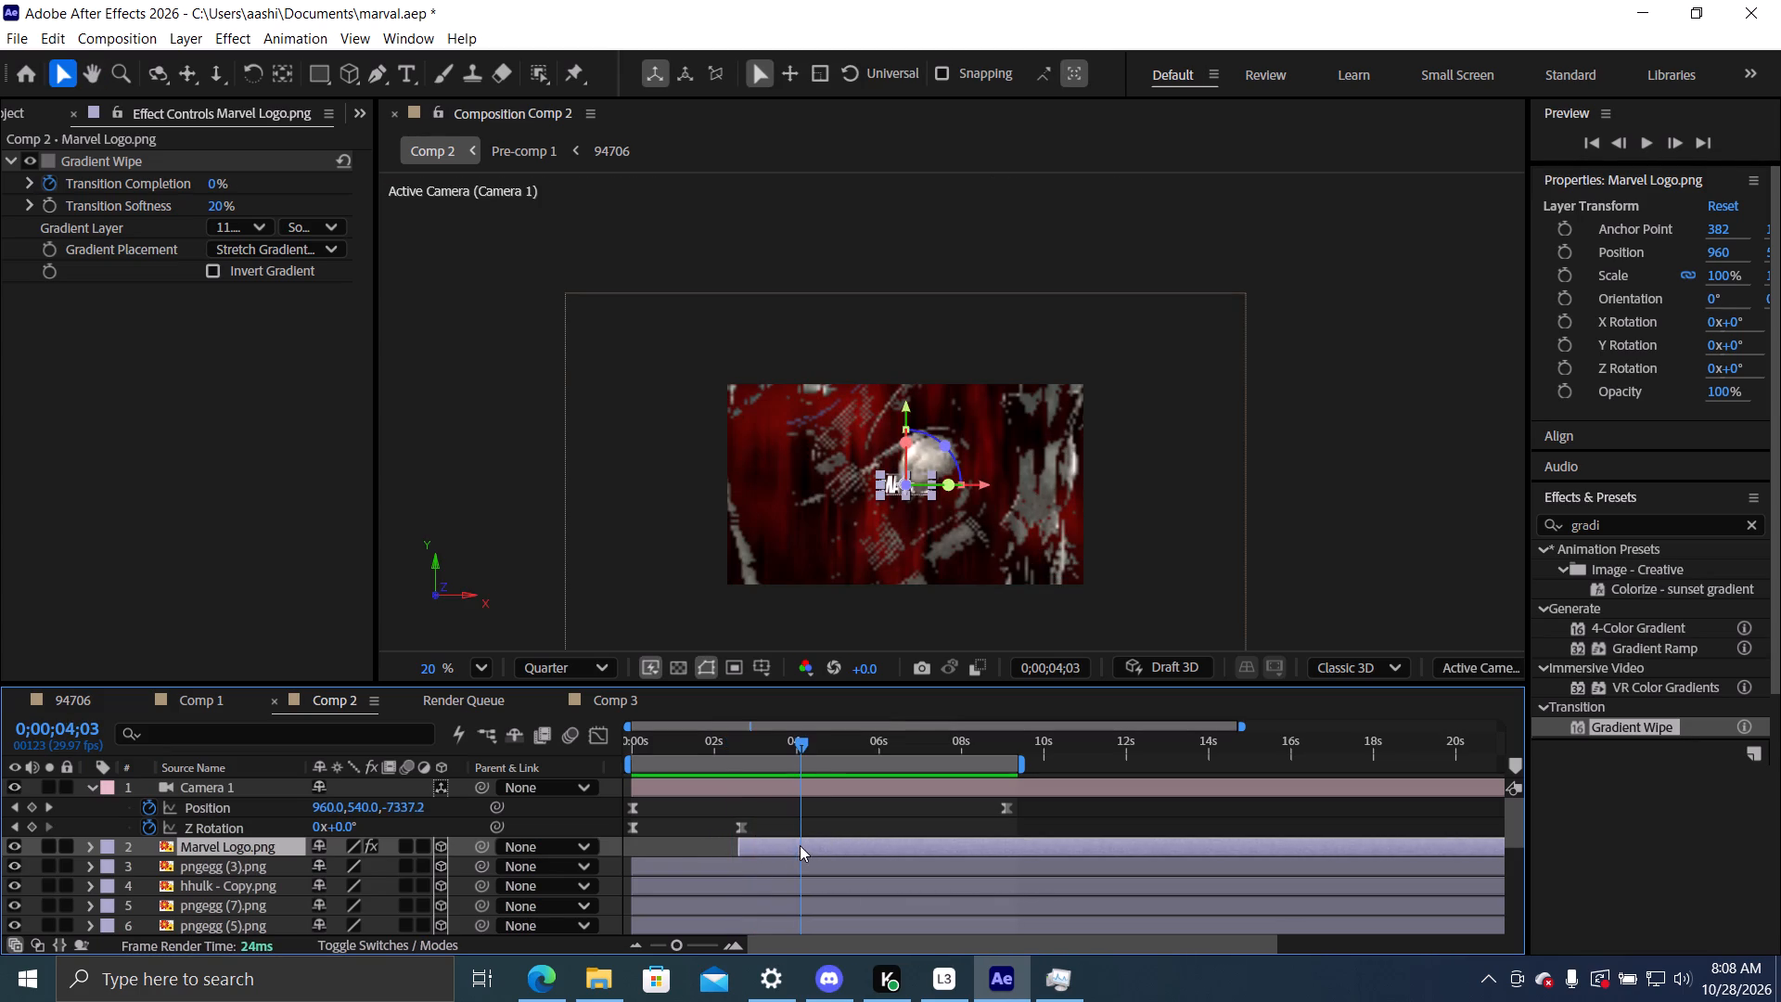
Scale the Marvel Logo.png layer up to 229%.
left_click(773, 843)
key("s")
left_click_drag(410, 867, 436, 867)
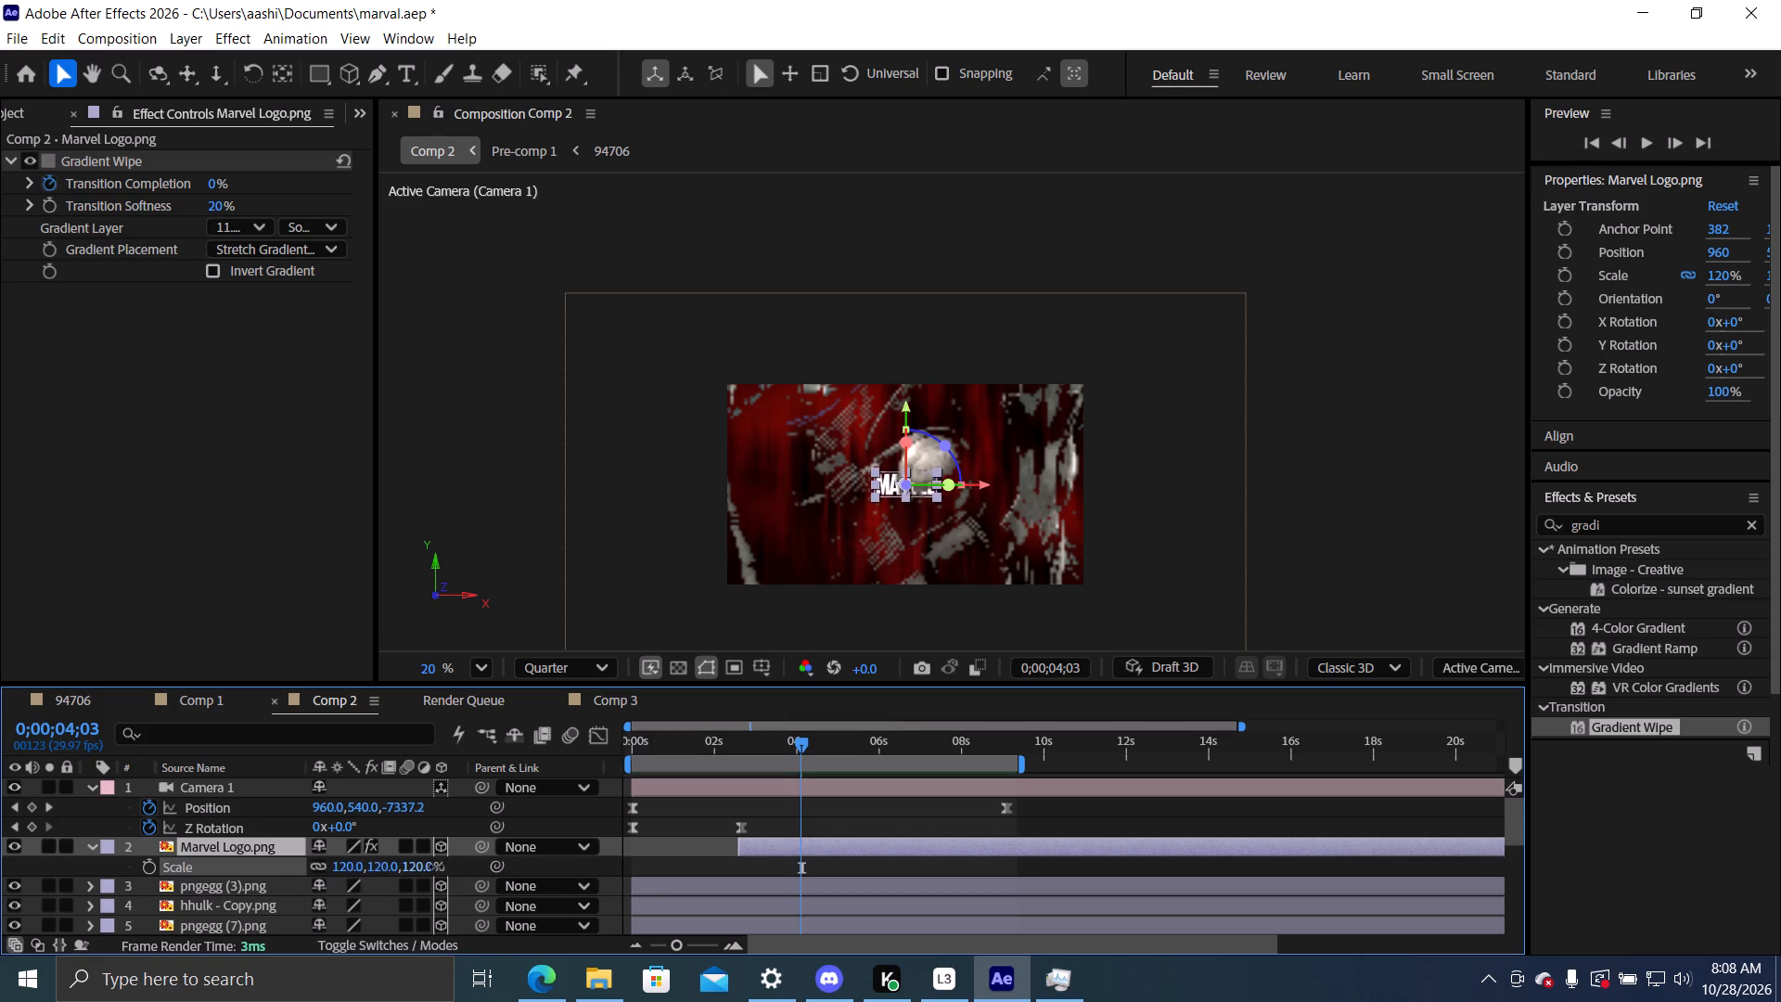
left_click_drag(436, 867, 544, 859)
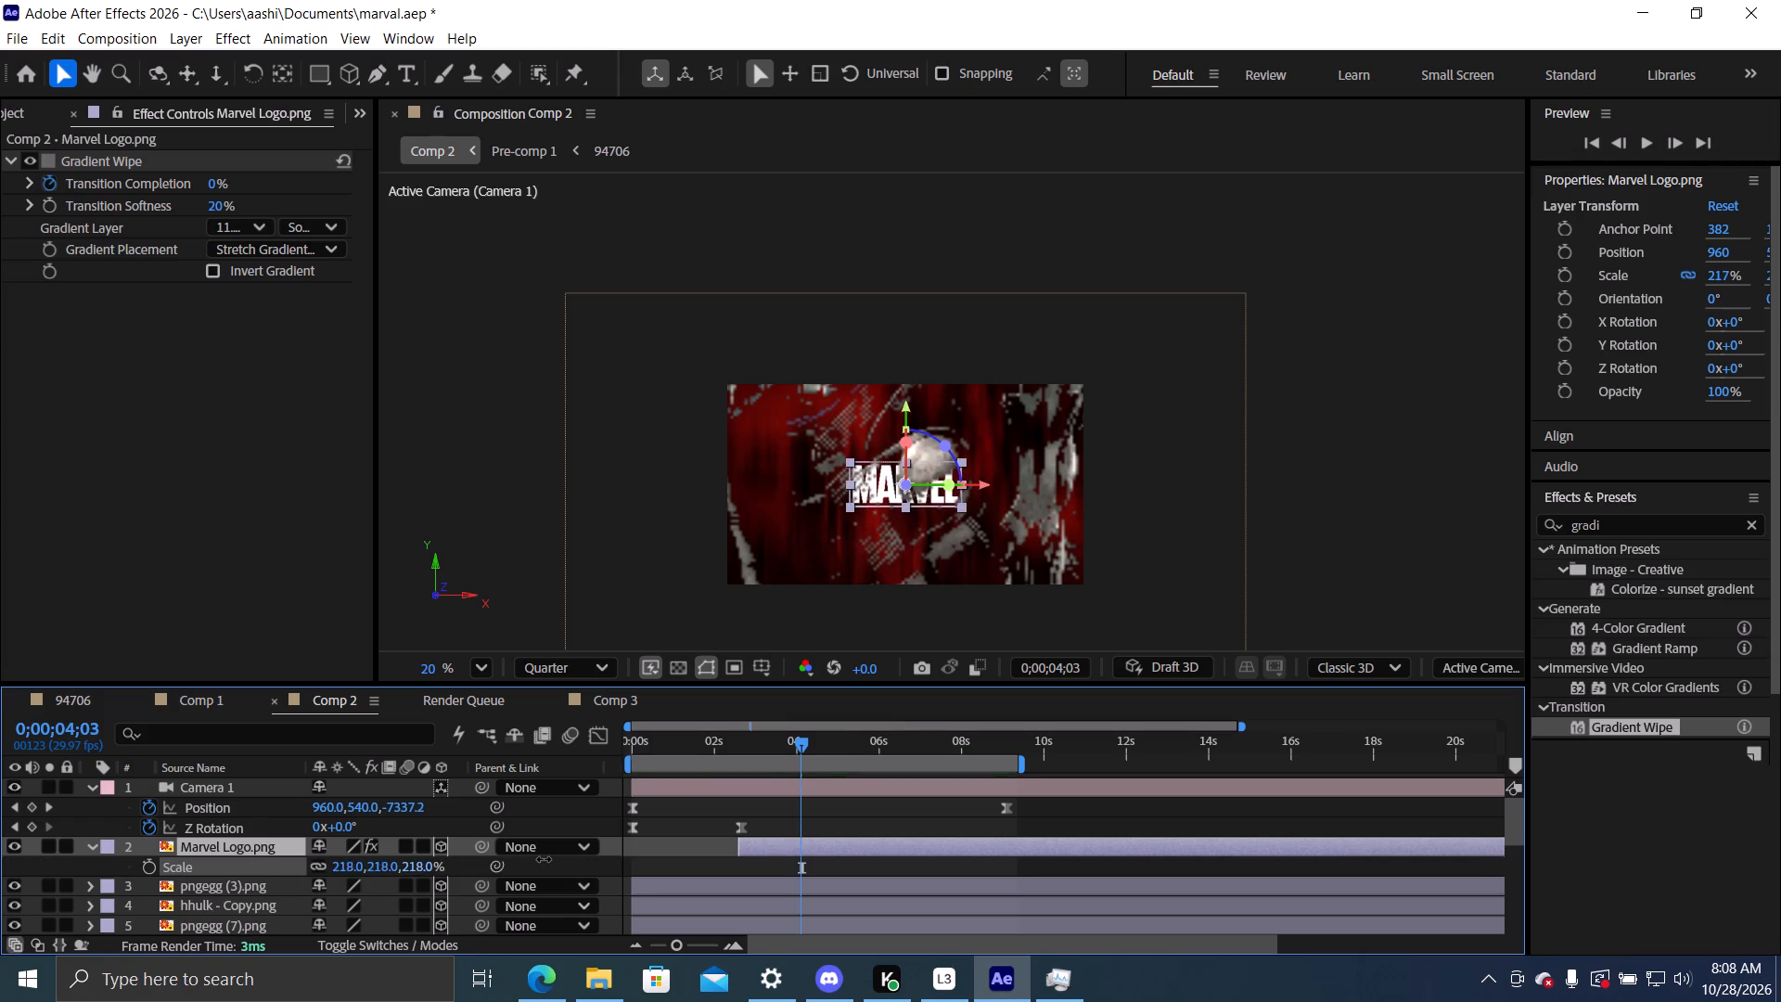
left_click_drag(544, 859, 552, 859)
Preview the enlarged logo's reveal in Comp 2 from about 0;00;02;13.
left_click_drag(804, 745, 744, 770)
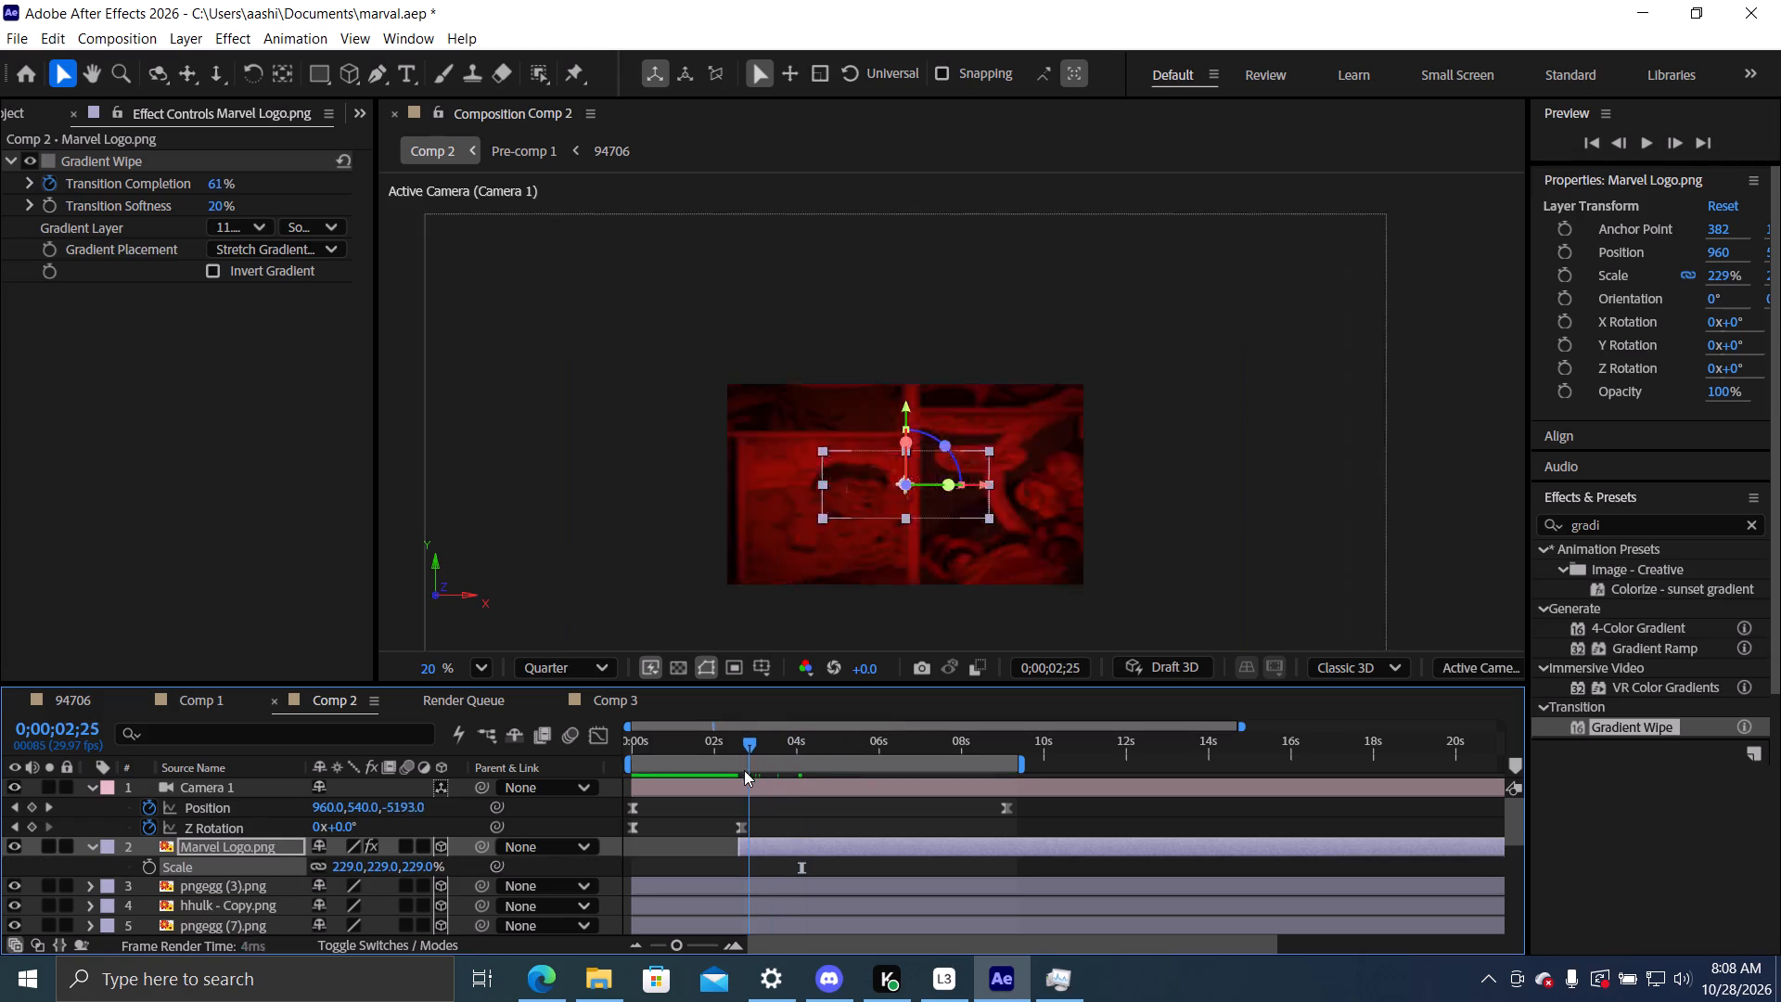
left_click_drag(744, 770, 737, 774)
key("space")
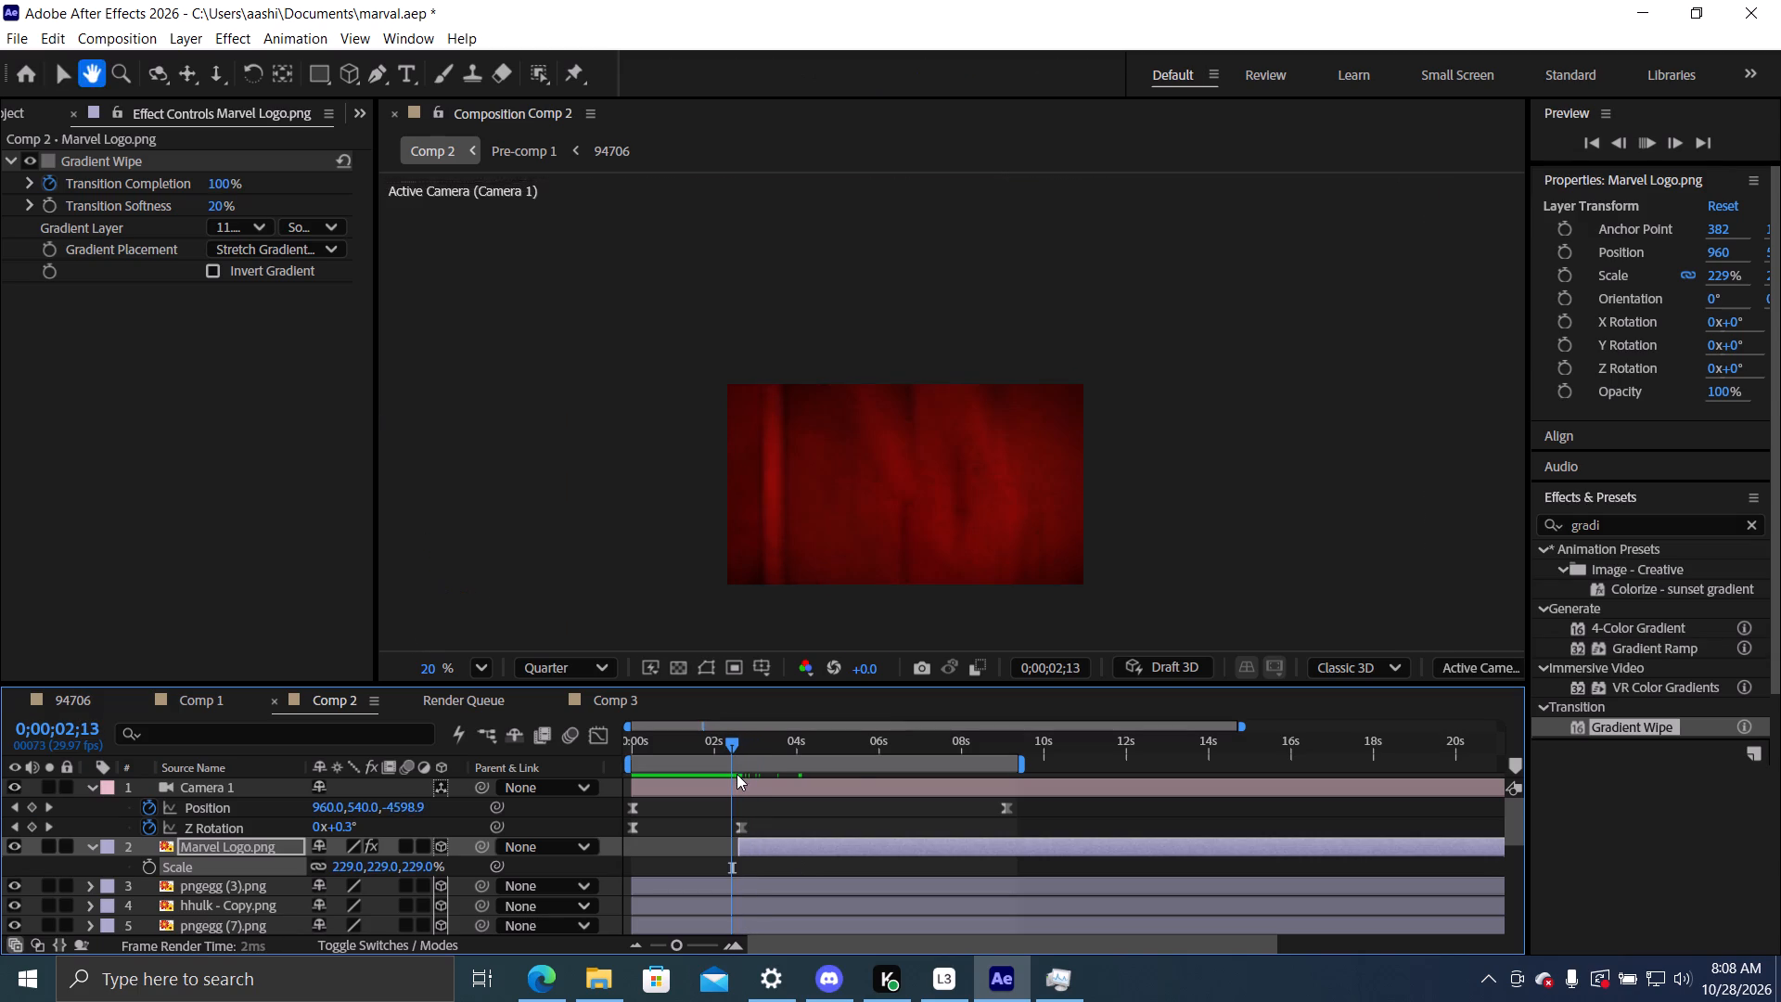
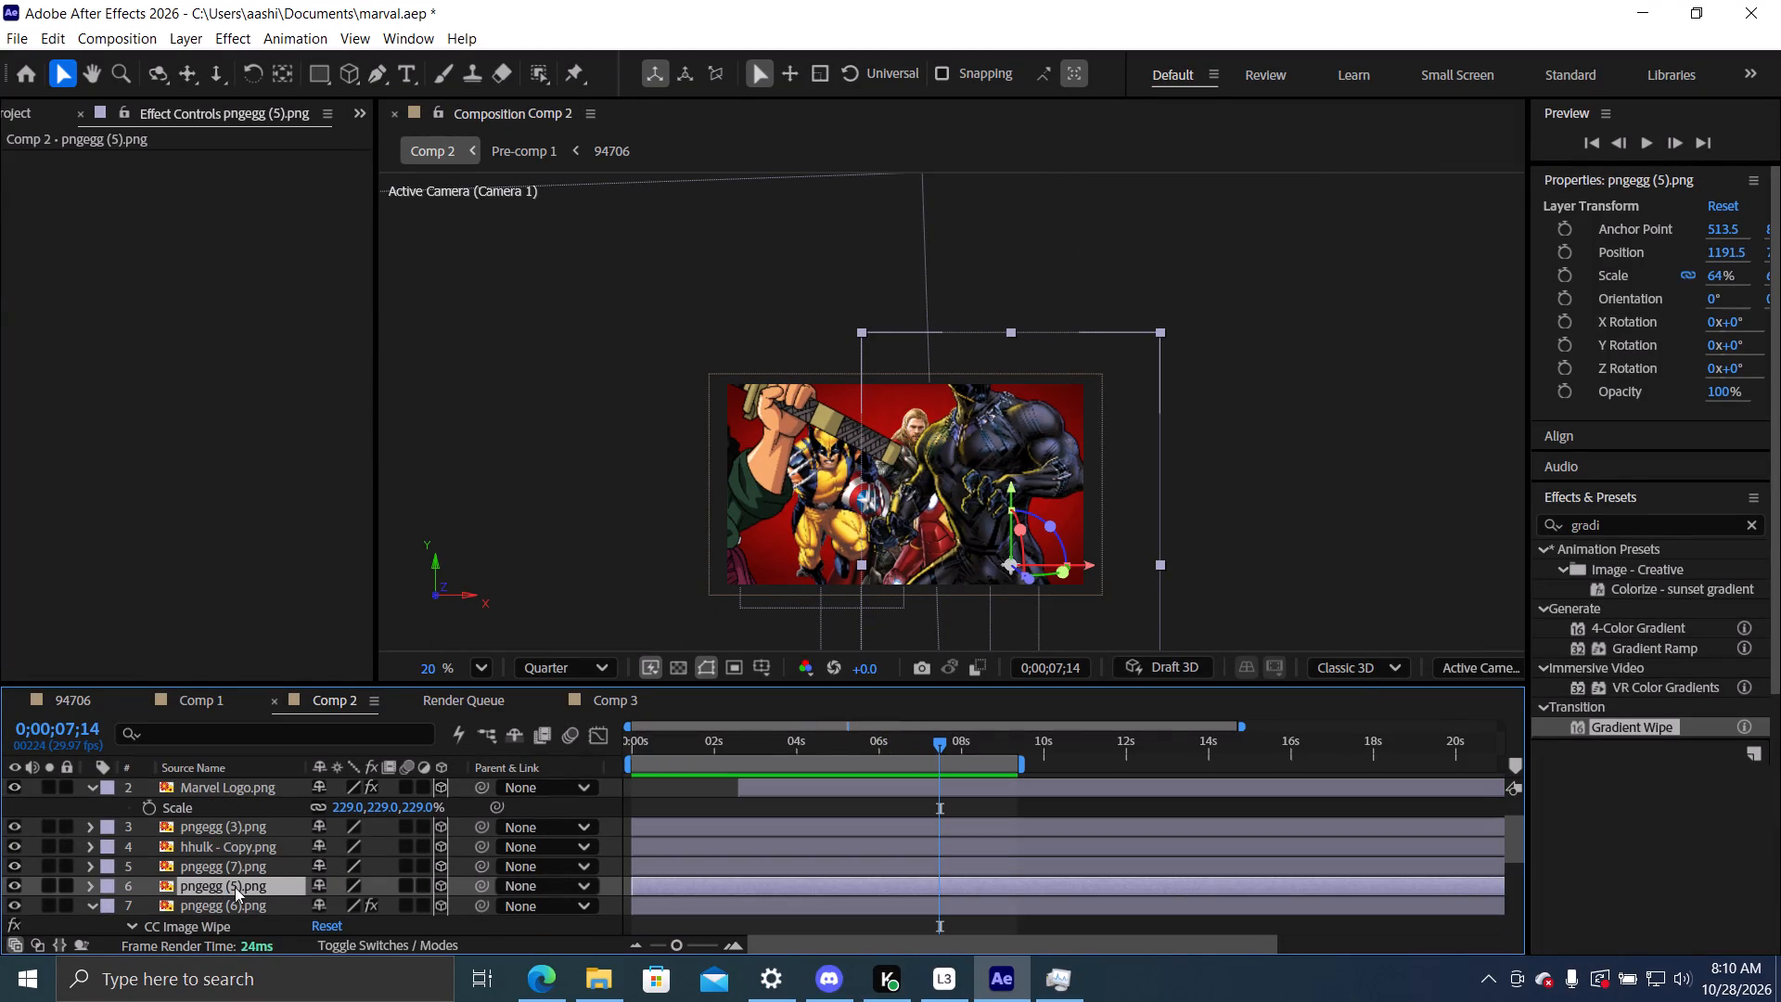
Add pngegg (8).png from the project to Comp 2 directly above the pngegg (7).png layer.
left_click(250, 860)
left_click(251, 847)
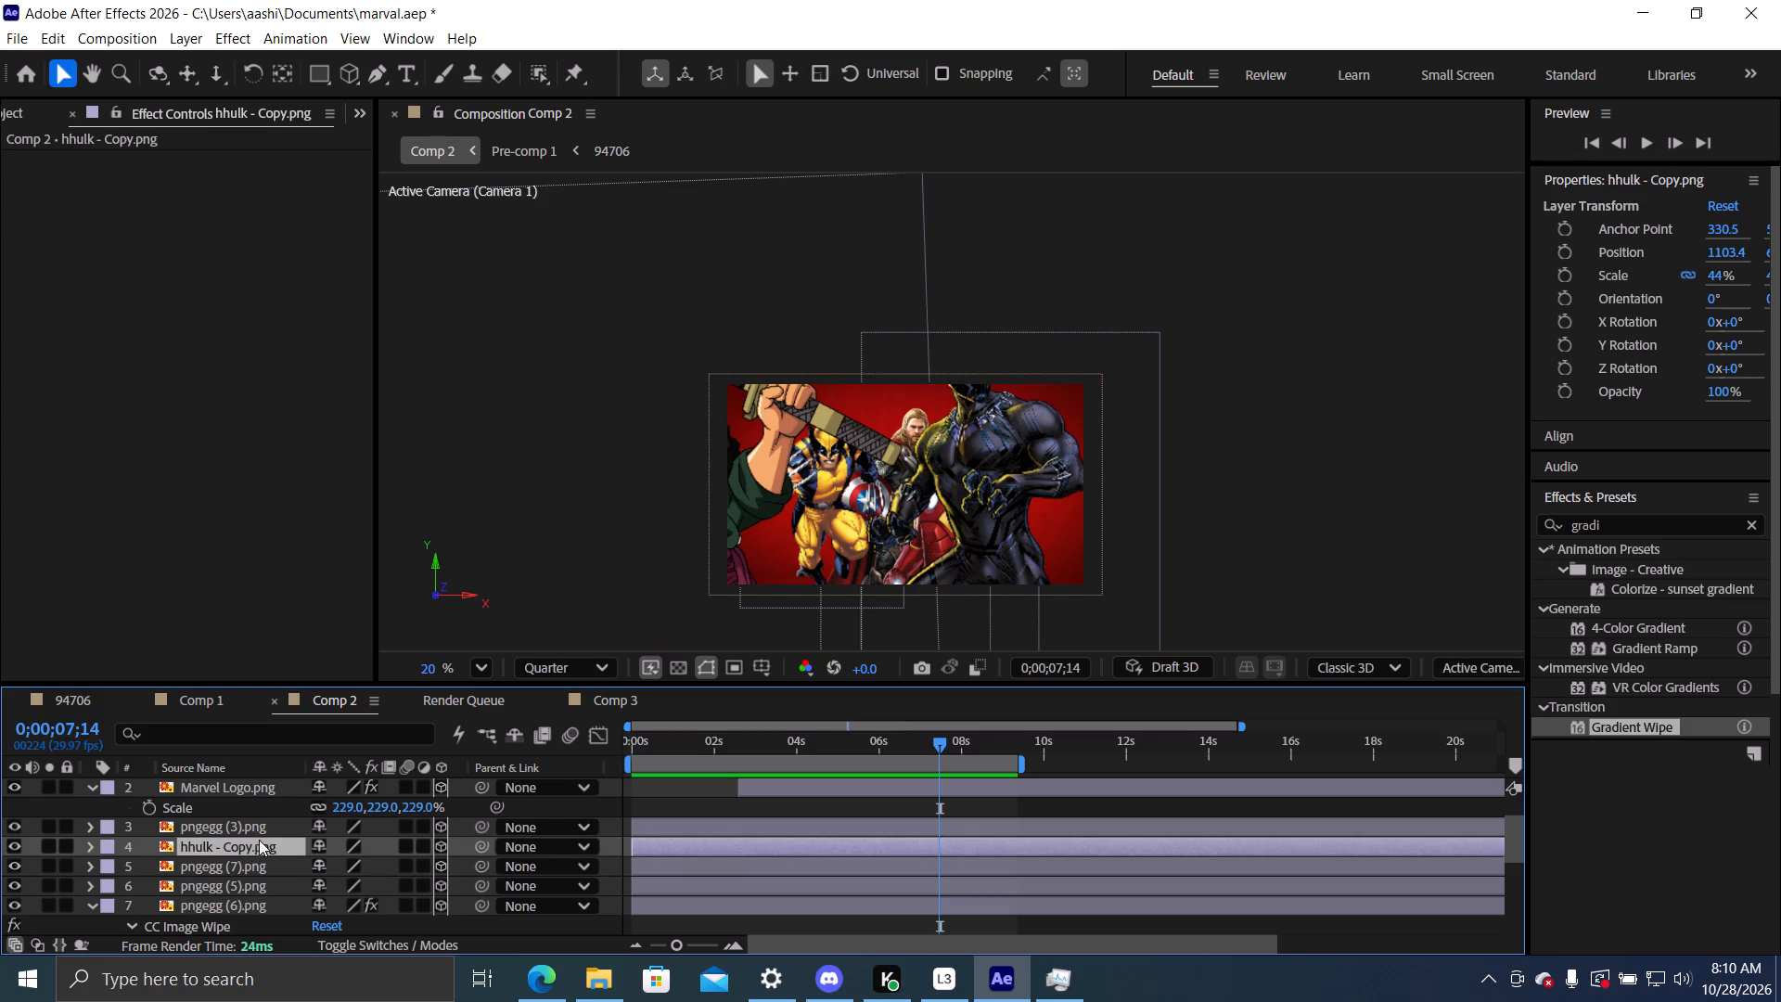
scroll(749, 515, "down", 5)
scroll(690, 601, "down", 4)
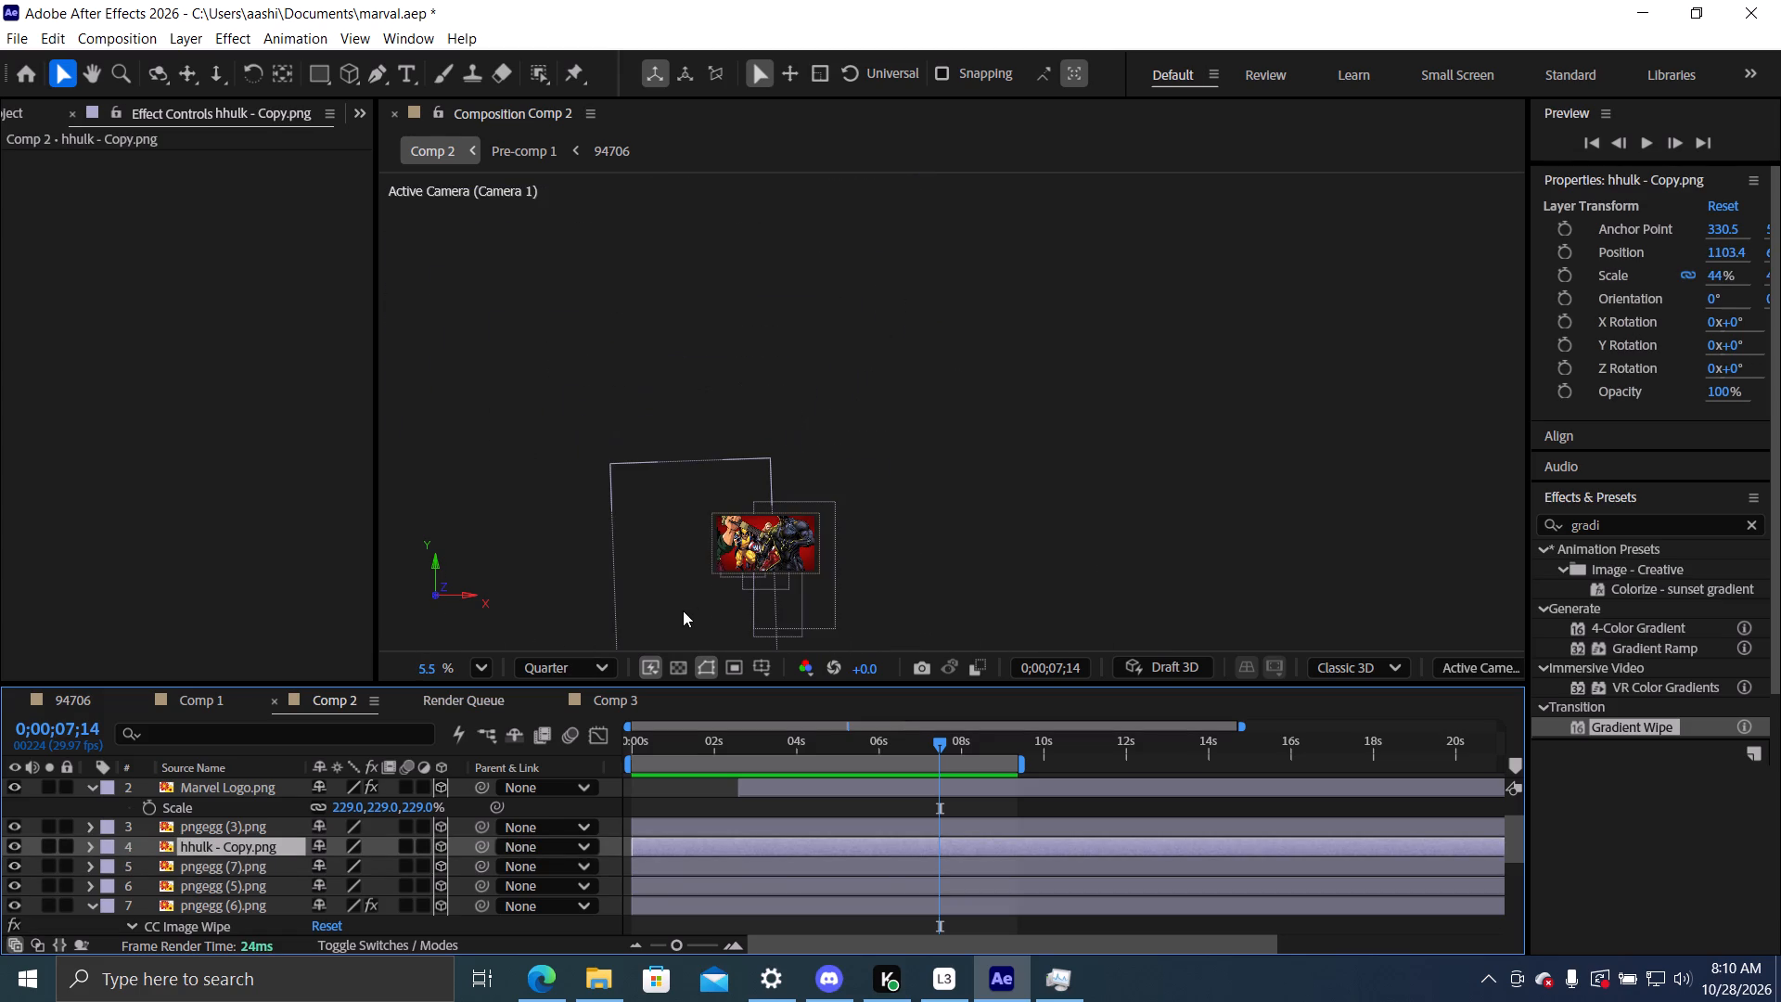
scroll(720, 540, "up", 11)
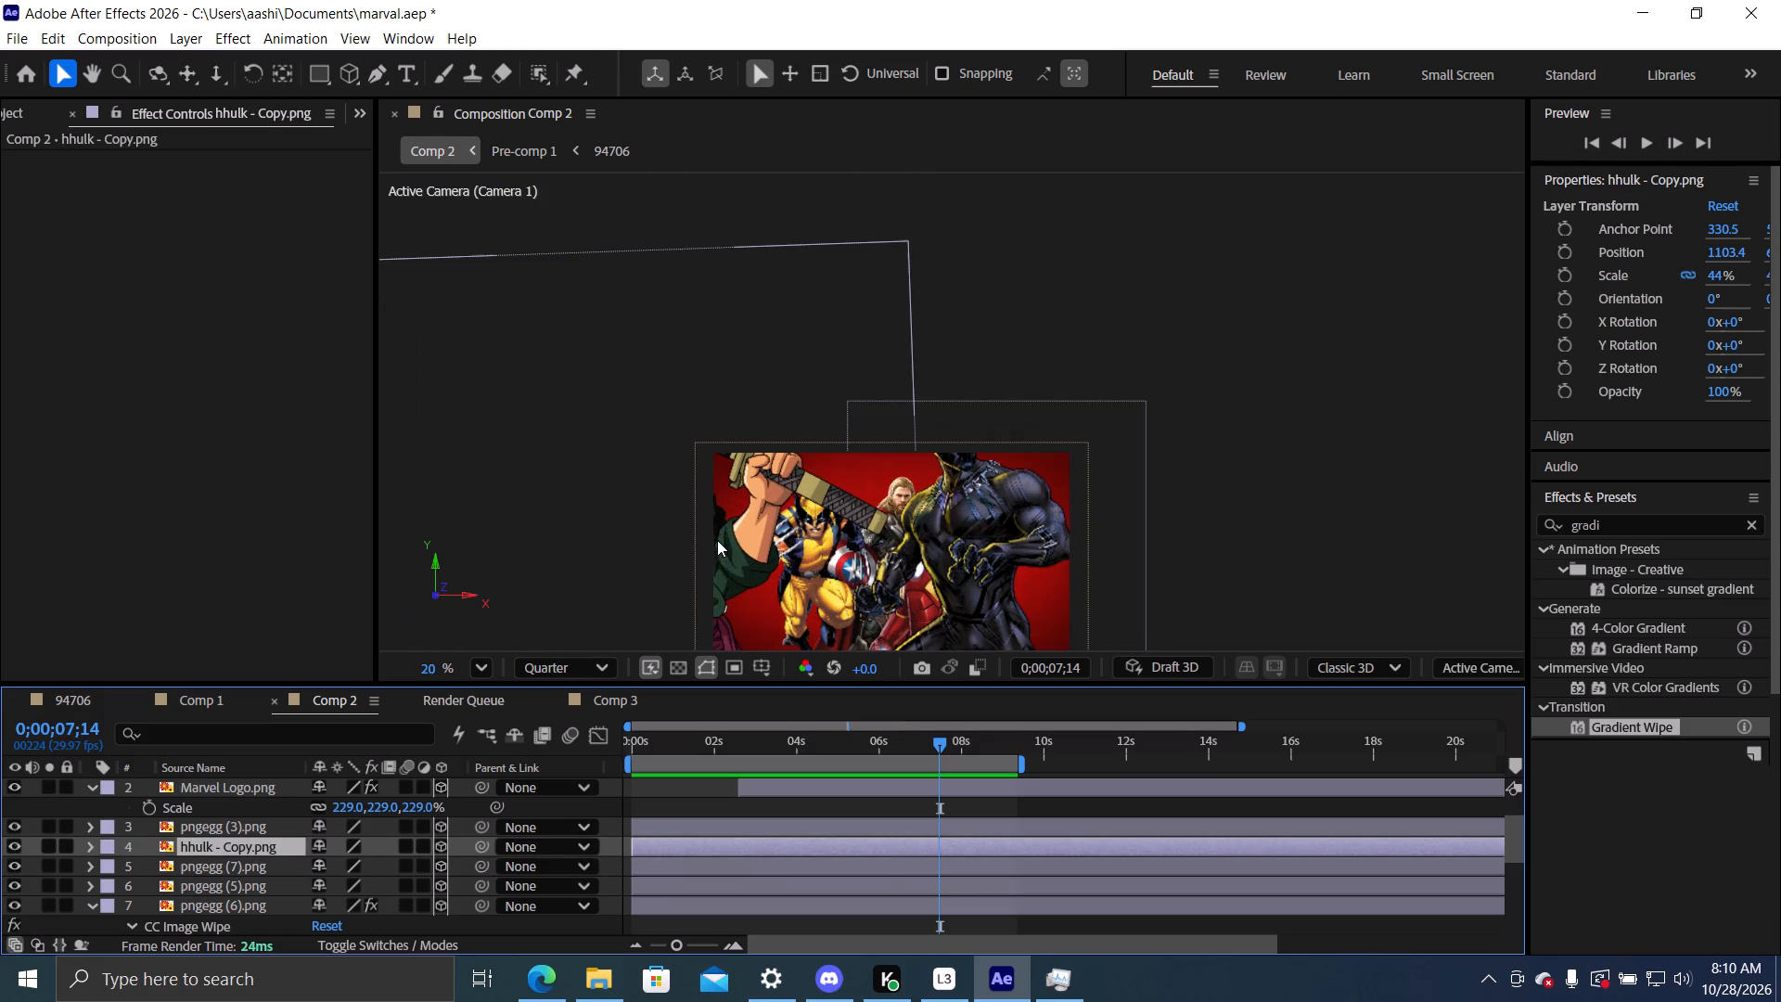
left_click(725, 568)
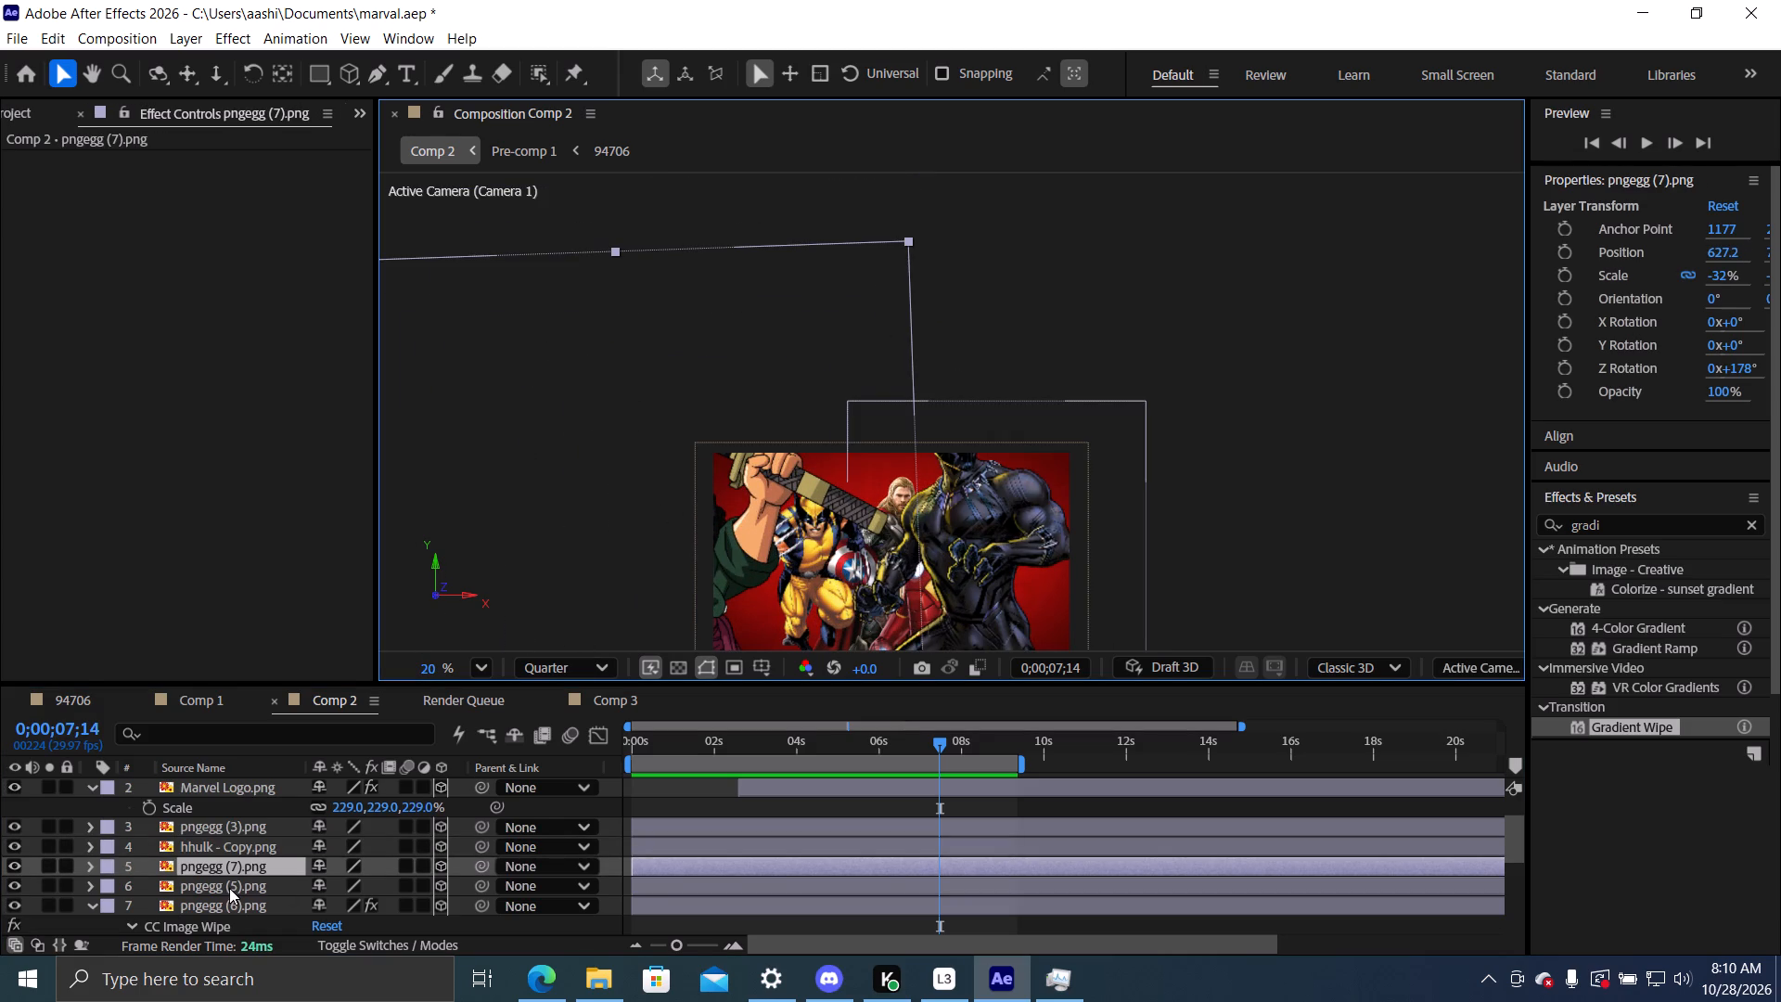
left_click(6, 111)
scroll(87, 610, "down", 1)
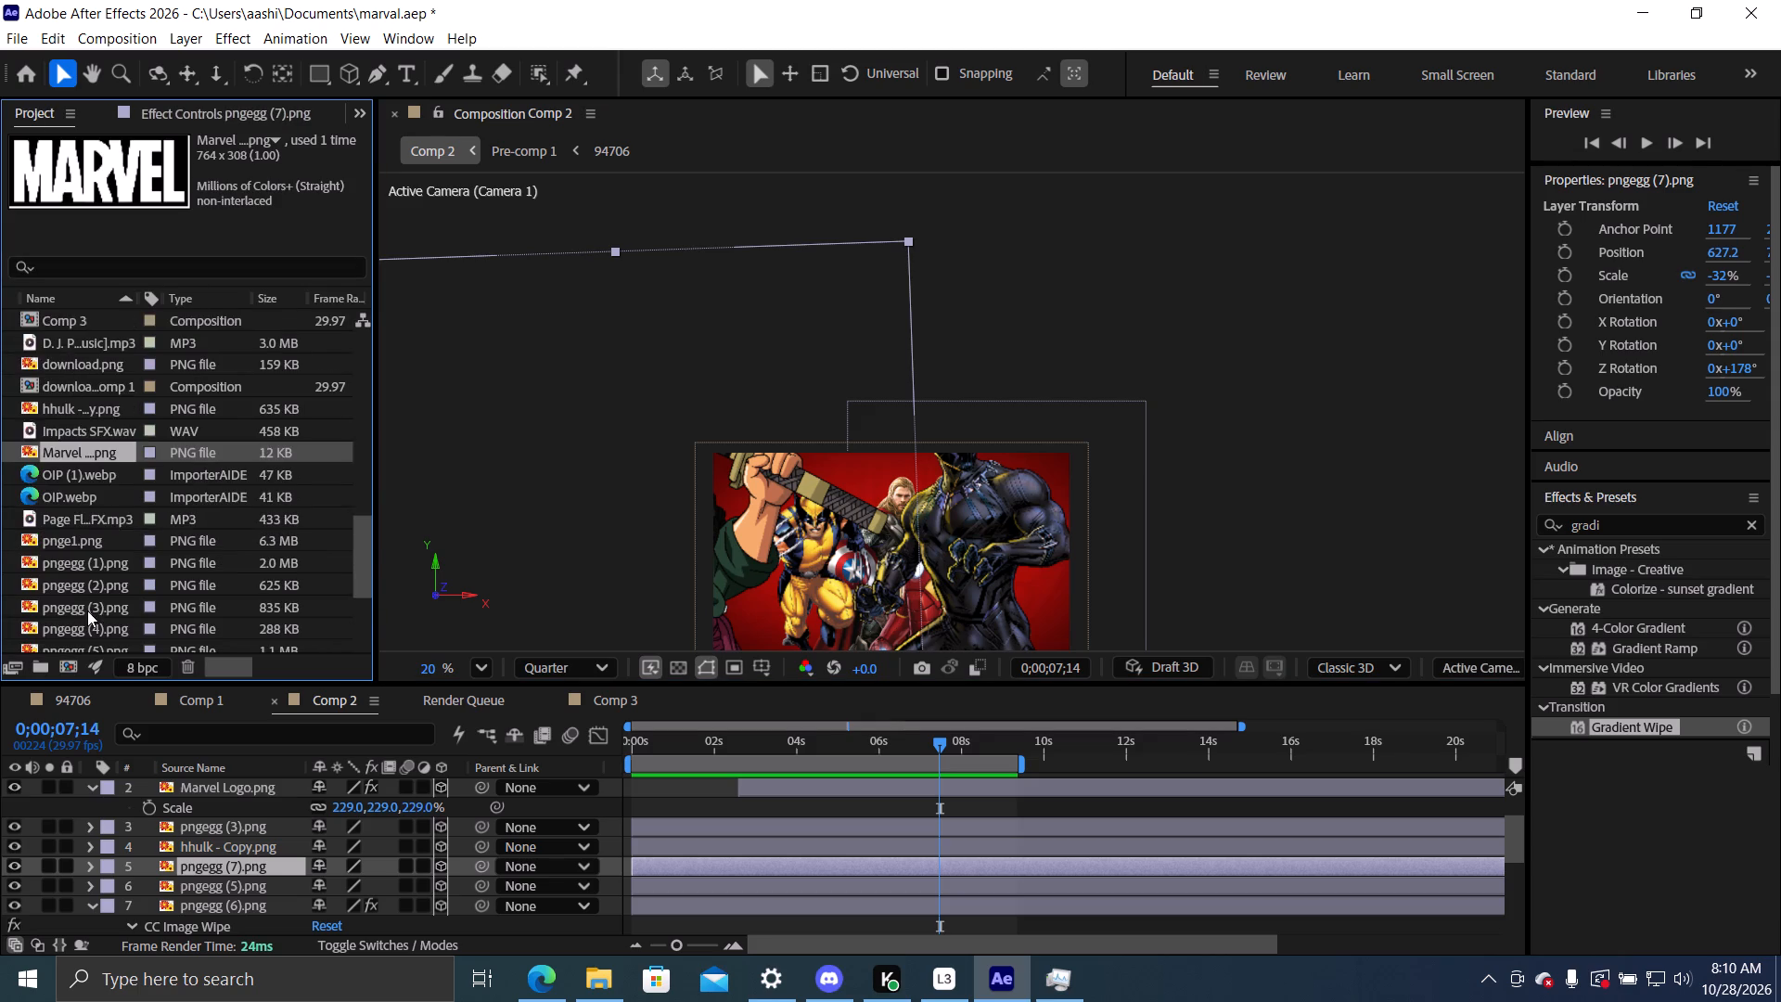
scroll(98, 596, "down", 2)
left_click(87, 532)
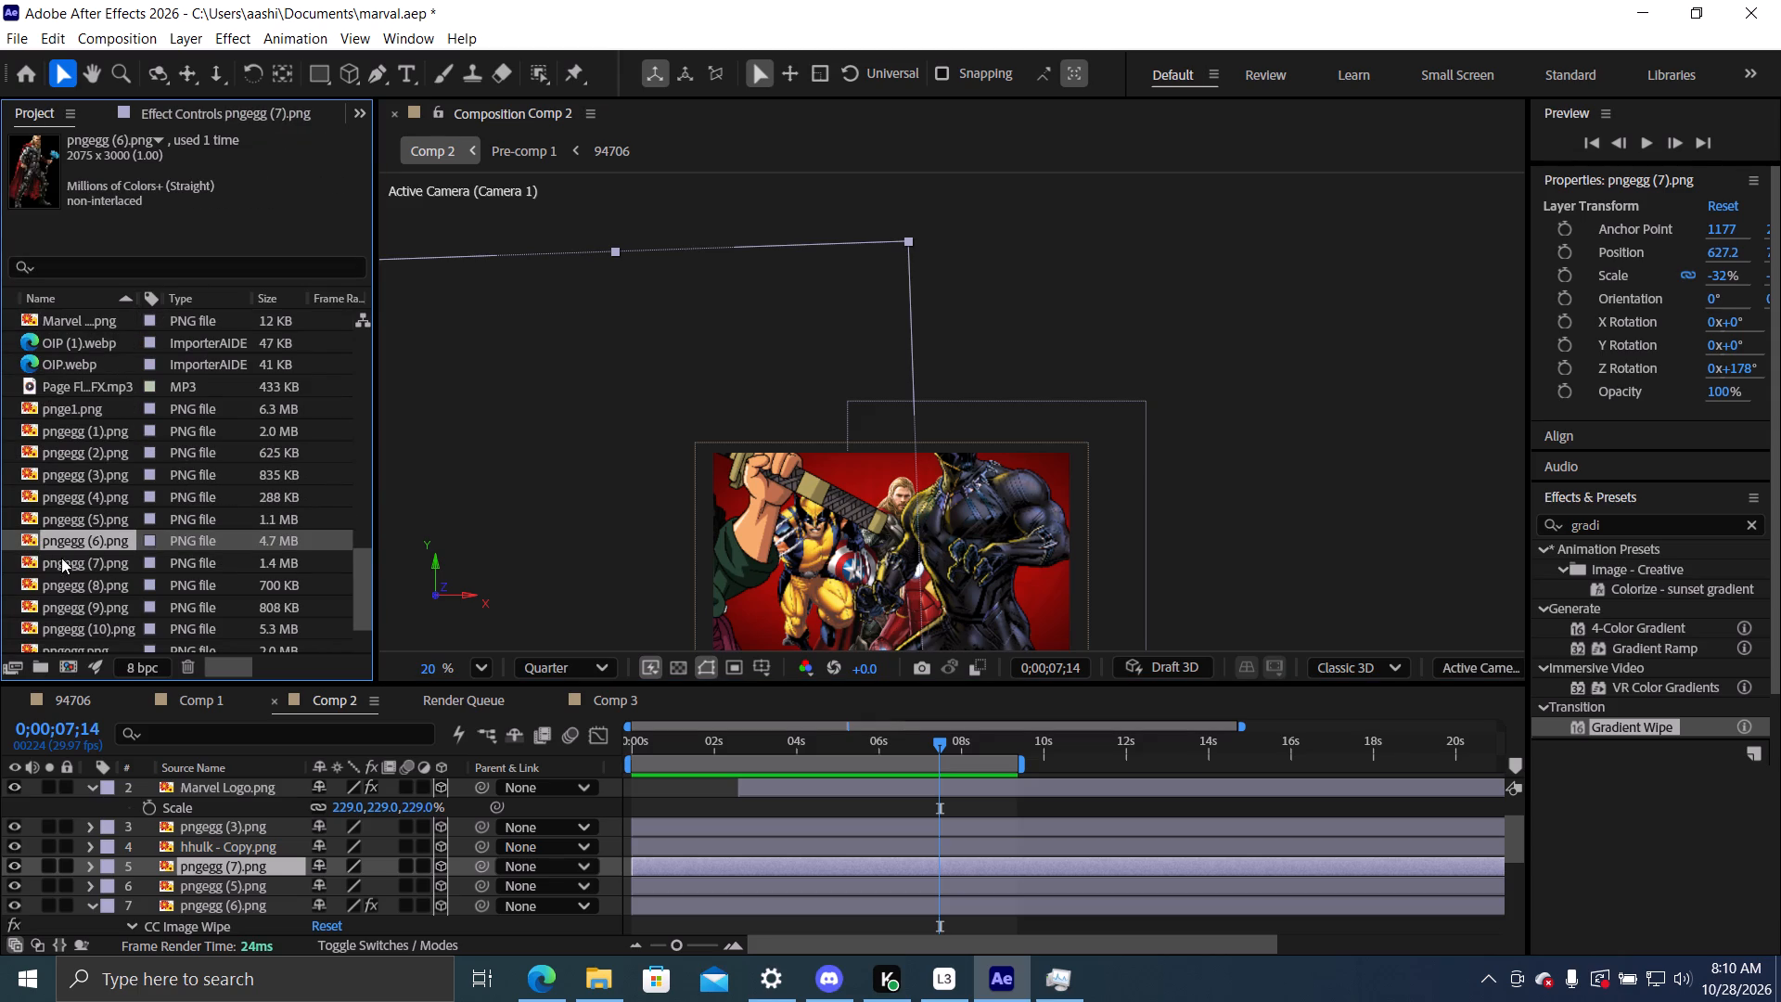
left_click(59, 558)
left_click(65, 577)
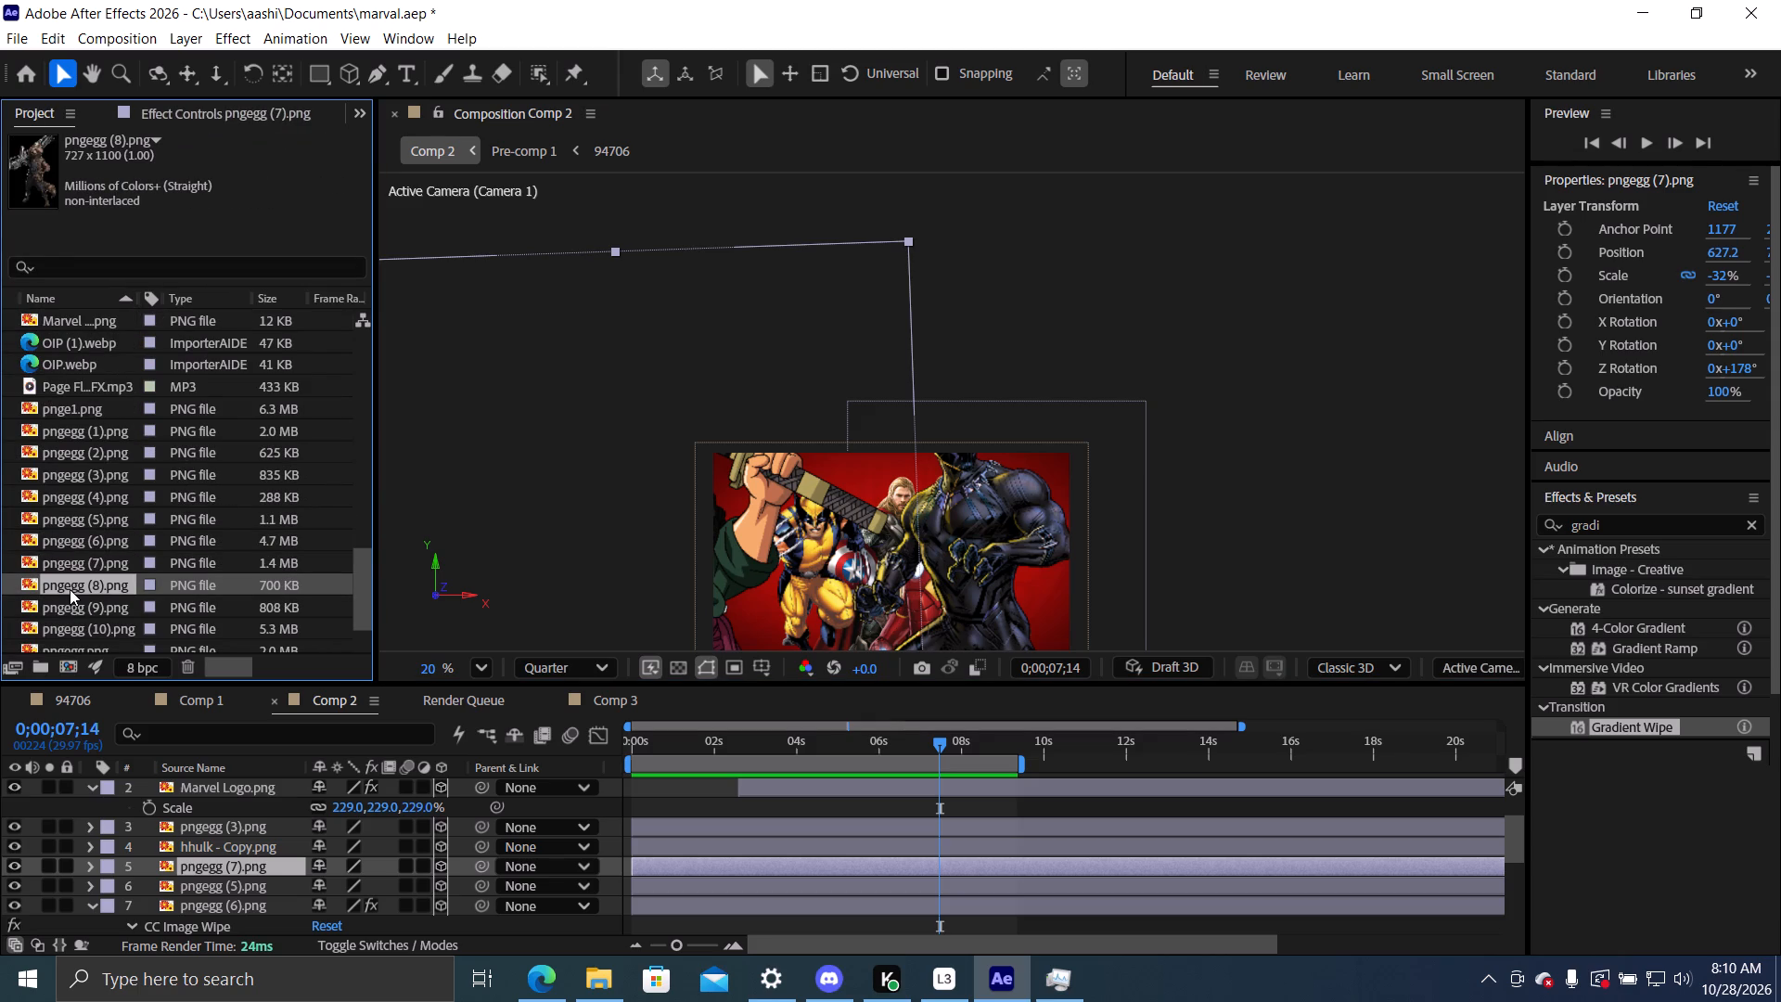
left_click_drag(87, 575, 166, 852)
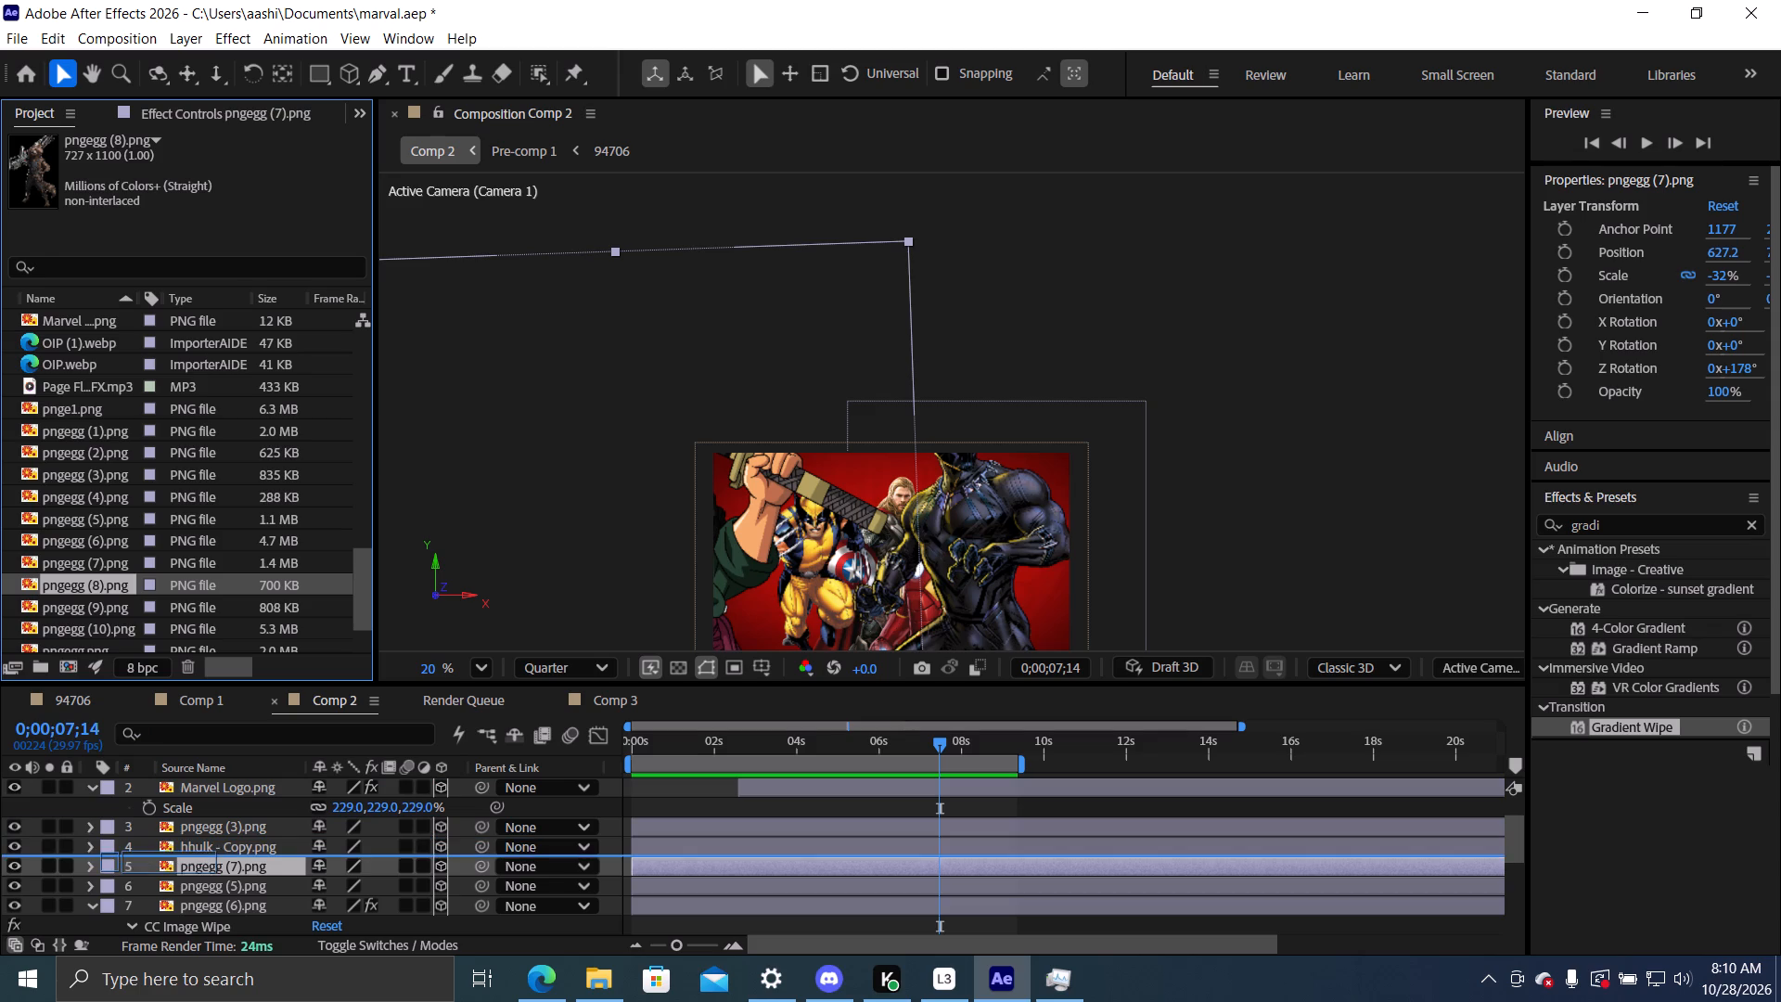
left_click_drag(166, 852, 173, 860)
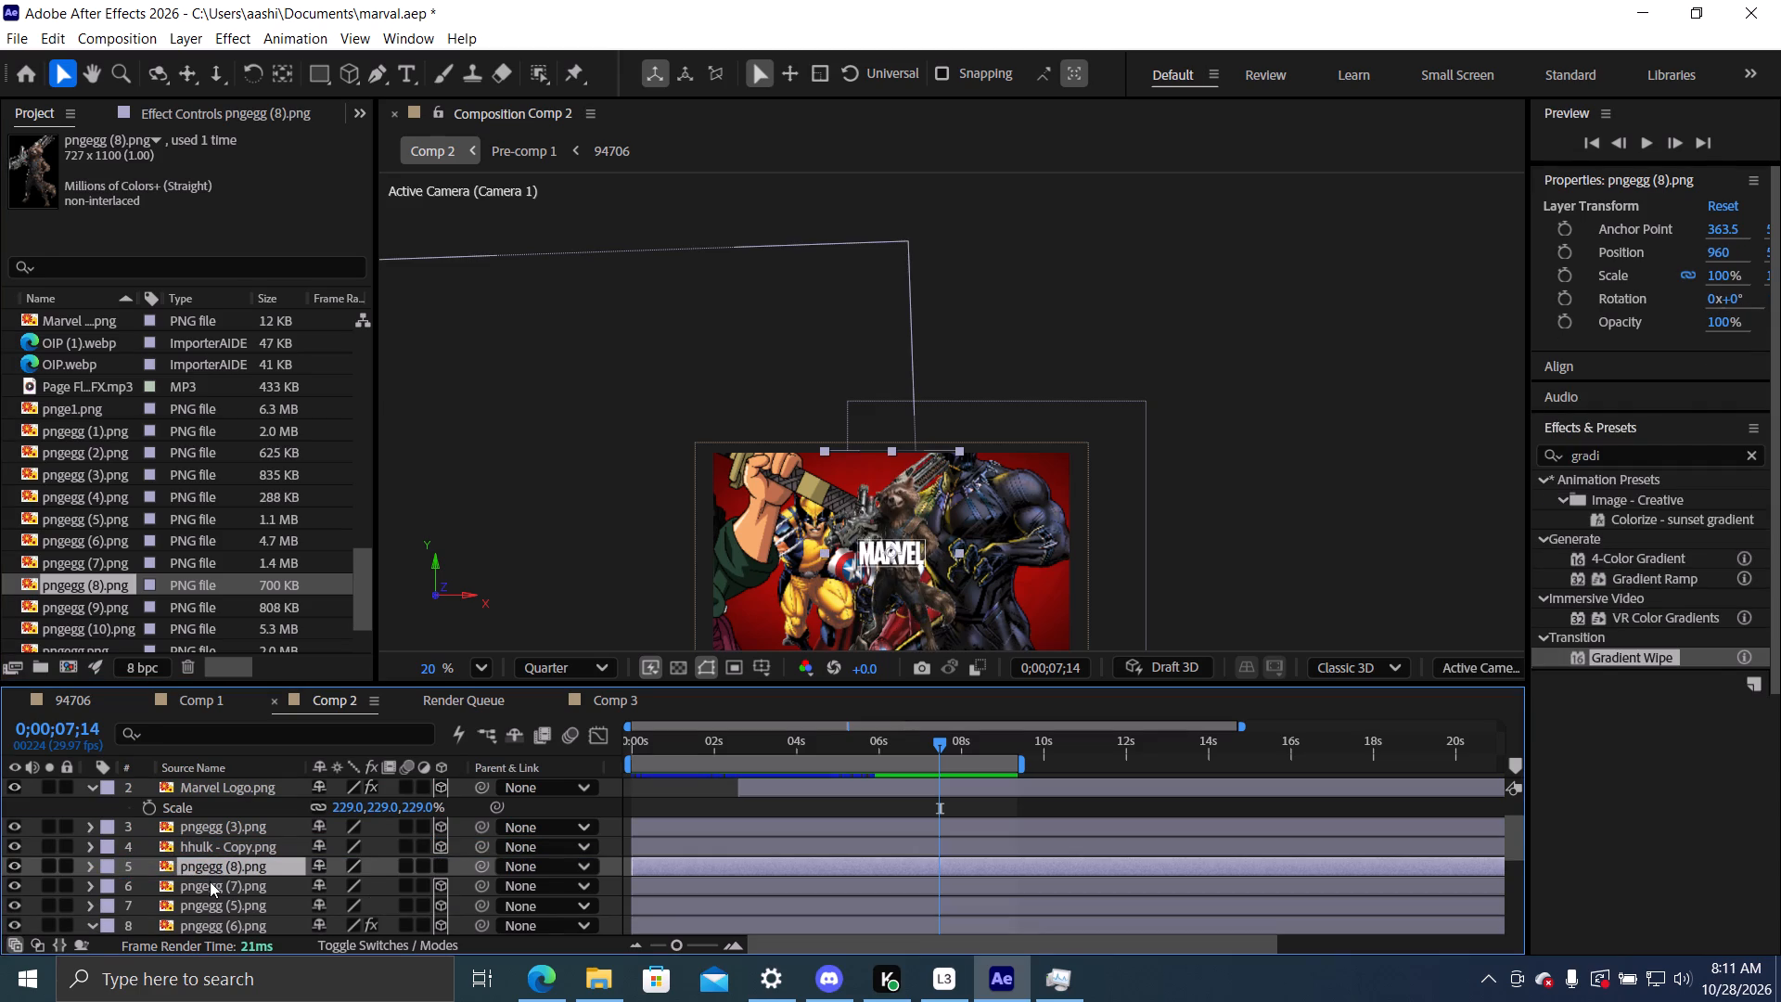
Copy the Position property of the pngegg (7).png layer and paste it onto the pngegg (8).png layer.
left_click(210, 881)
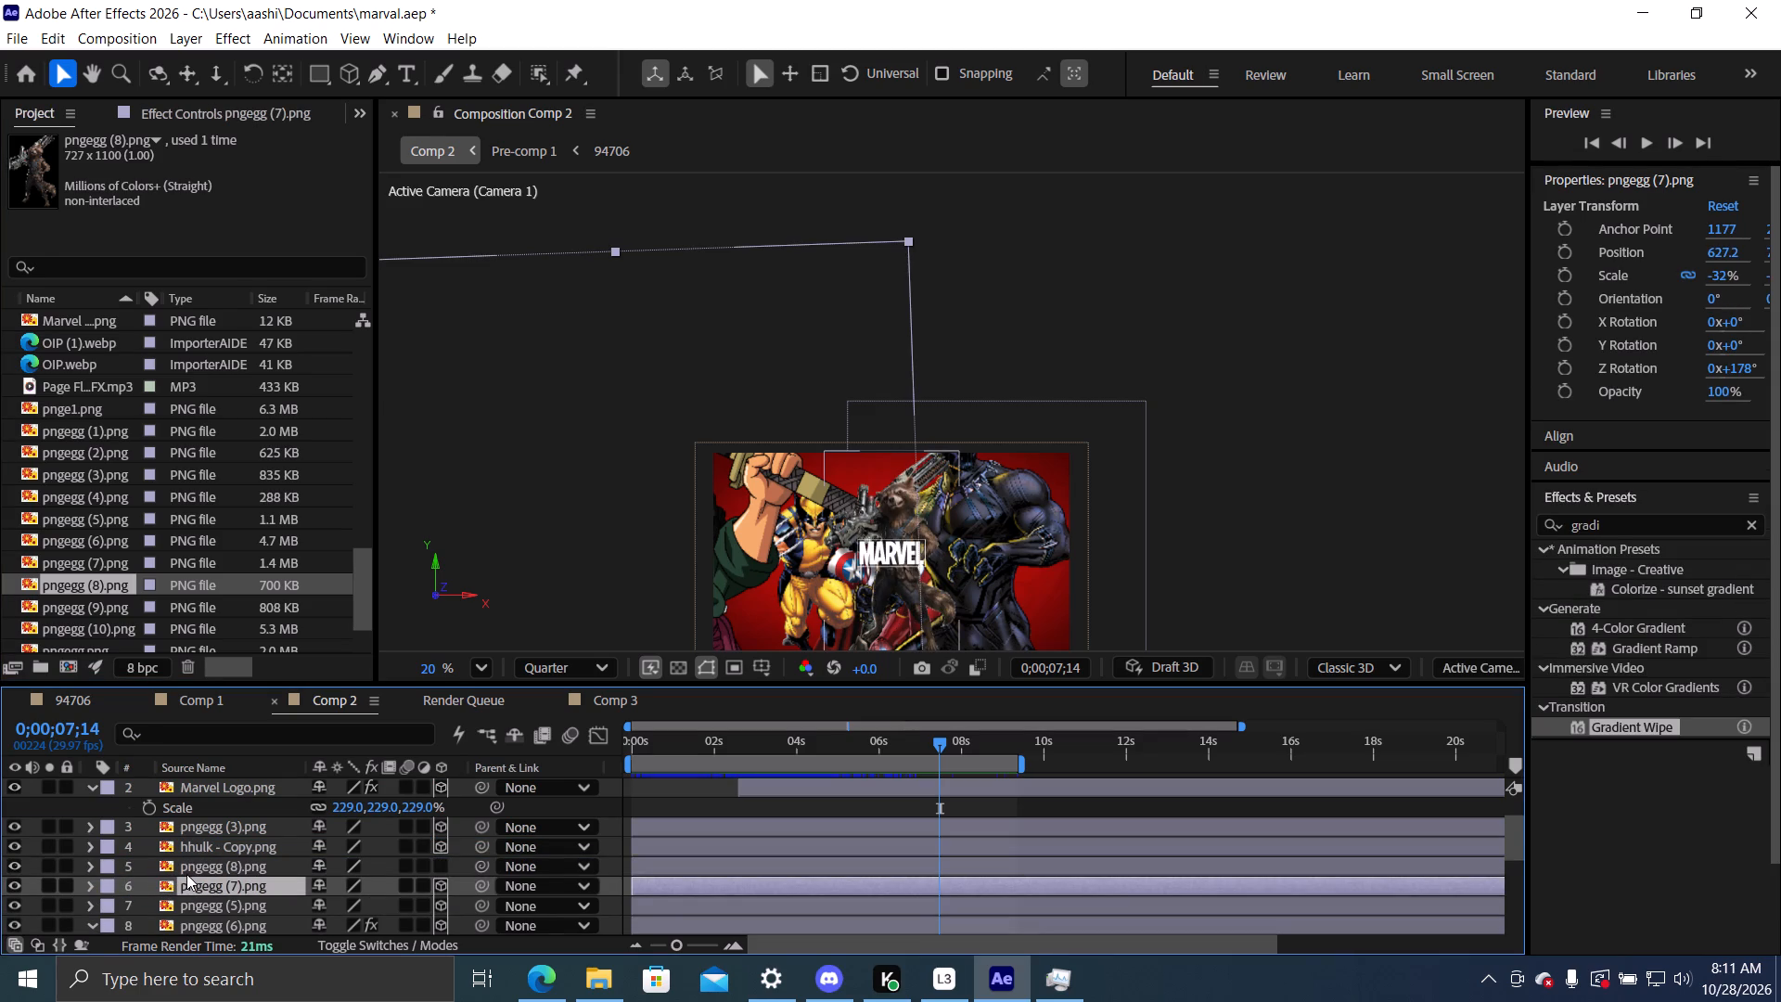
key("p")
left_click(358, 903)
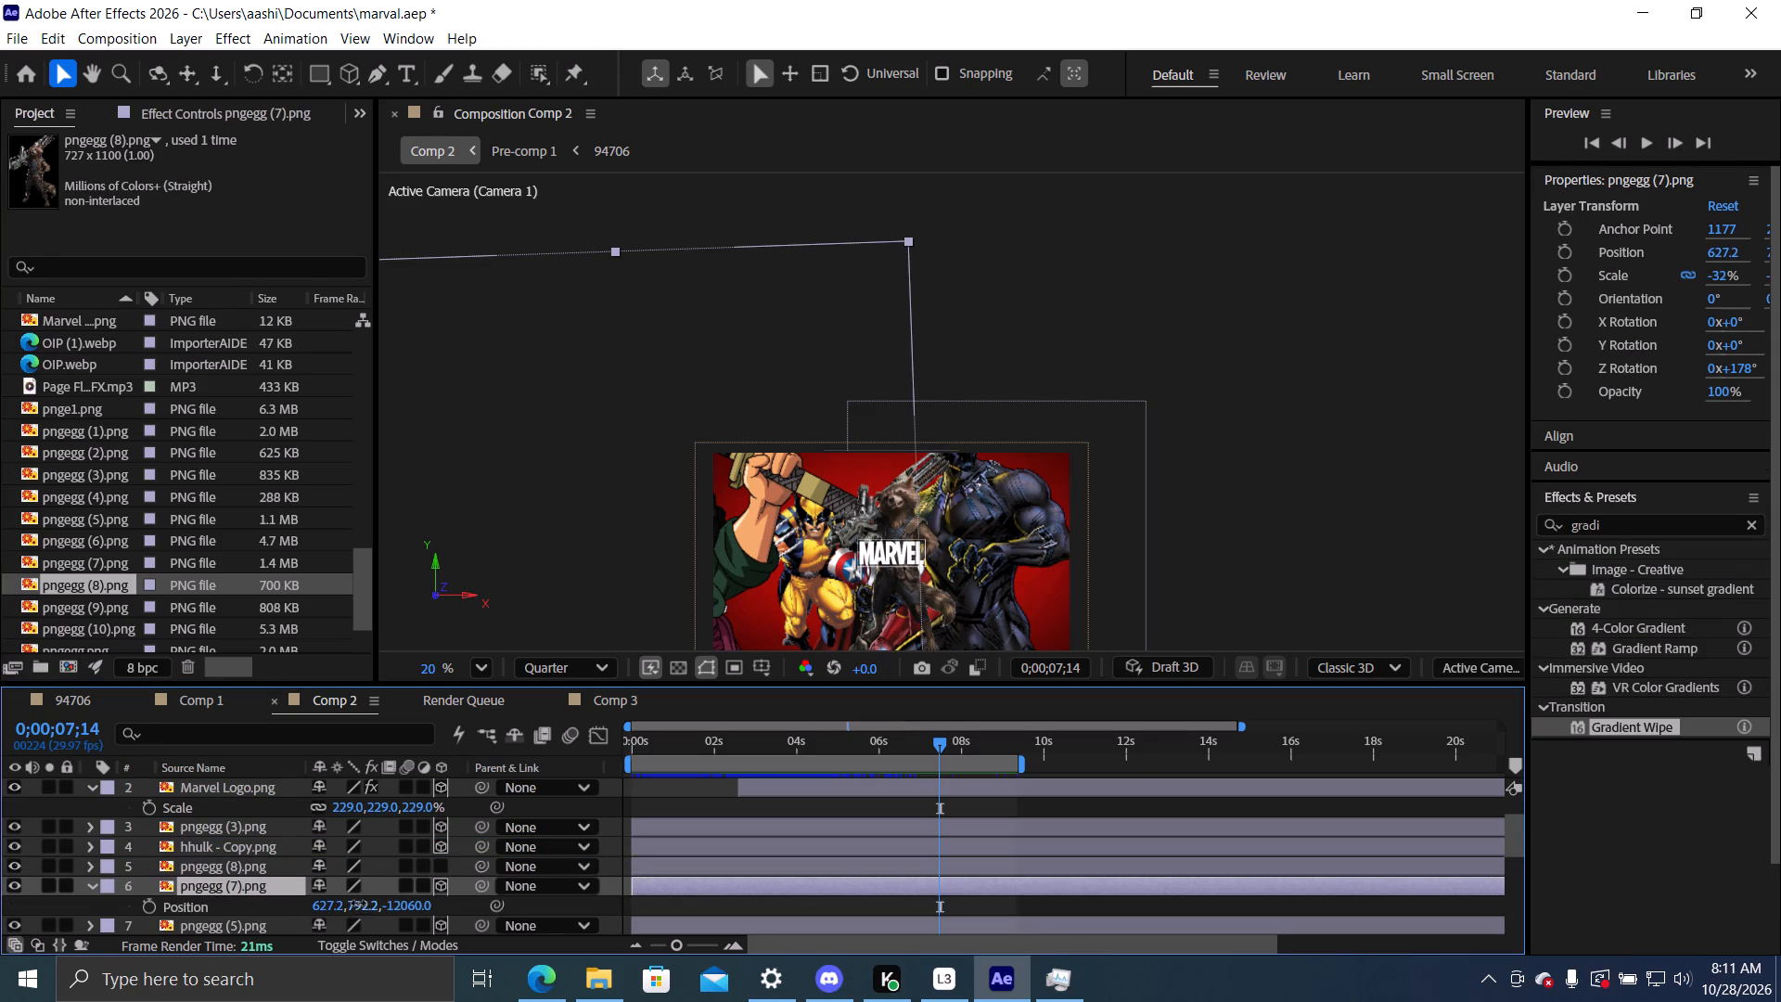
left_click(442, 857)
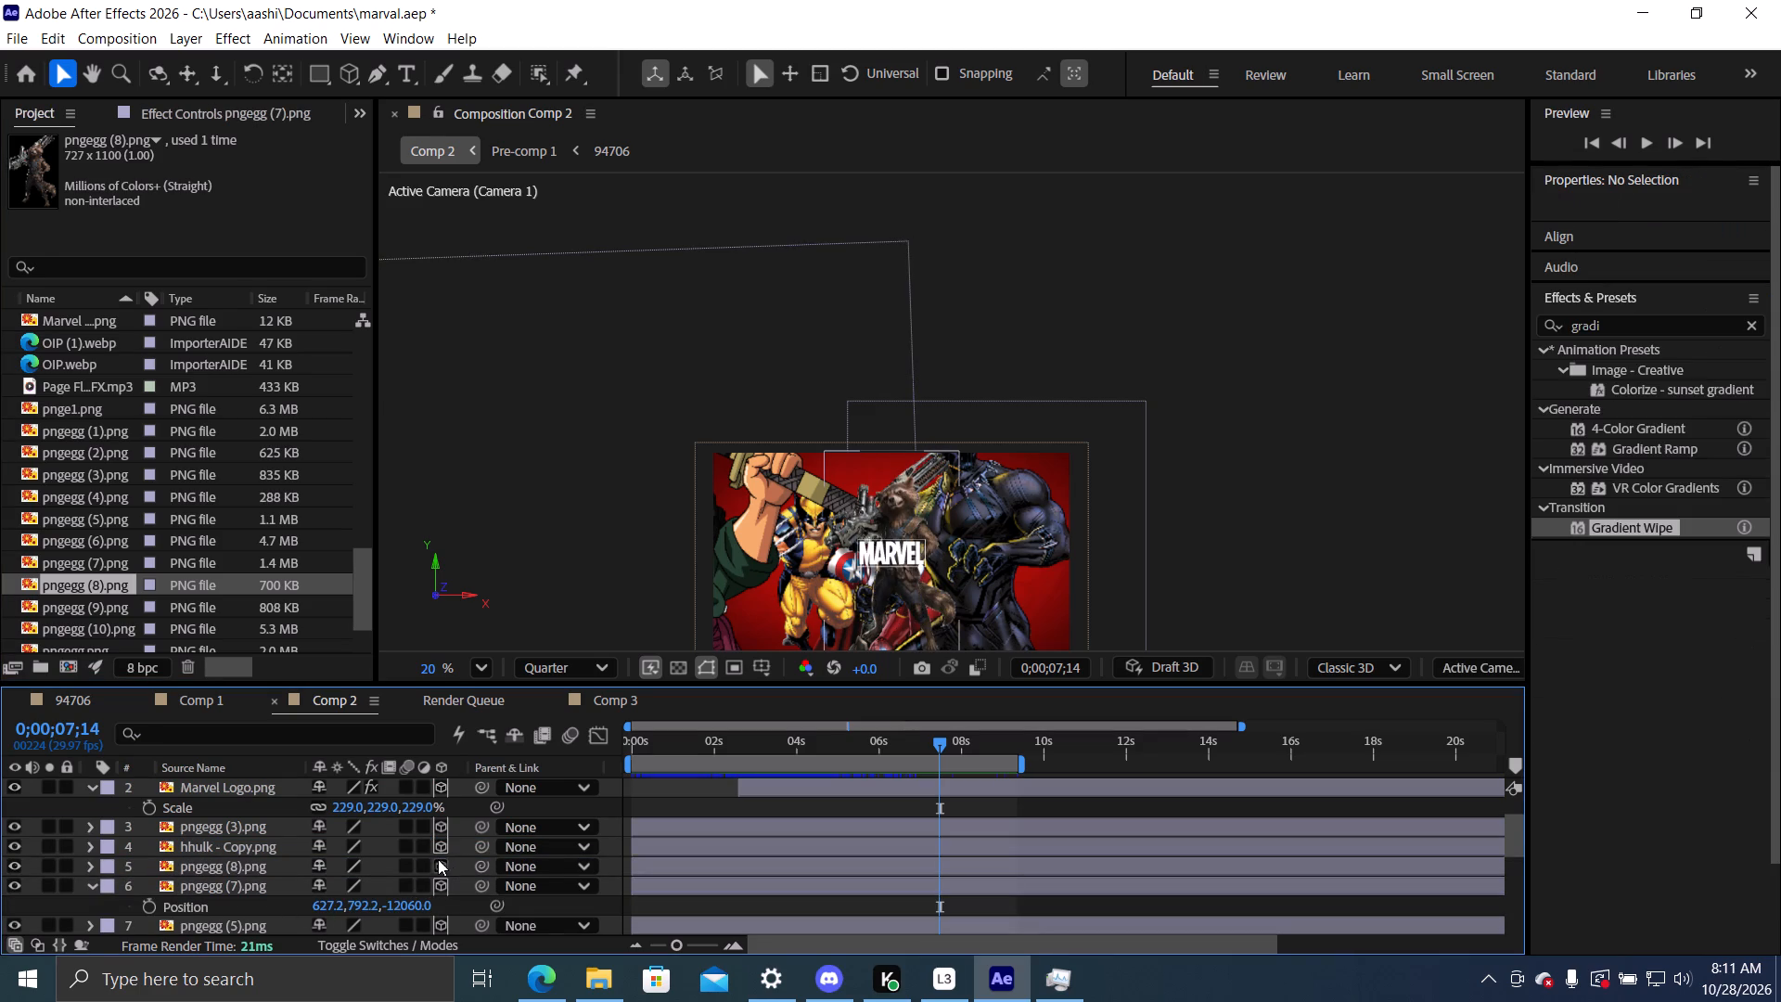
left_click(185, 905)
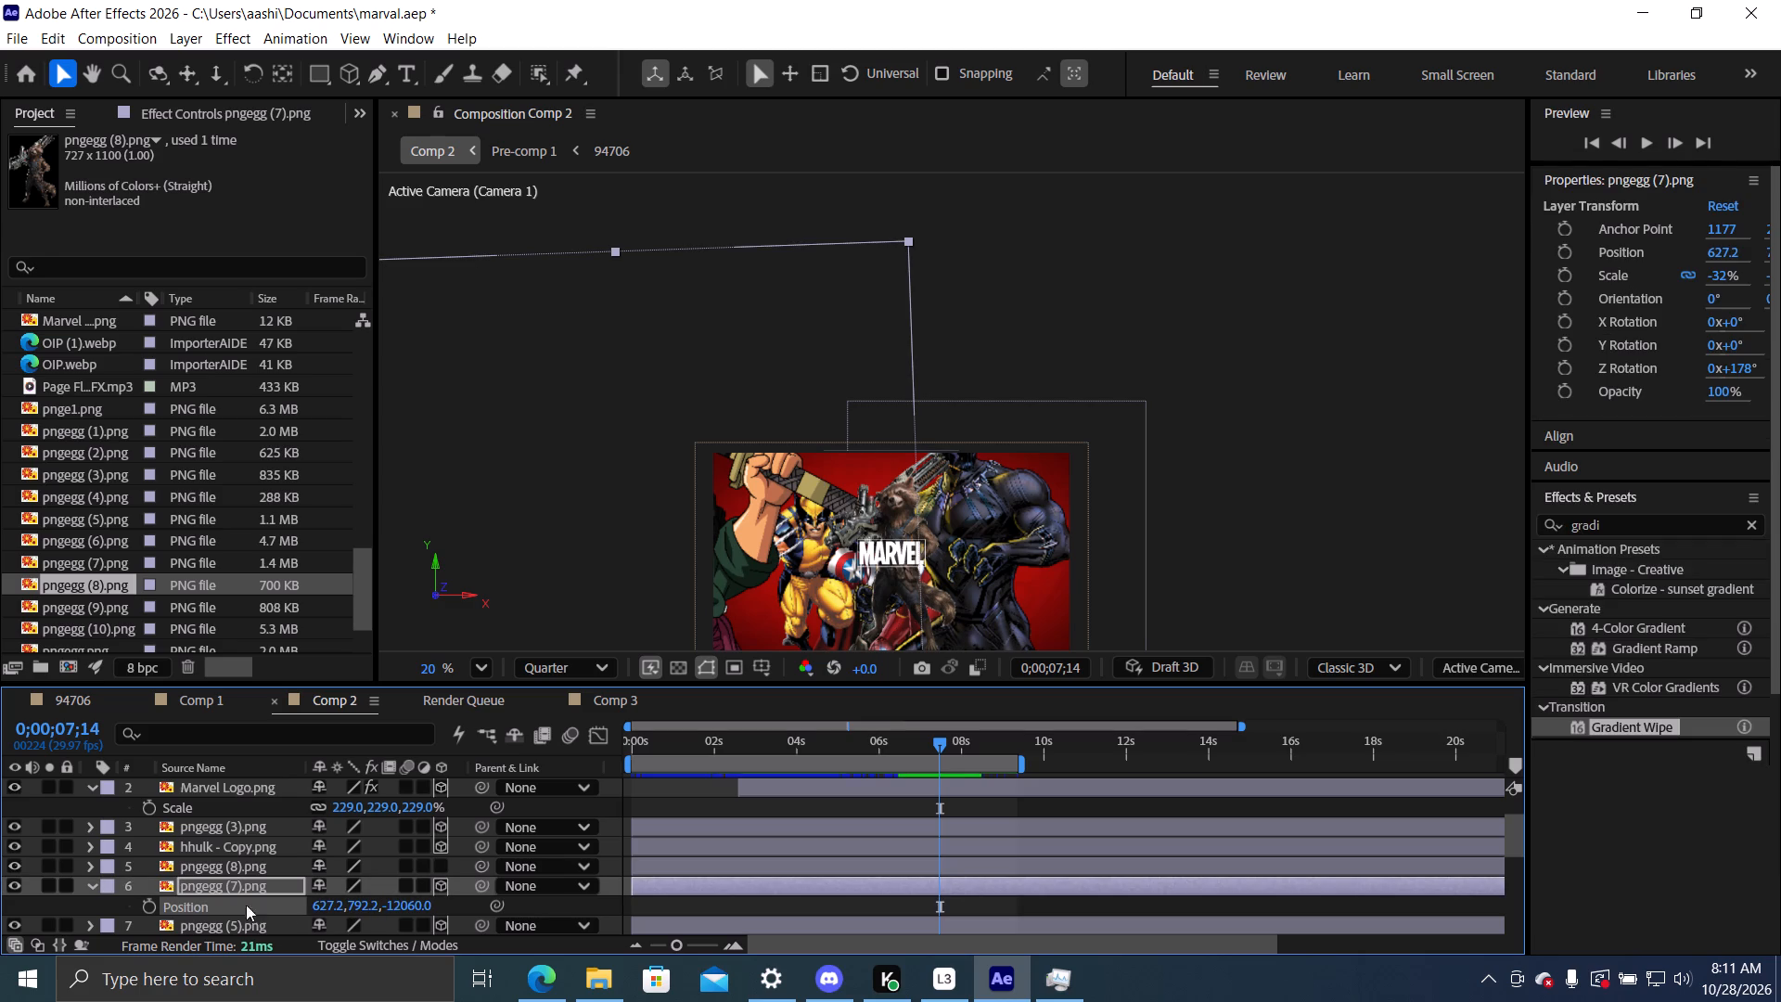
key("ctrl+c")
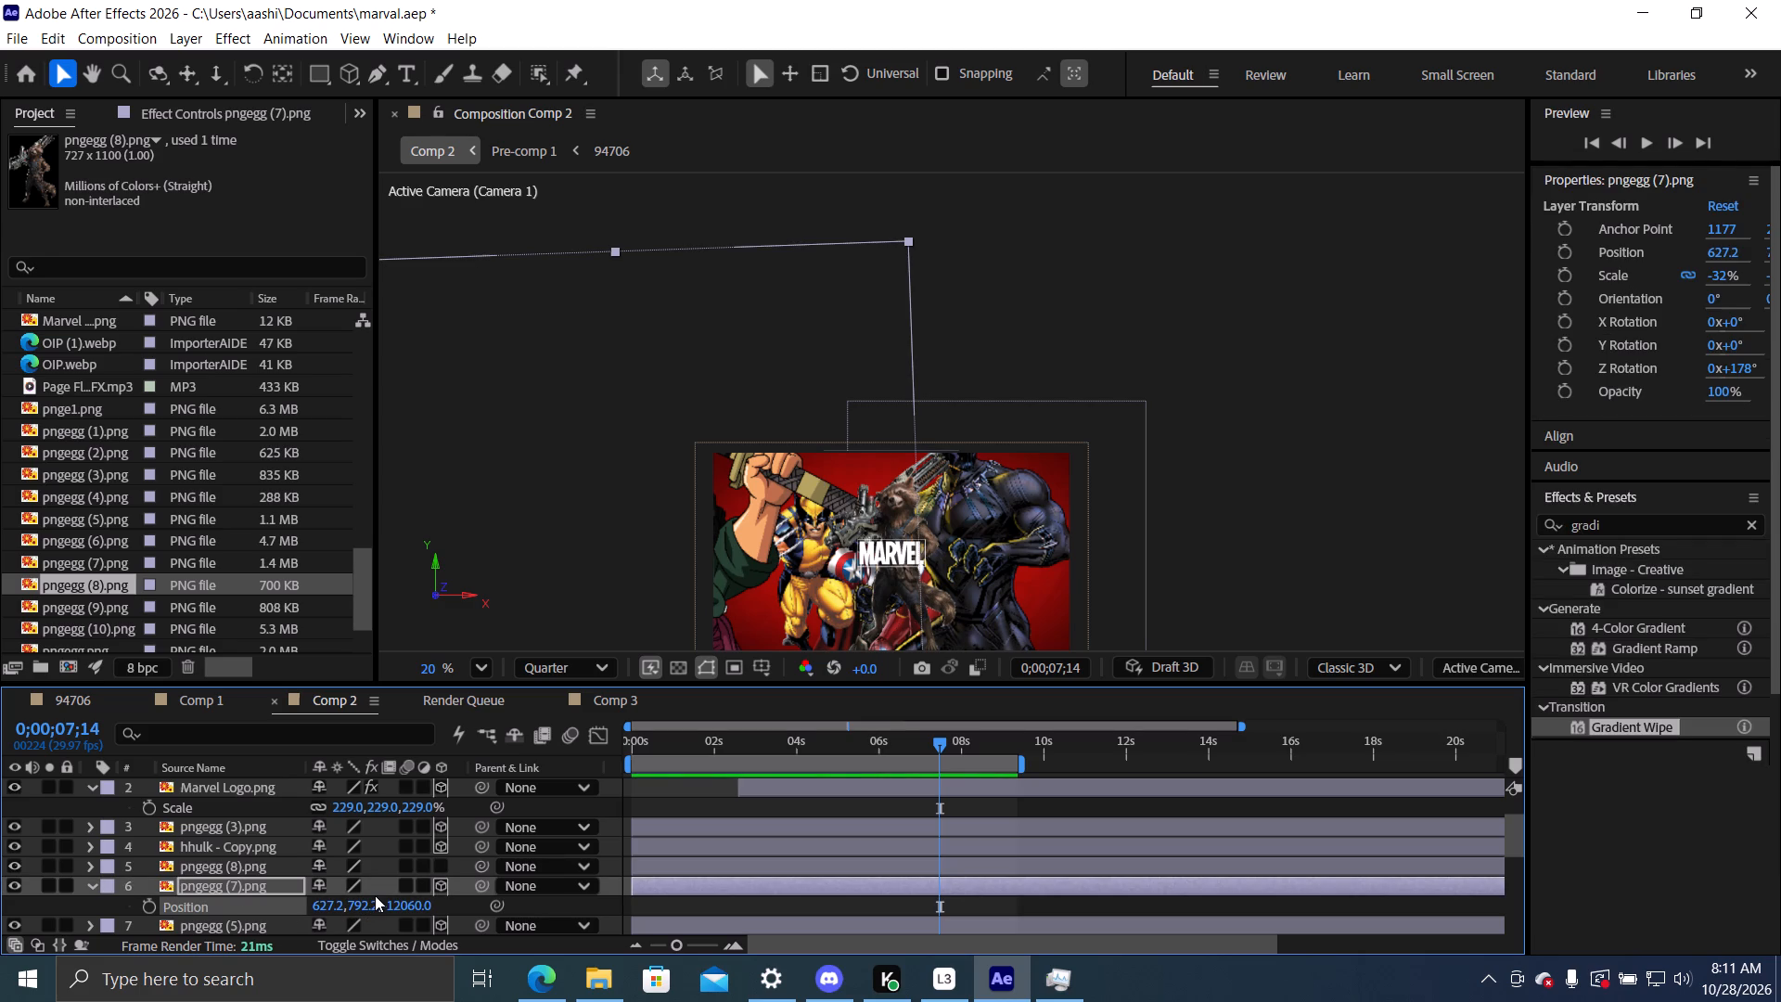
left_click(258, 857)
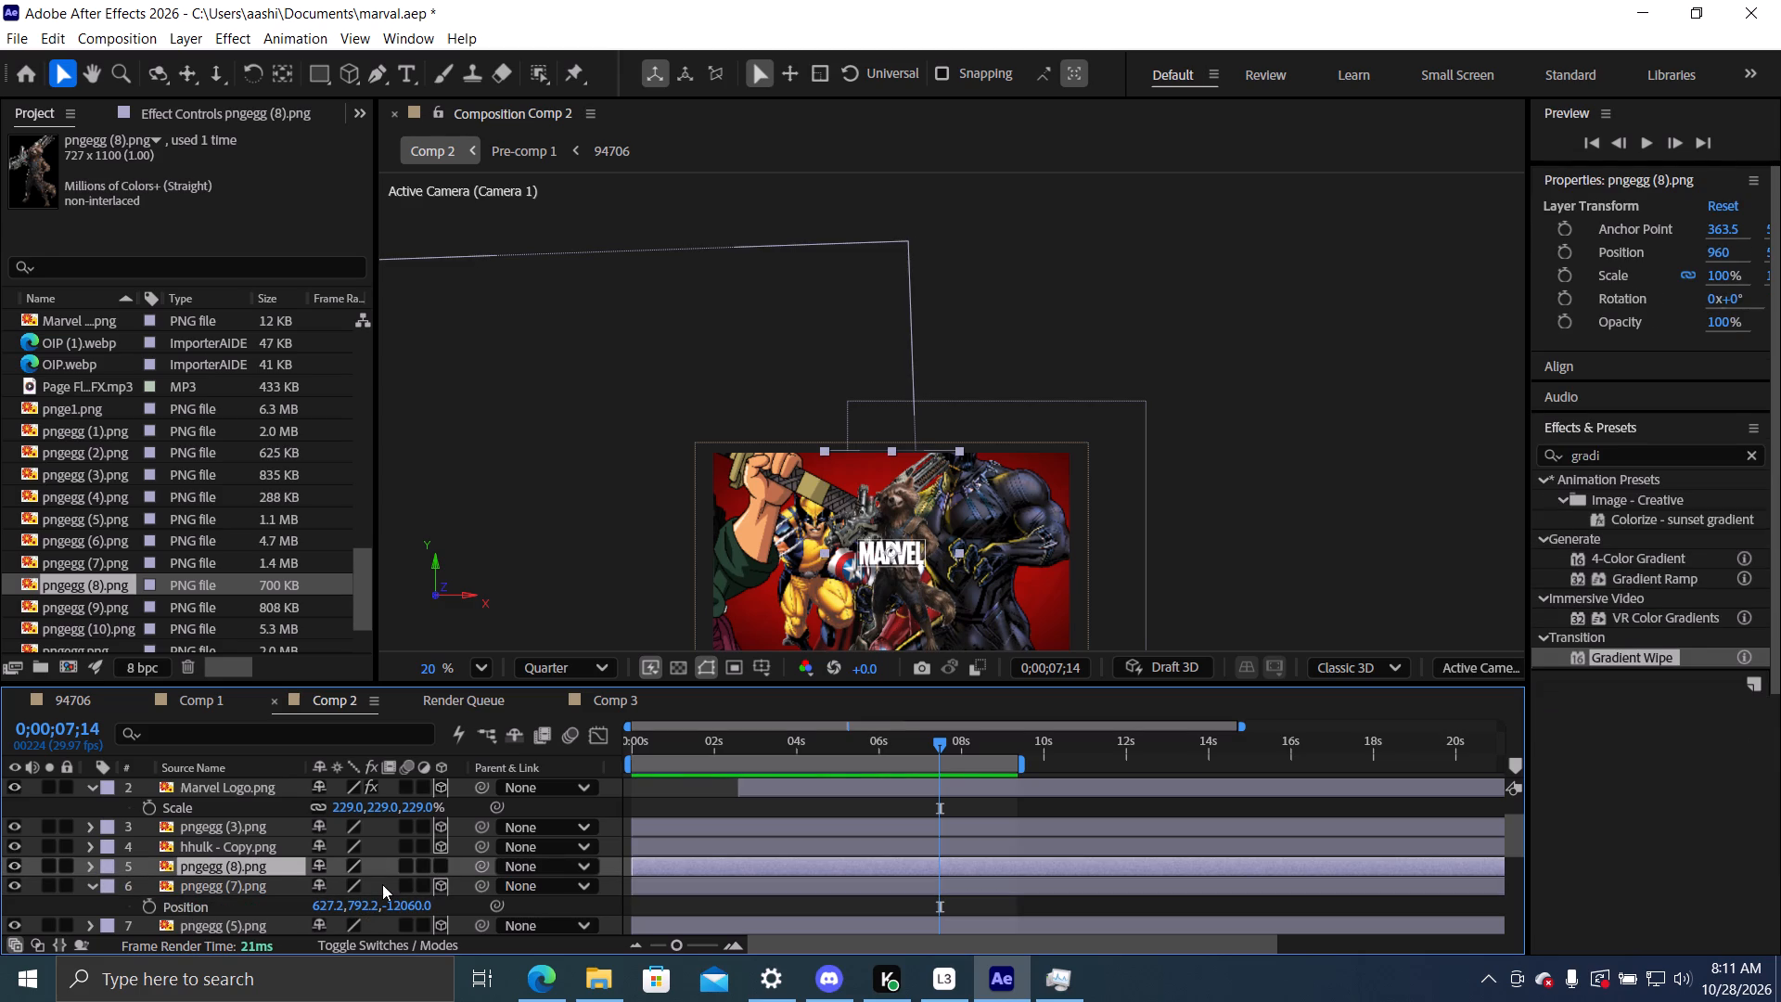
key("ctrl+v")
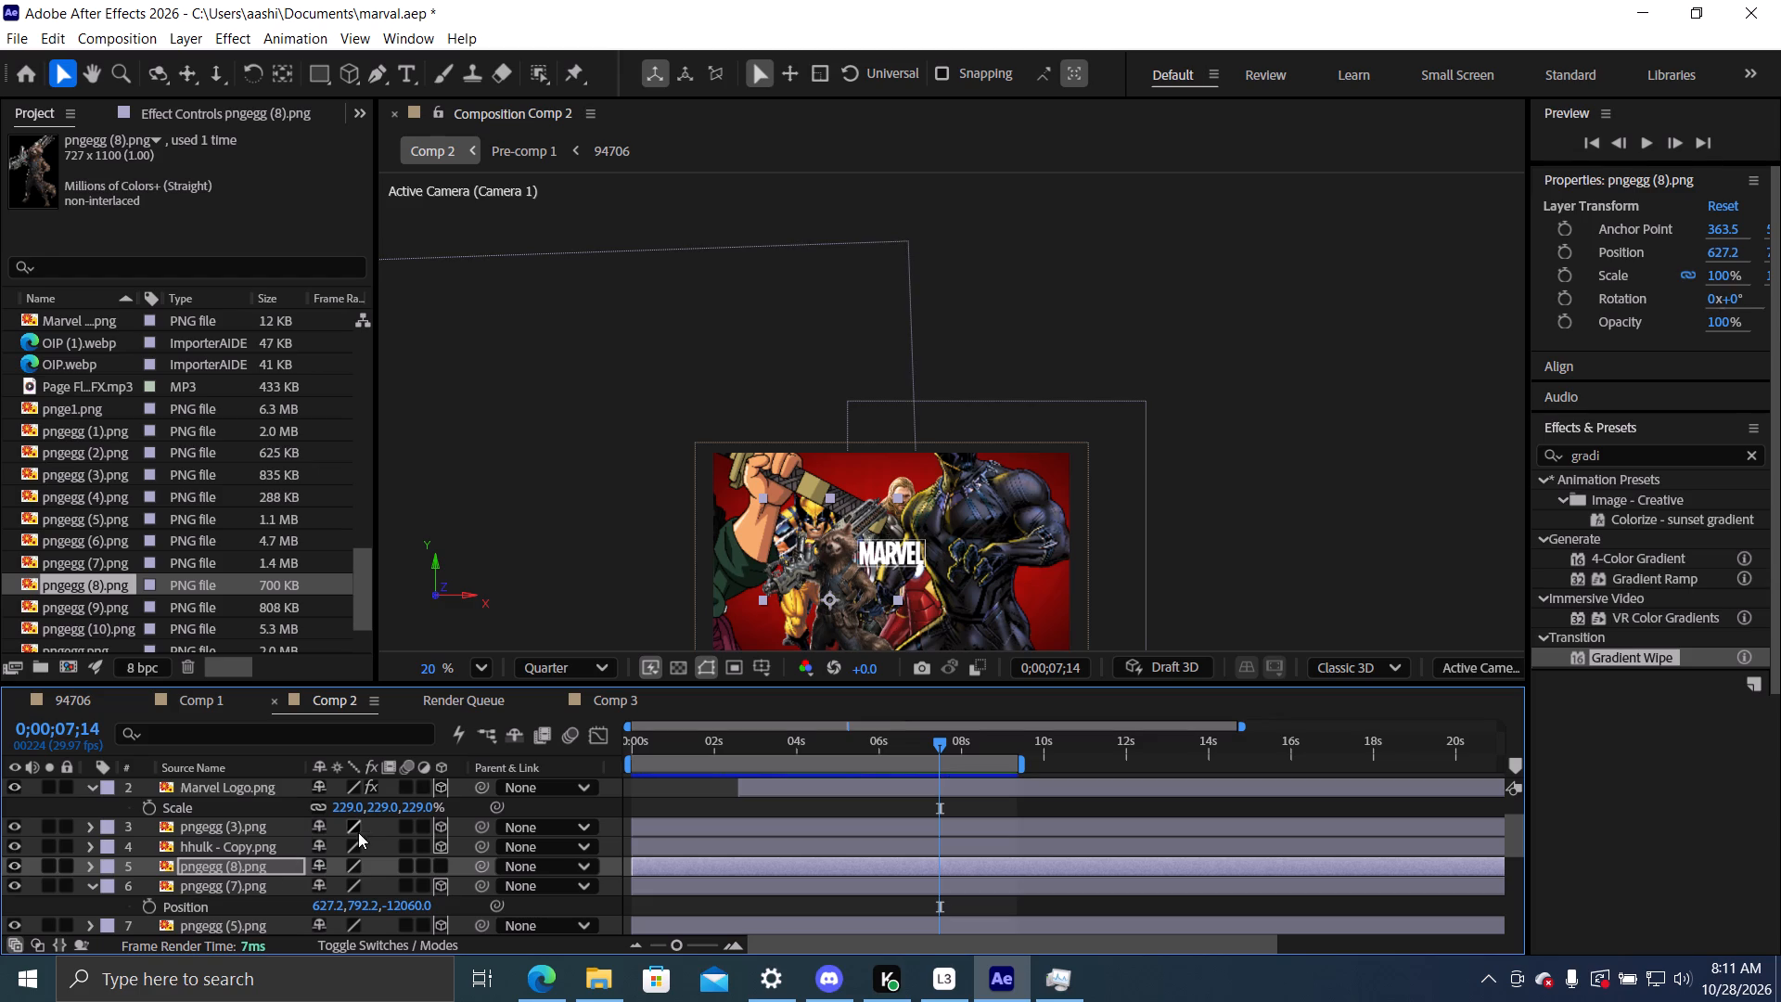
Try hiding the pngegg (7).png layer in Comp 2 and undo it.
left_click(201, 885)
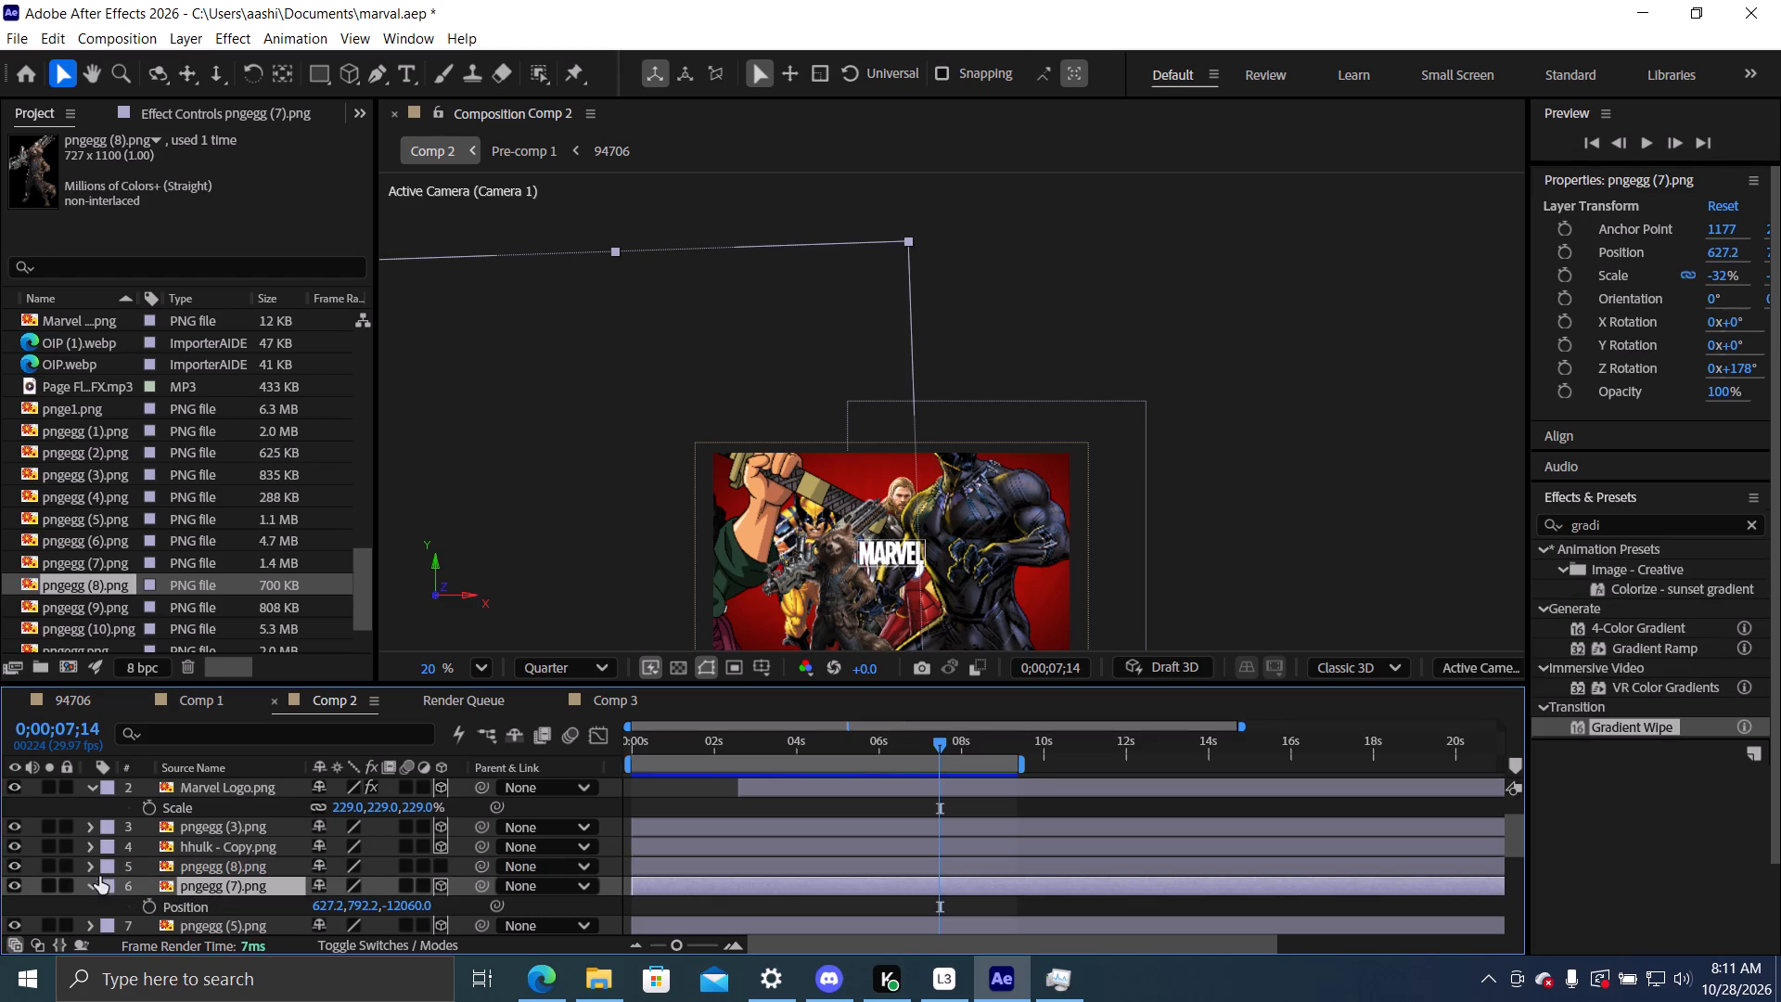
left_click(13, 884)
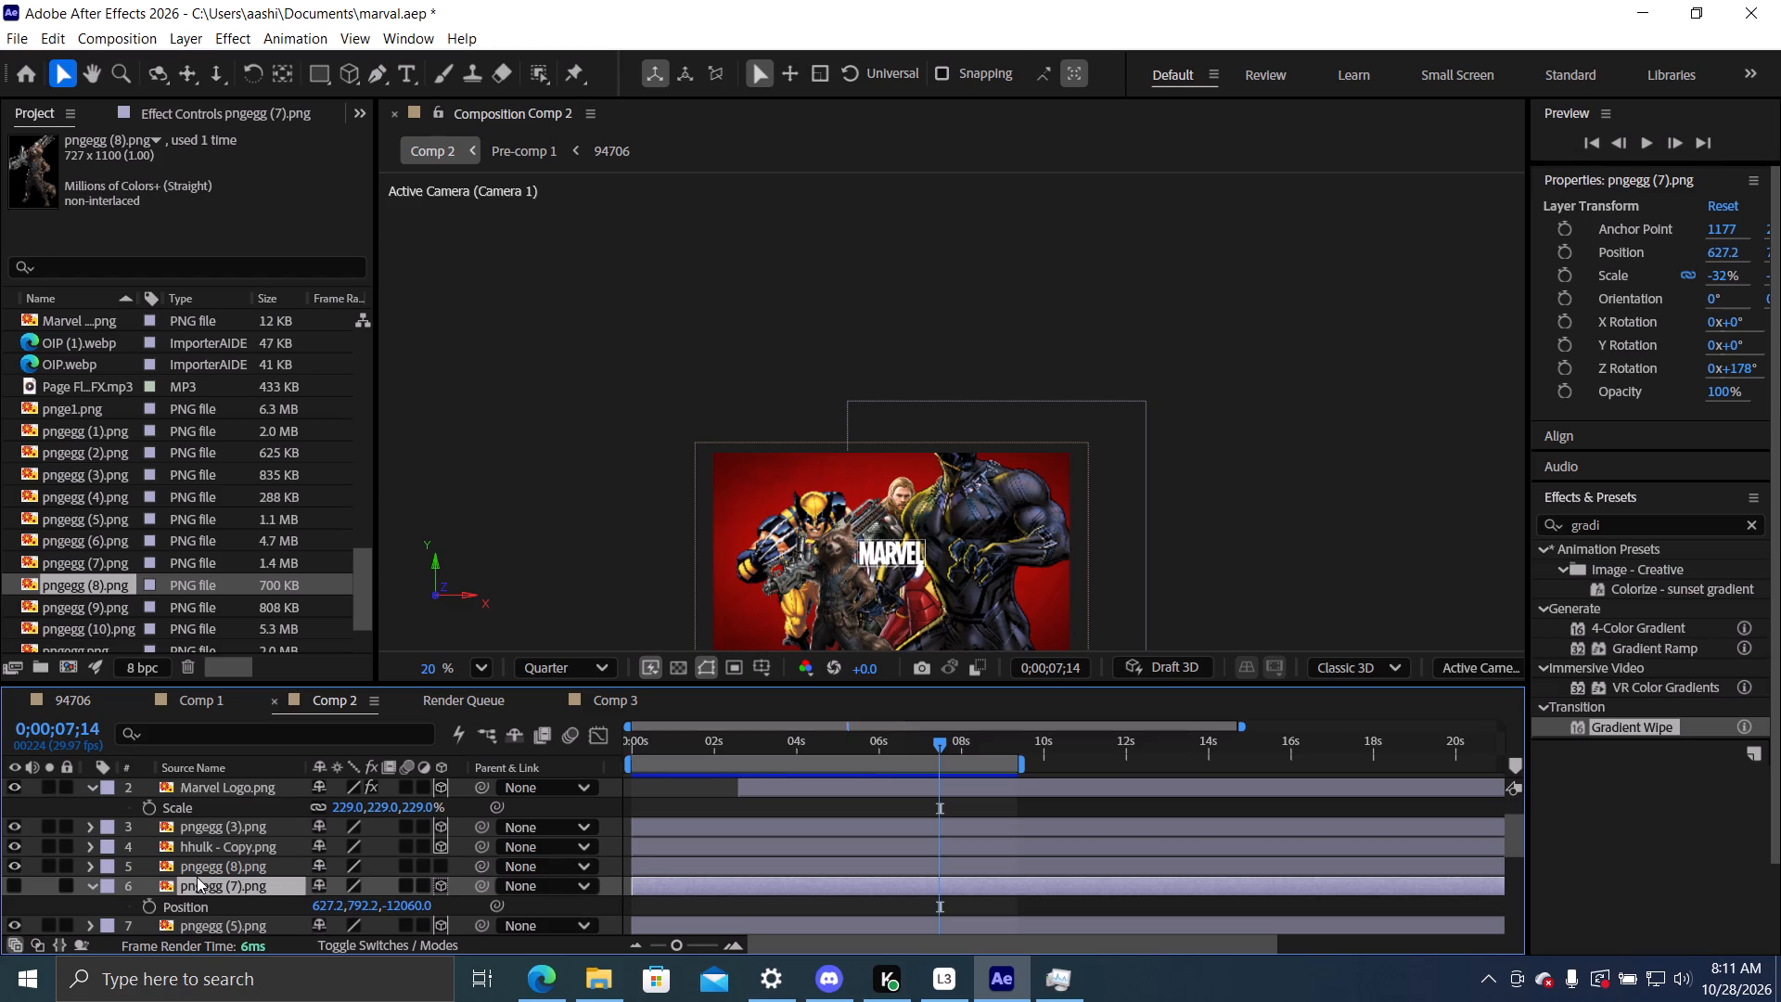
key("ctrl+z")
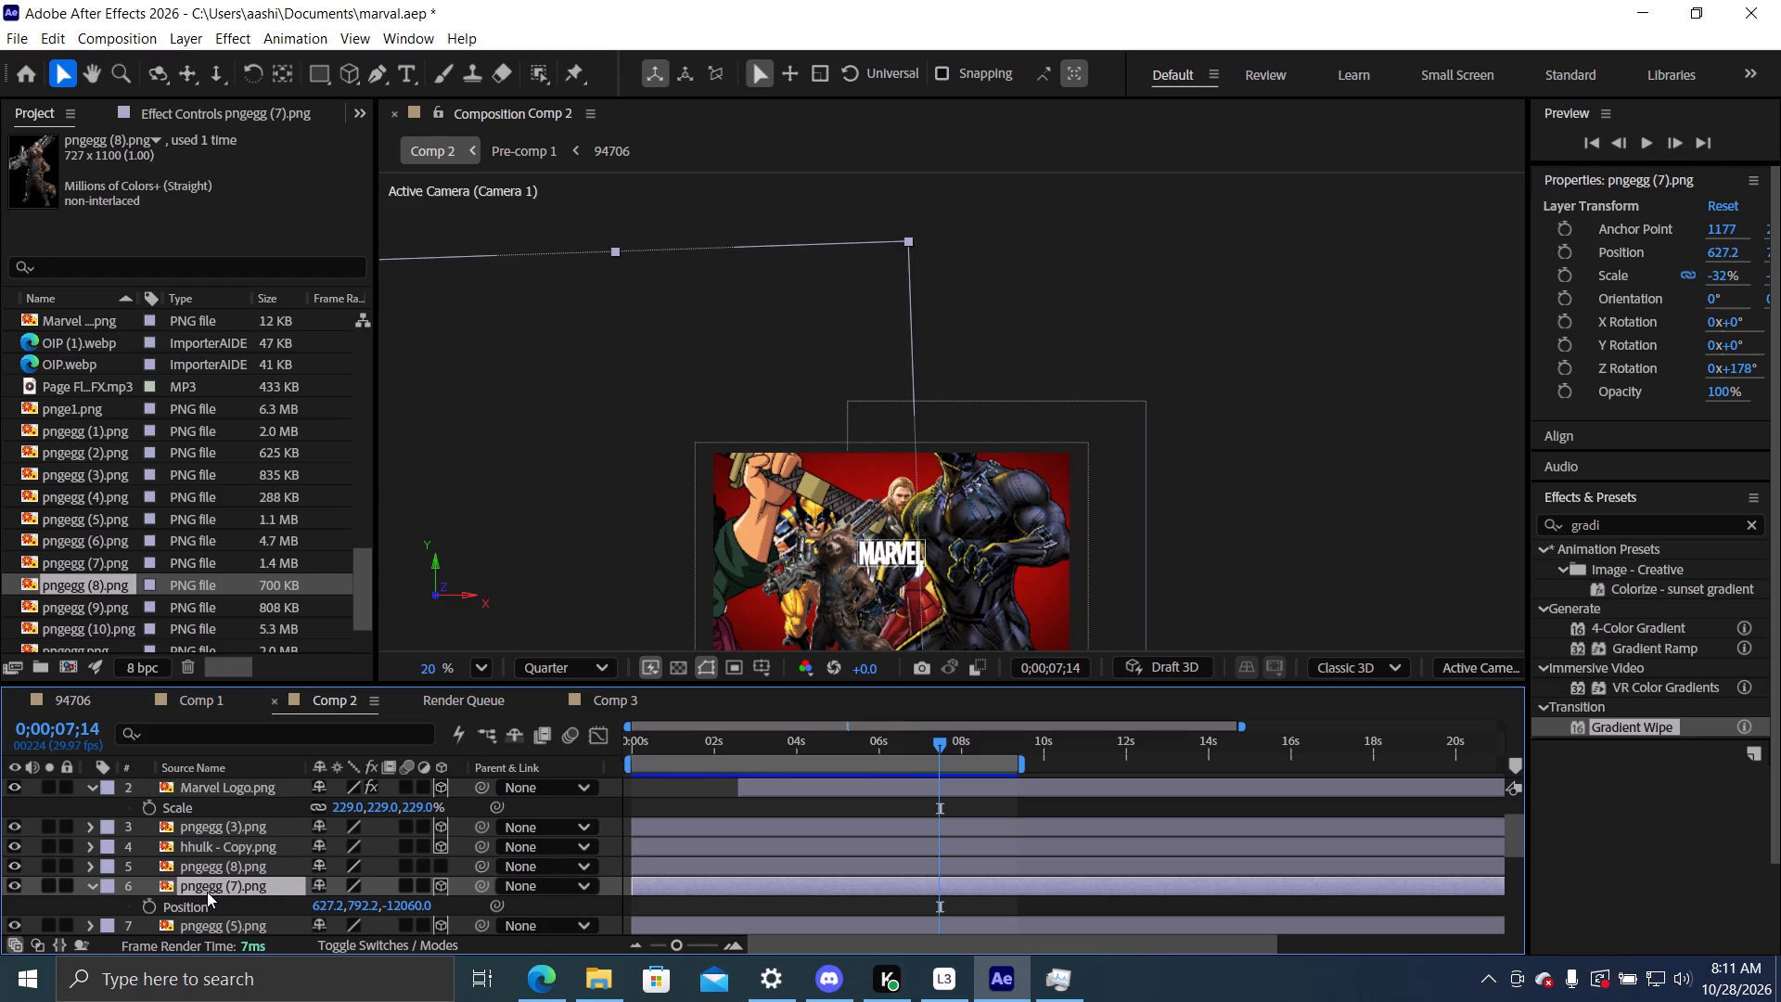
Delete the pngegg (7).png layer from Comp 2.
key("s")
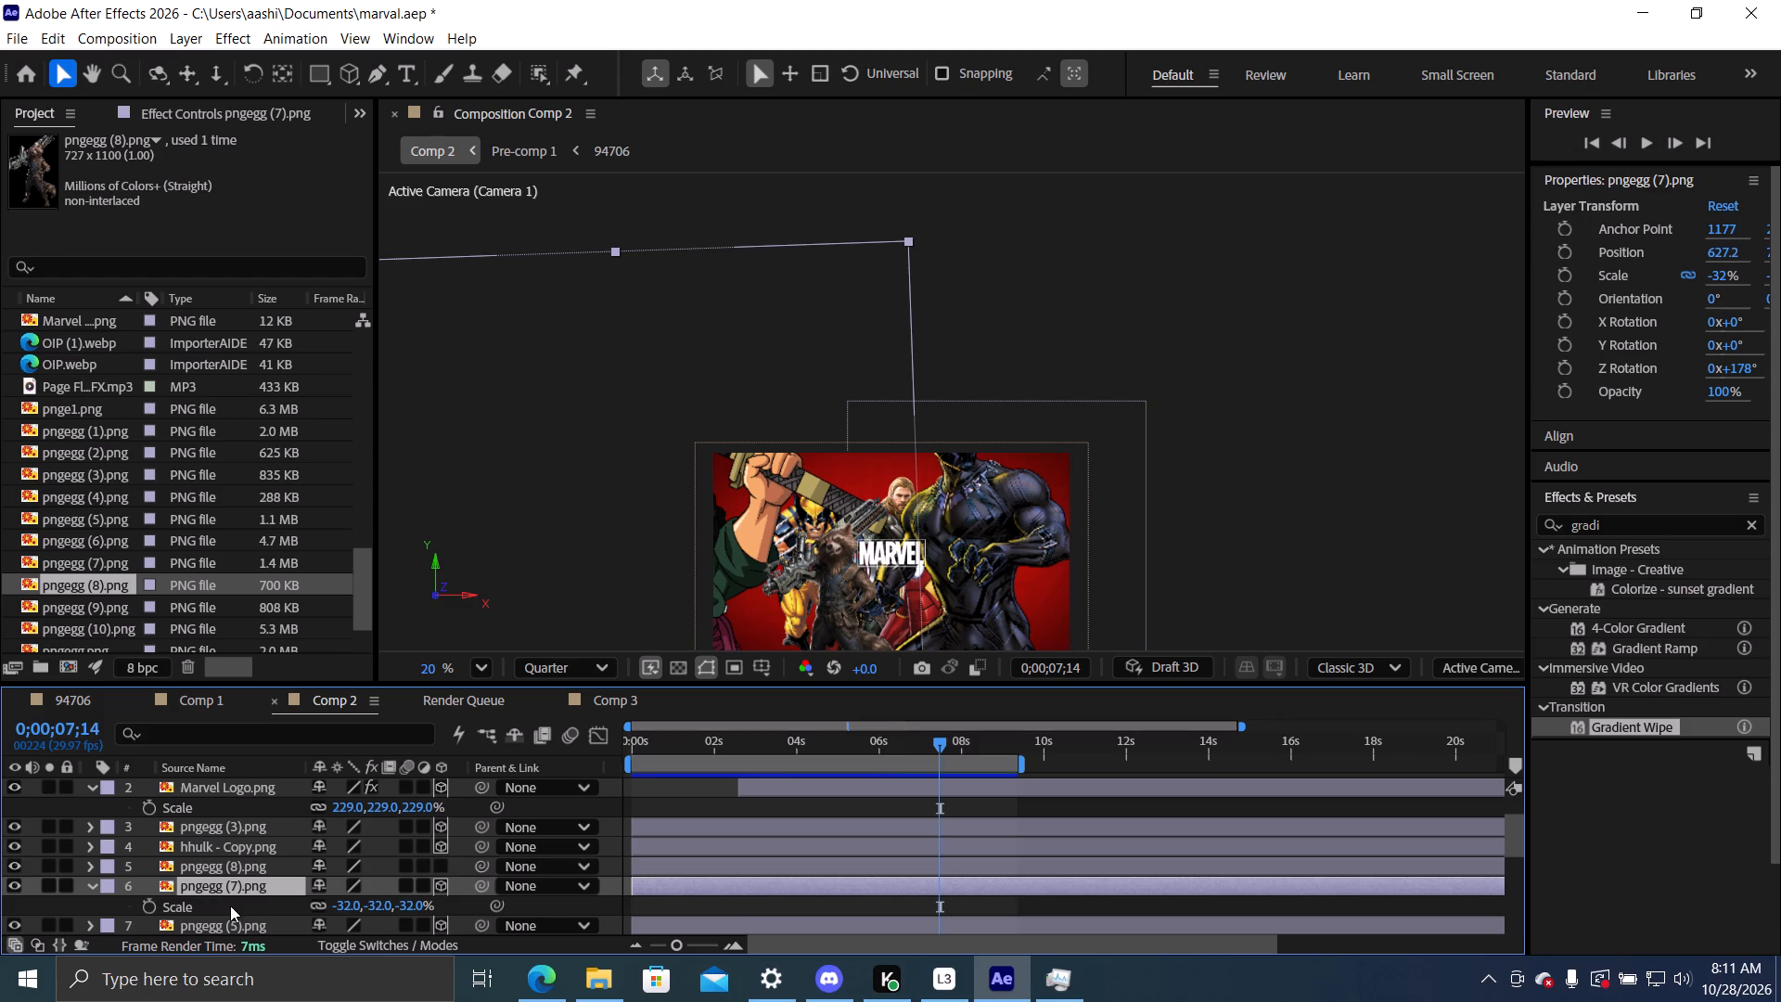
left_click(189, 909)
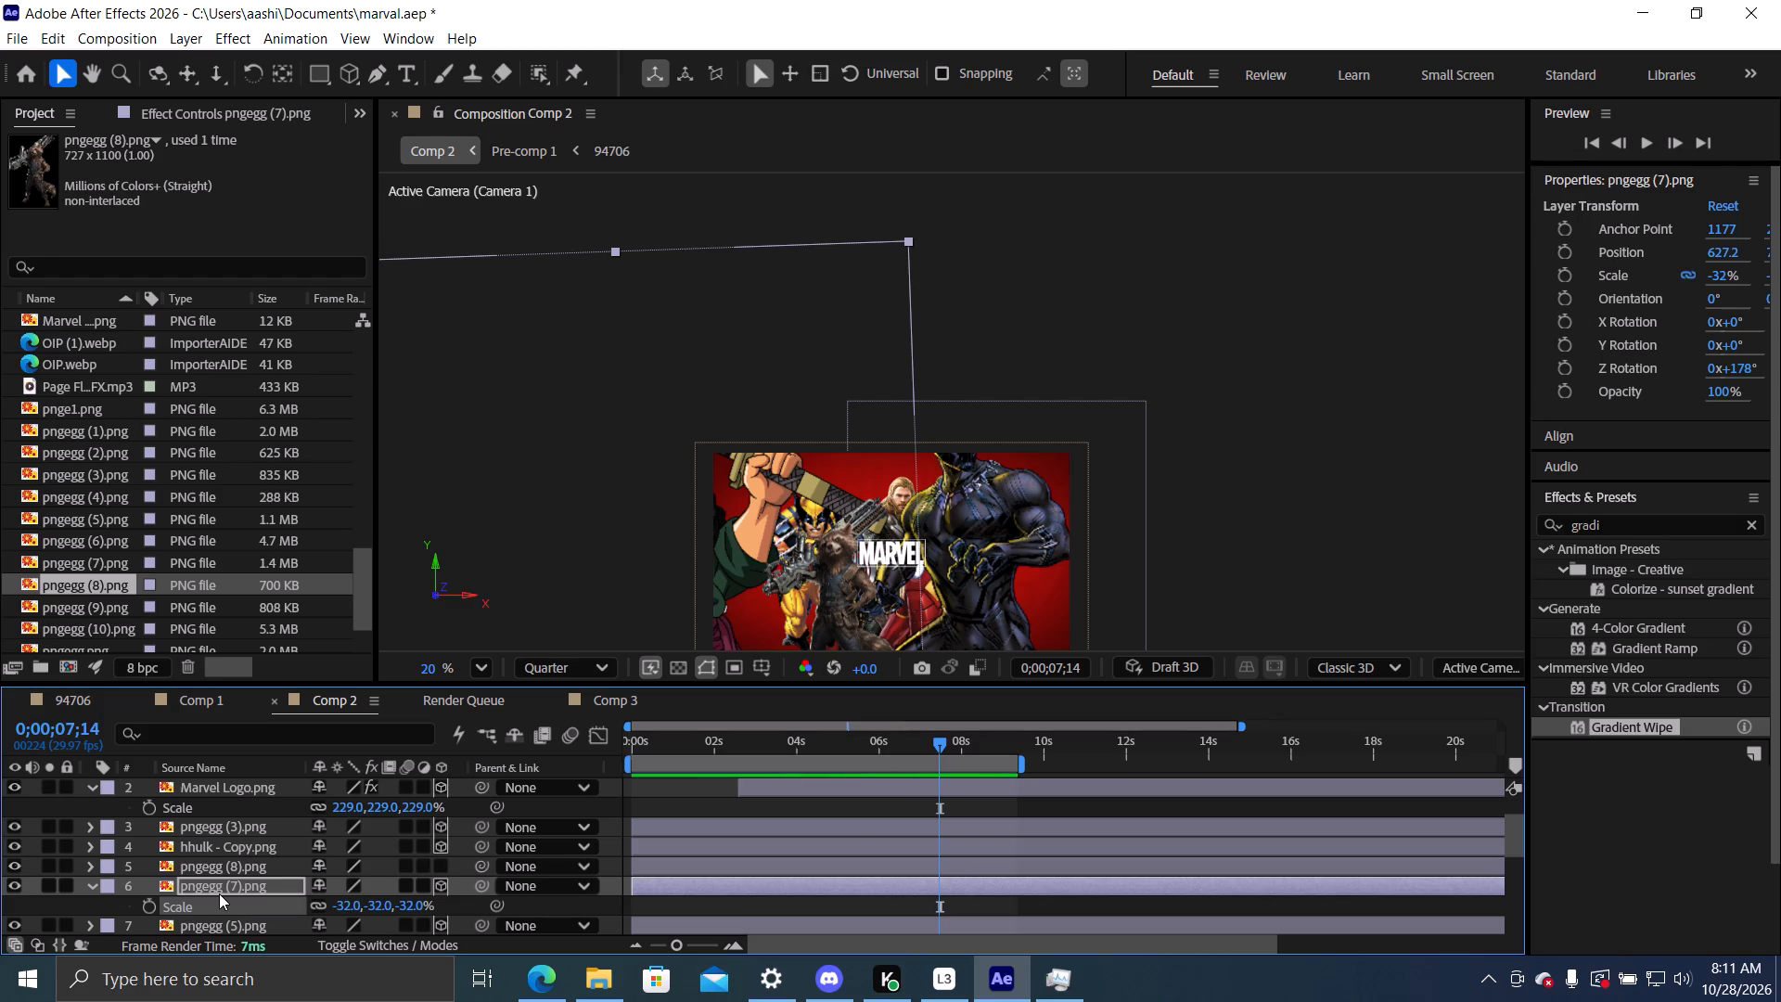
key("Delete")
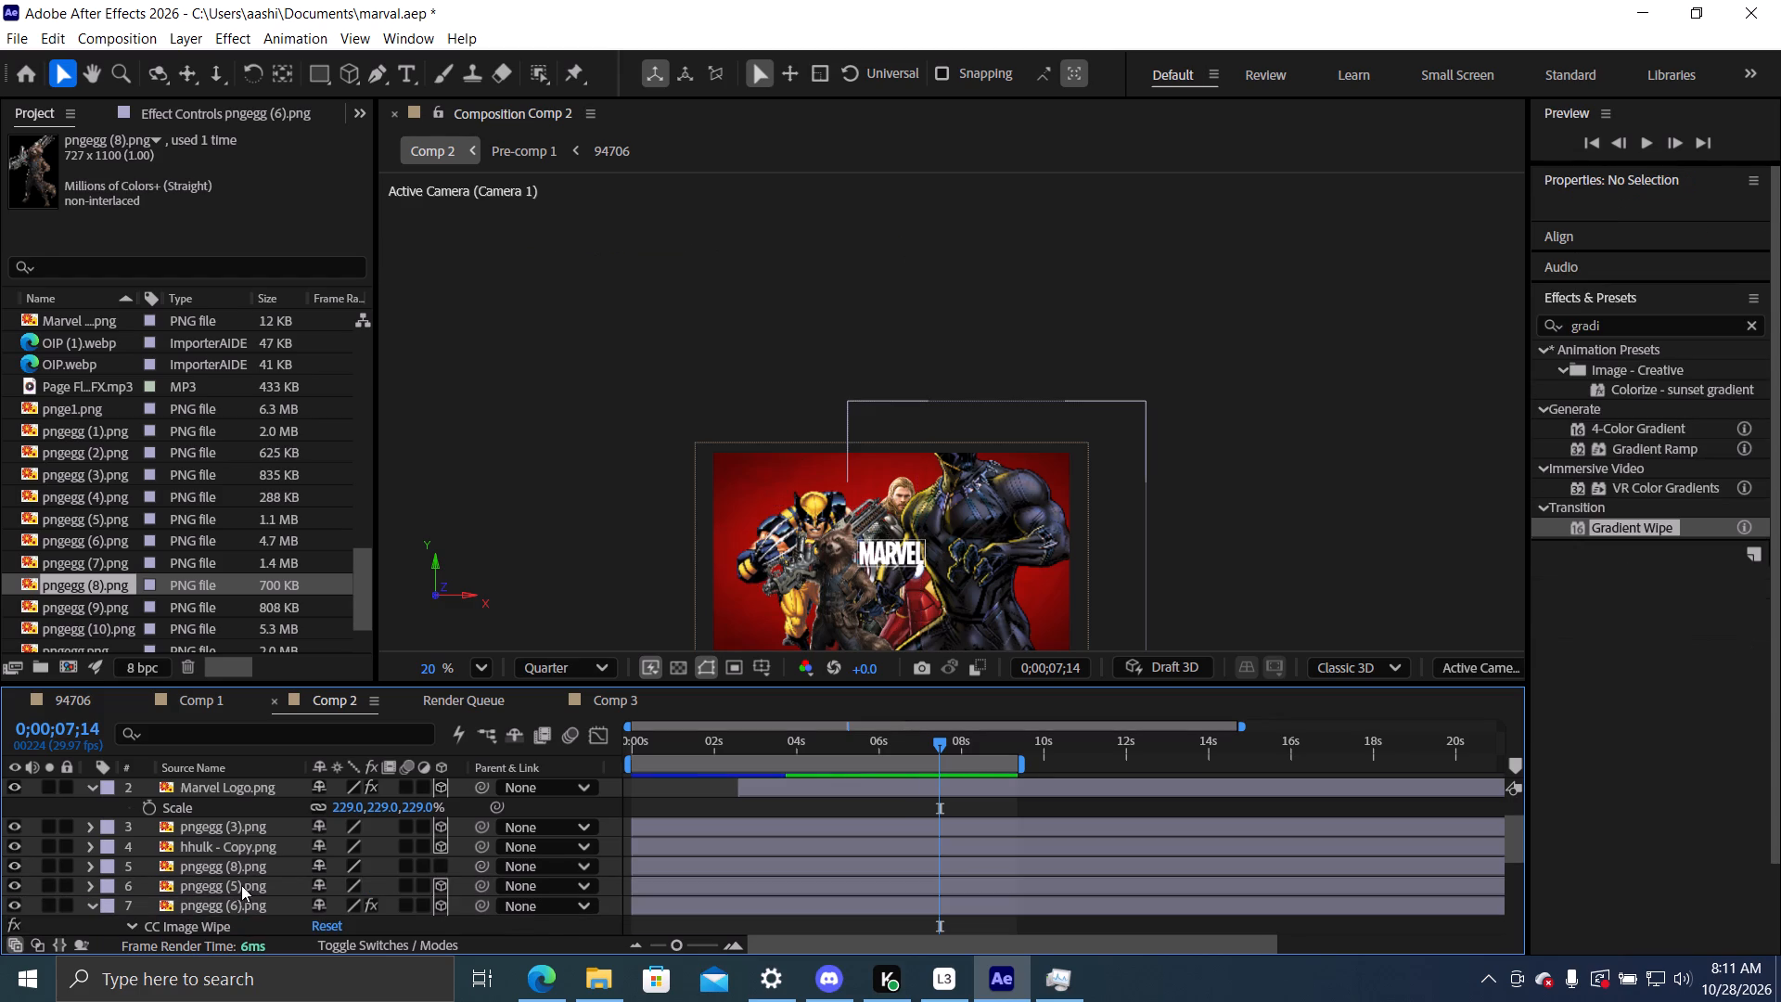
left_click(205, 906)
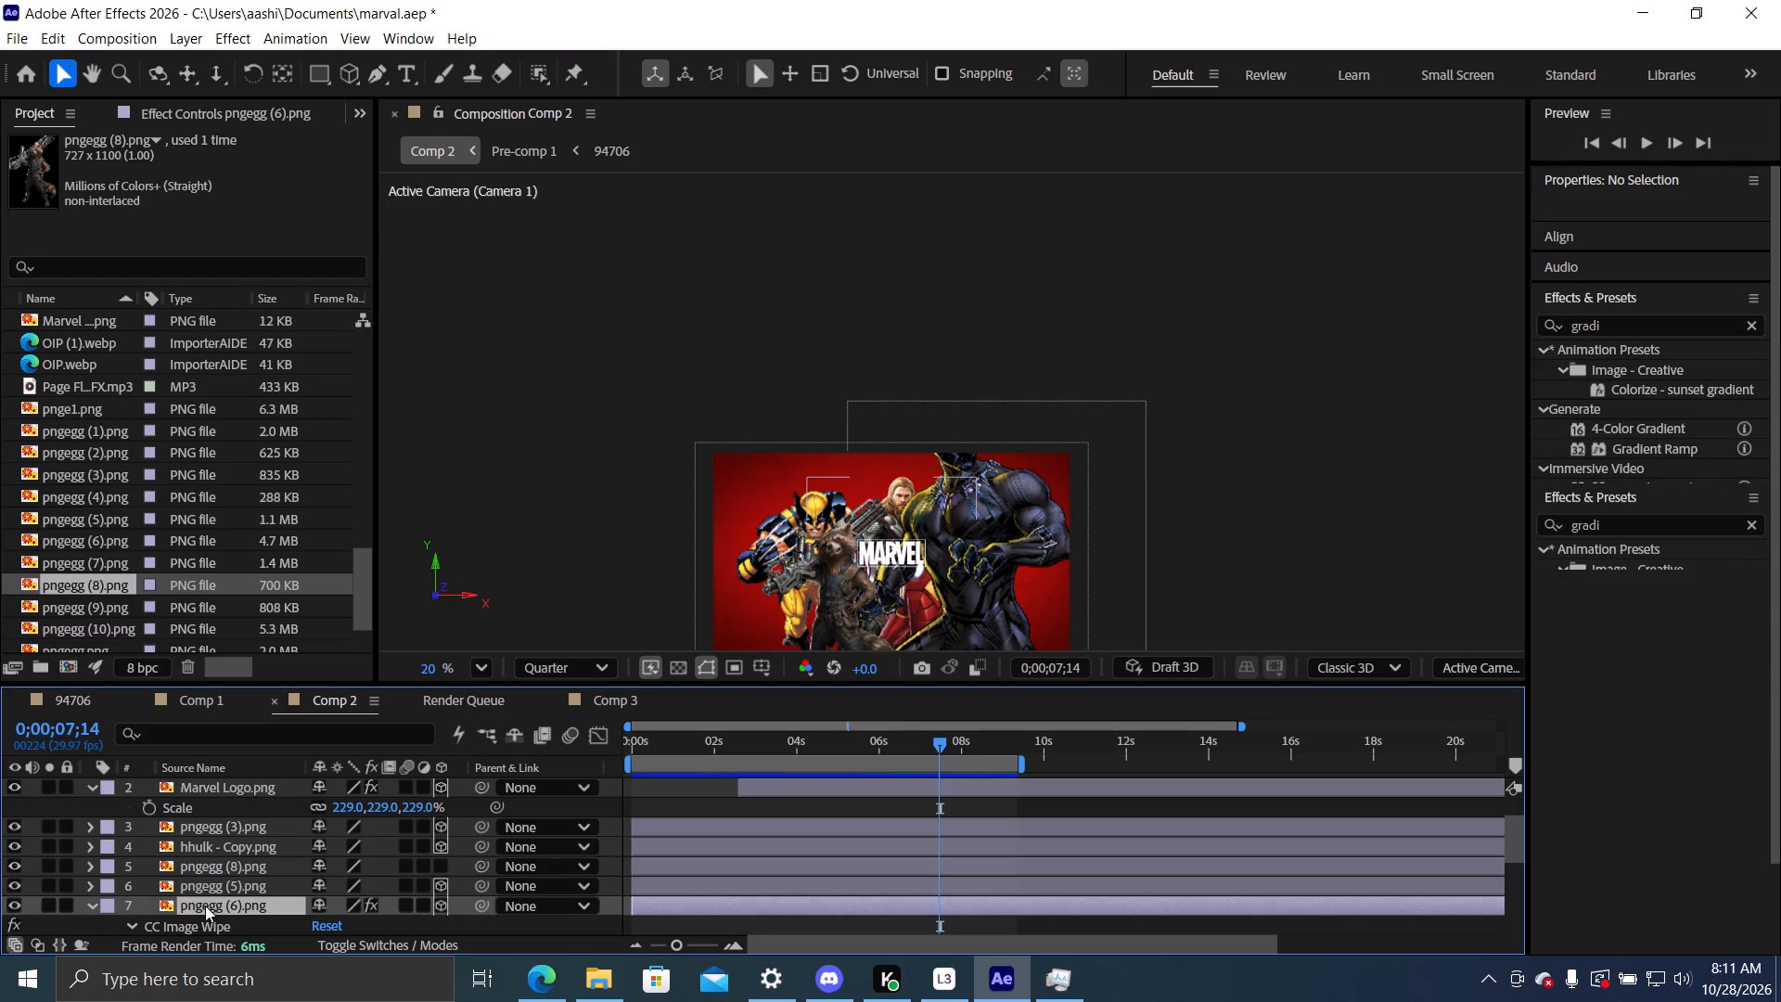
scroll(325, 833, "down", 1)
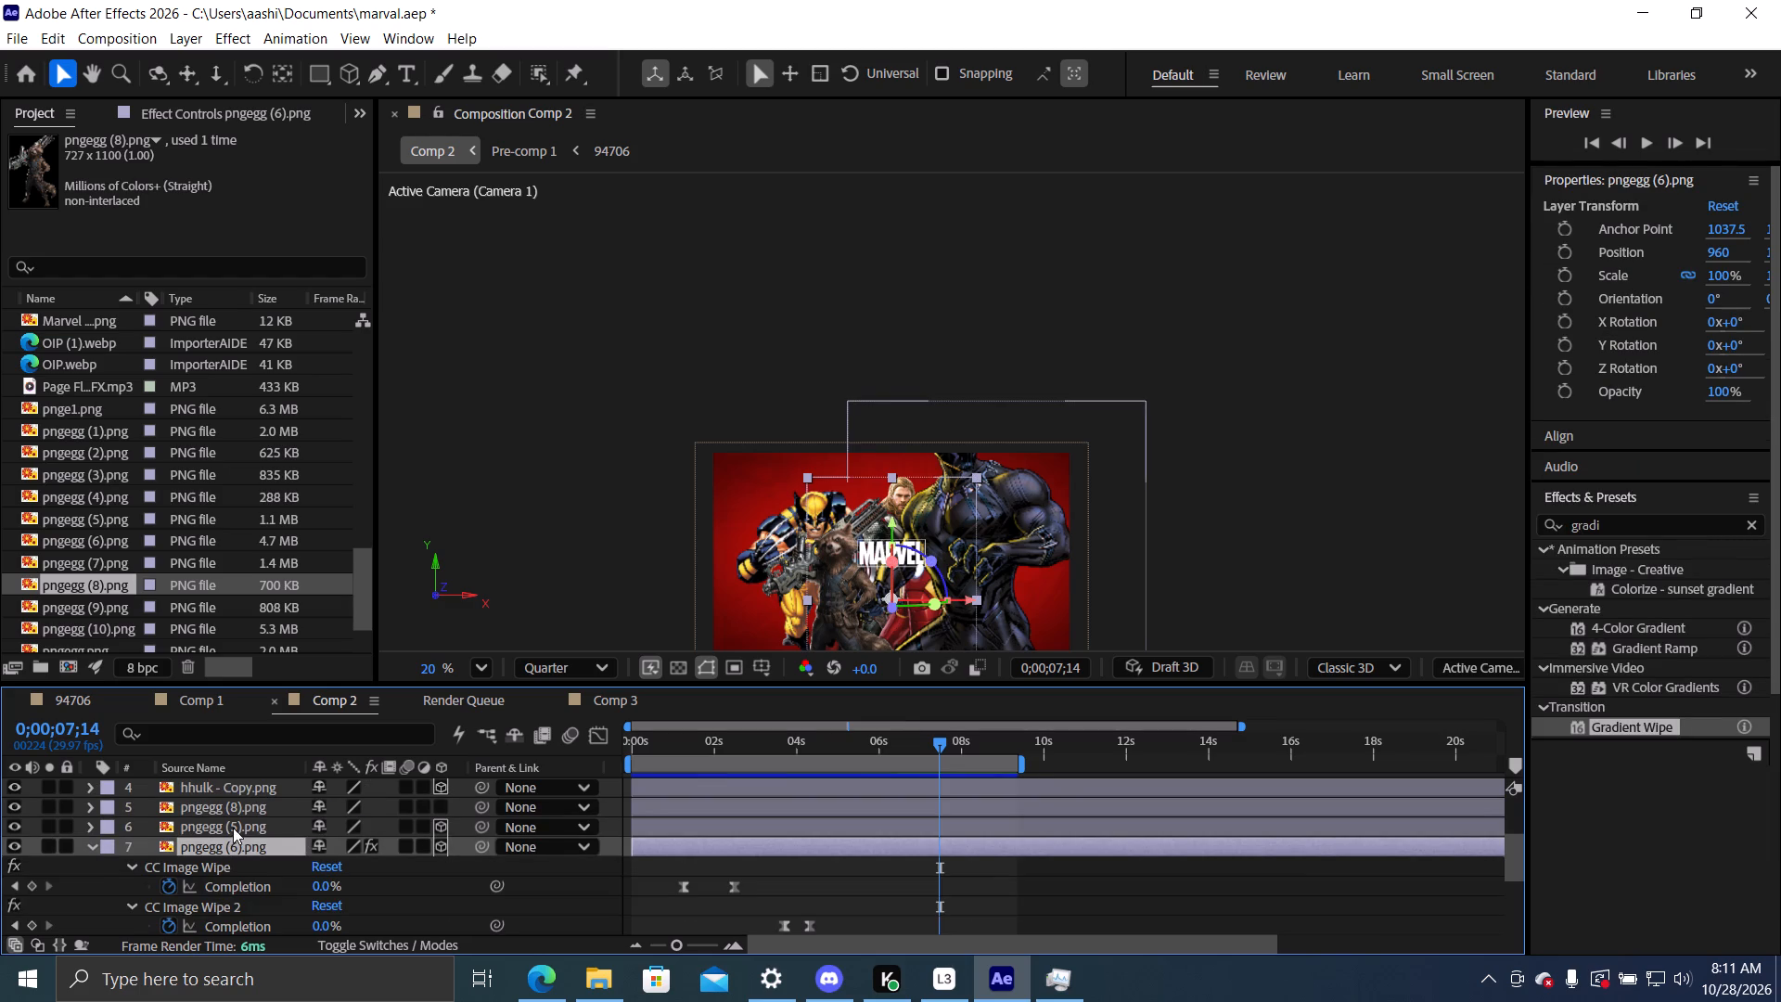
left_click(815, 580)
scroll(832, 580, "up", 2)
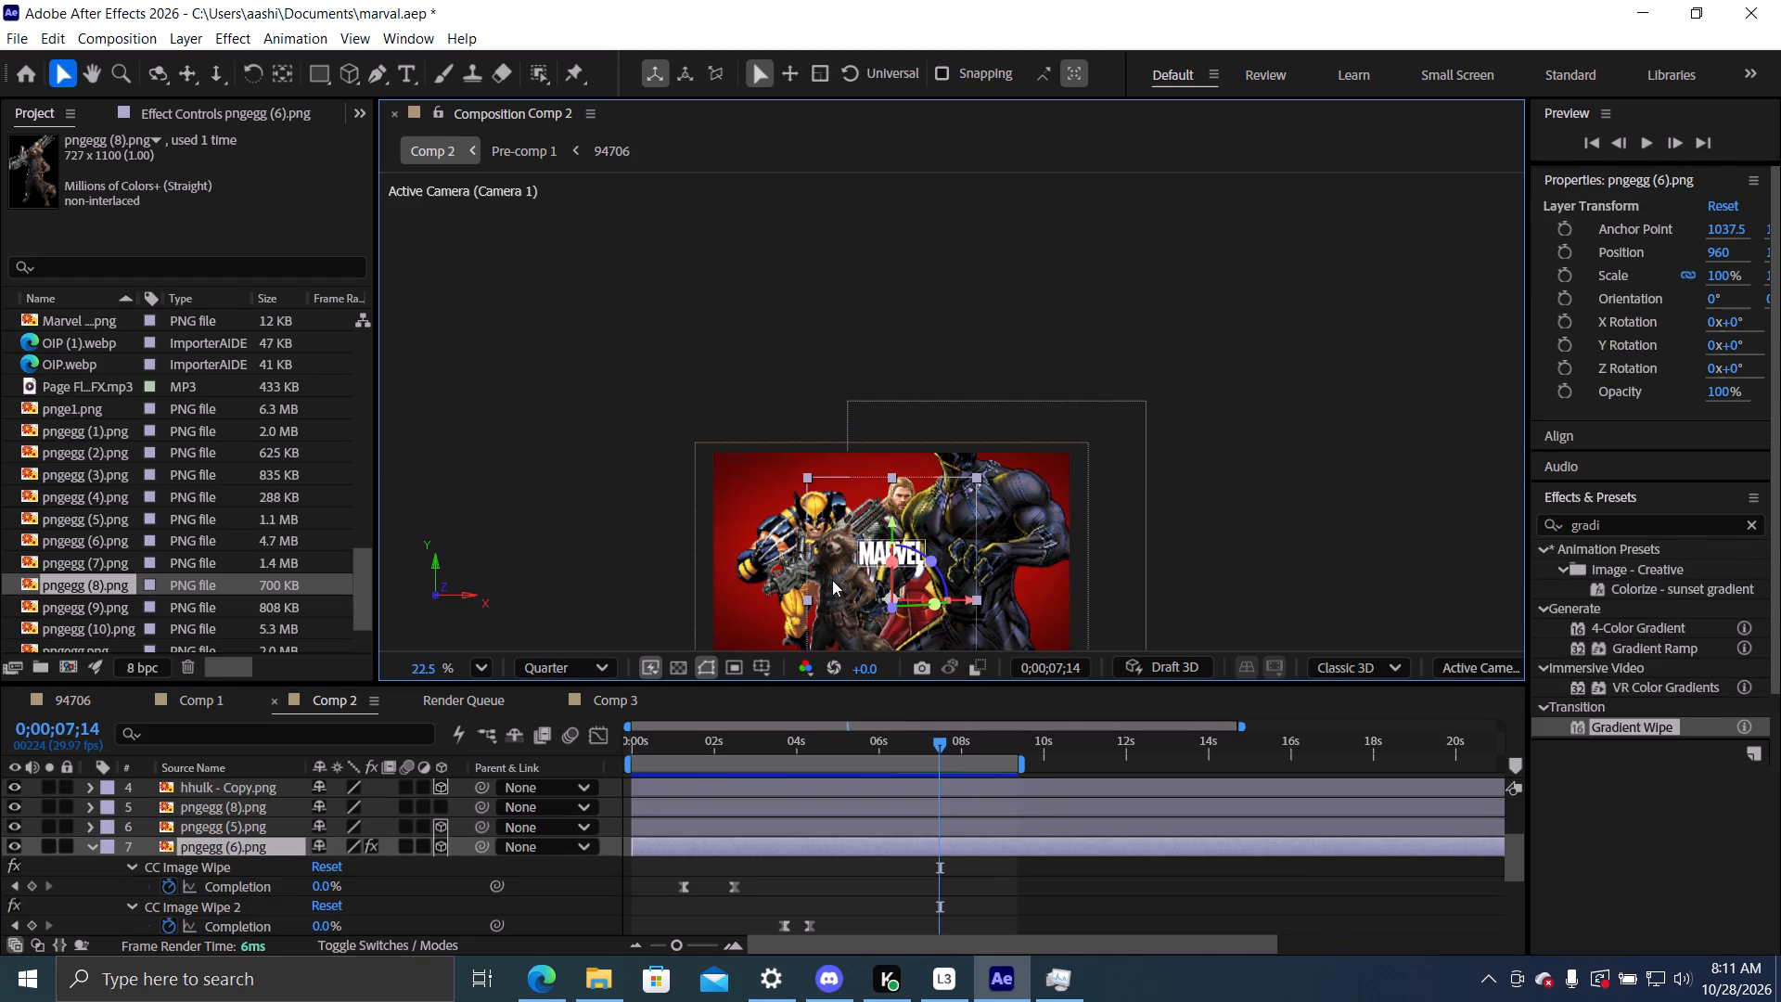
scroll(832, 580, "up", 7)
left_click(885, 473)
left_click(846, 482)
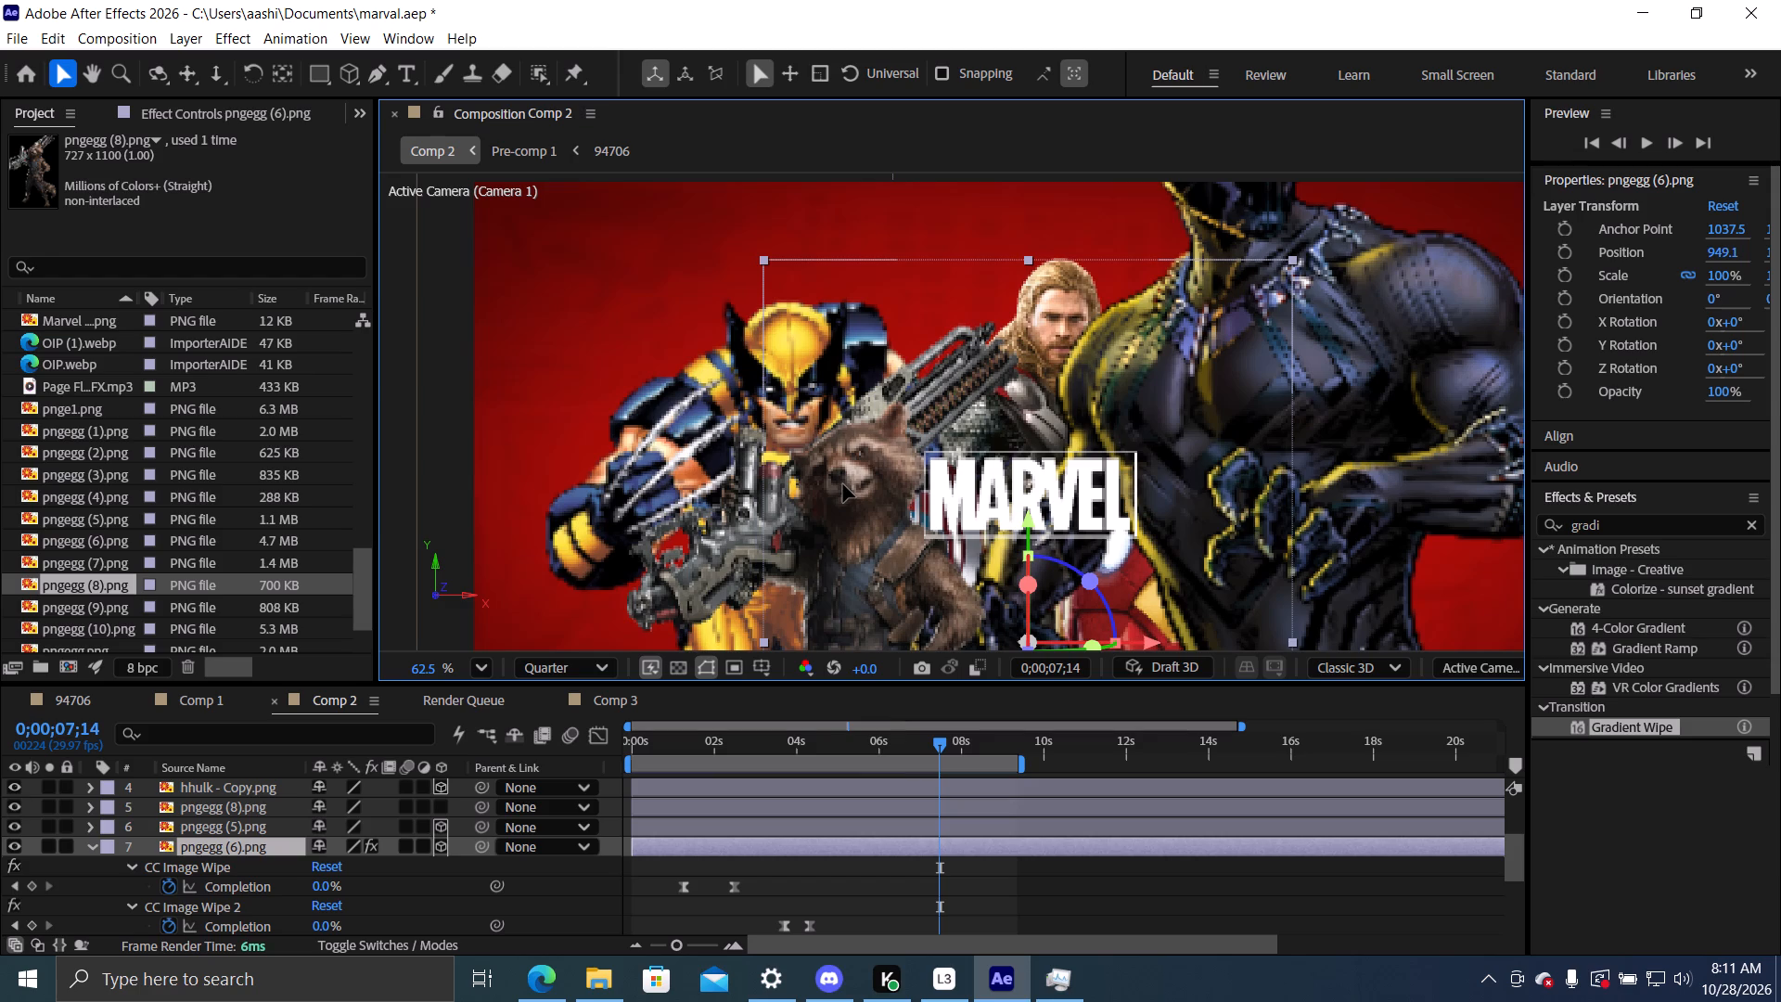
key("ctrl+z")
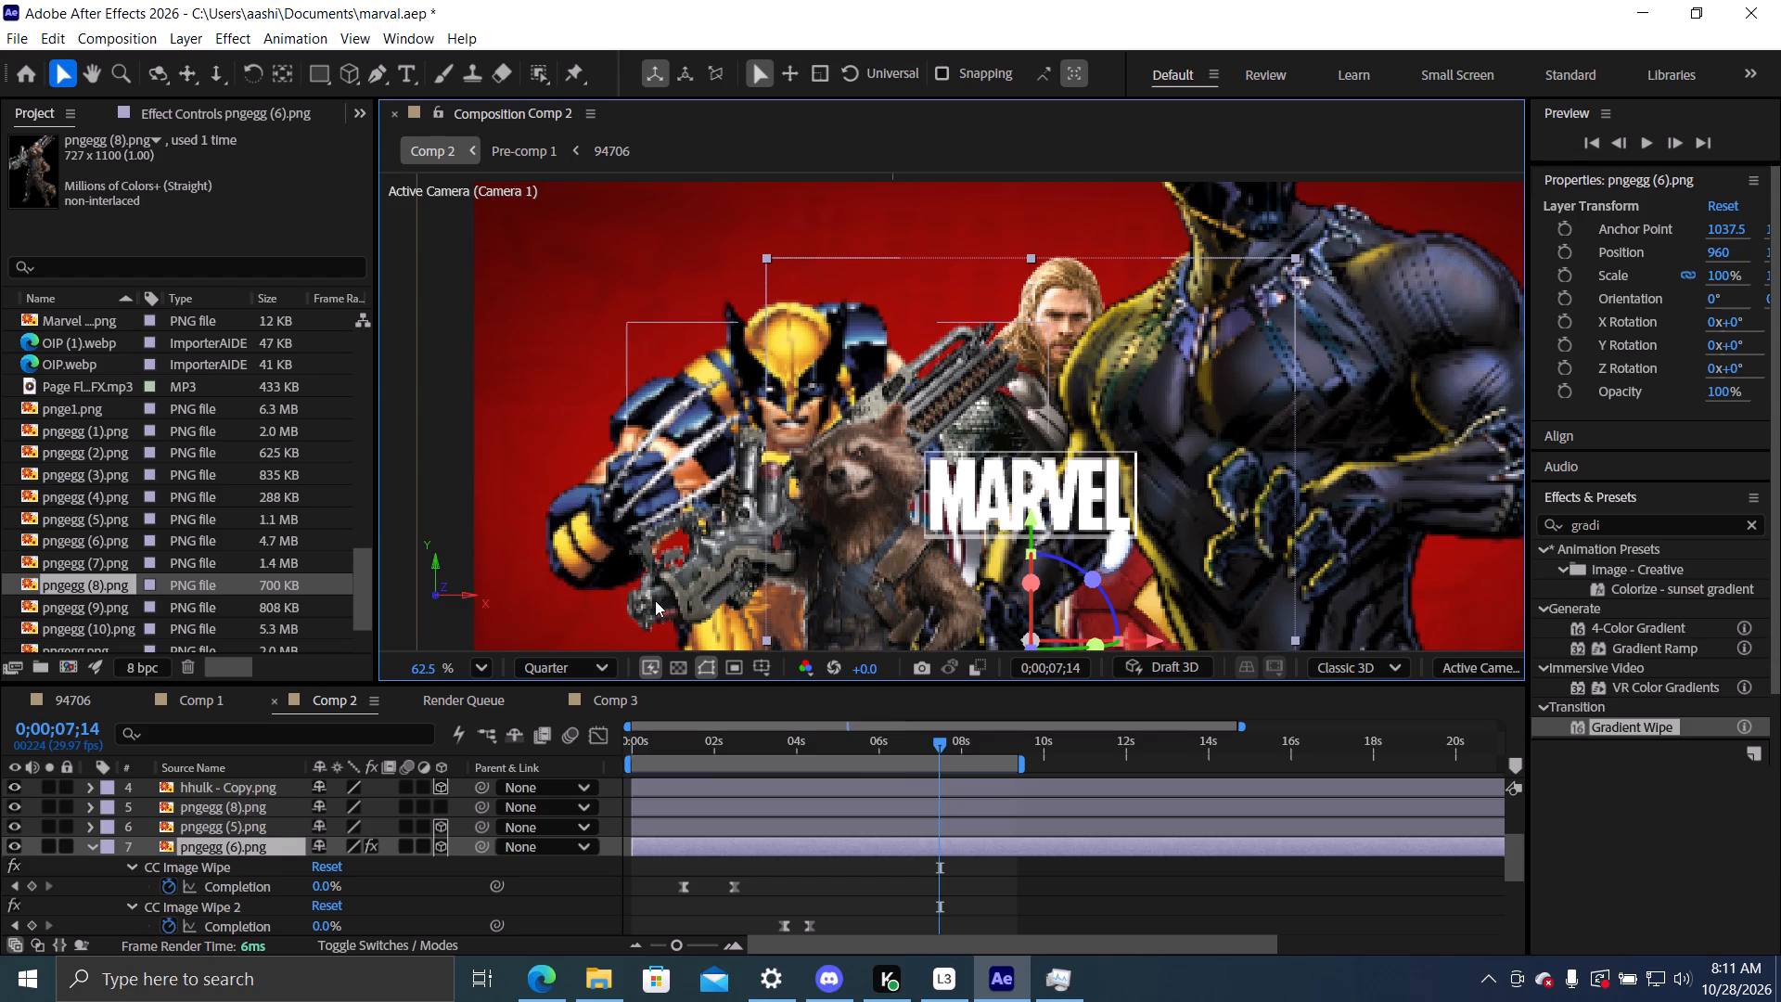
Move the raccoon image pngegg (8).png over Wolverine near the frame's left edge, at an X position of about 373.
left_click(660, 593)
left_click_drag(655, 607, 536, 594)
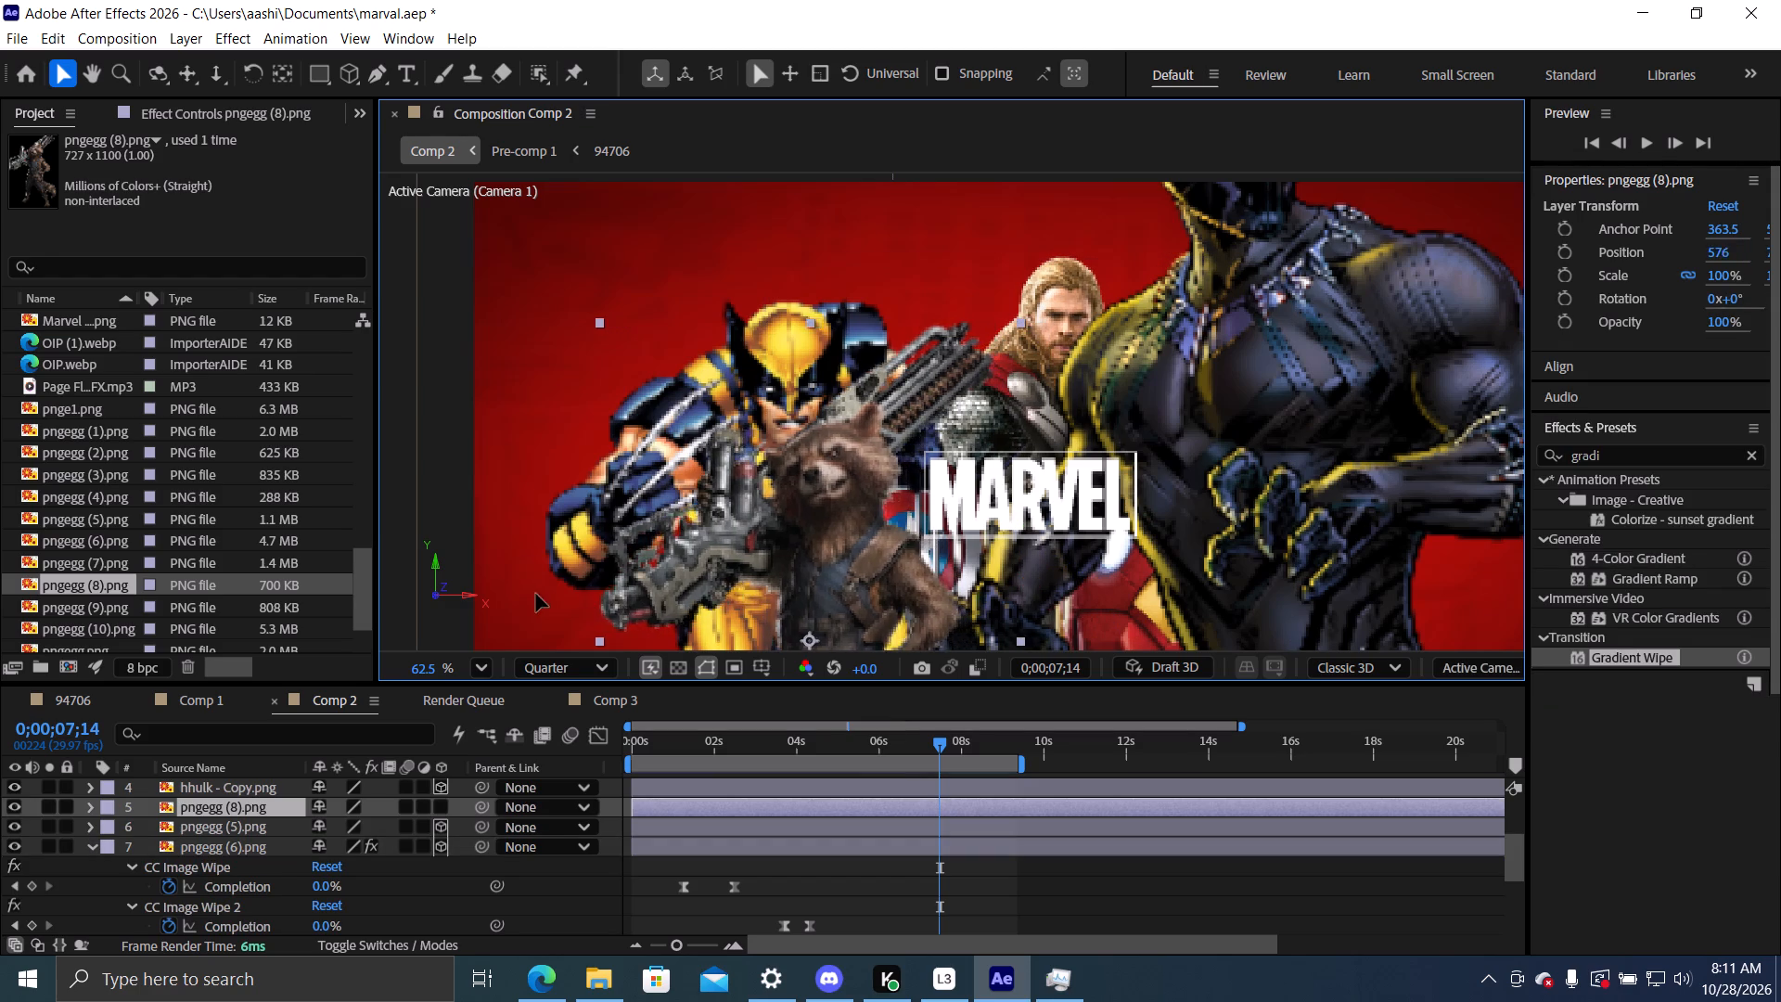
left_click_drag(536, 594, 507, 556)
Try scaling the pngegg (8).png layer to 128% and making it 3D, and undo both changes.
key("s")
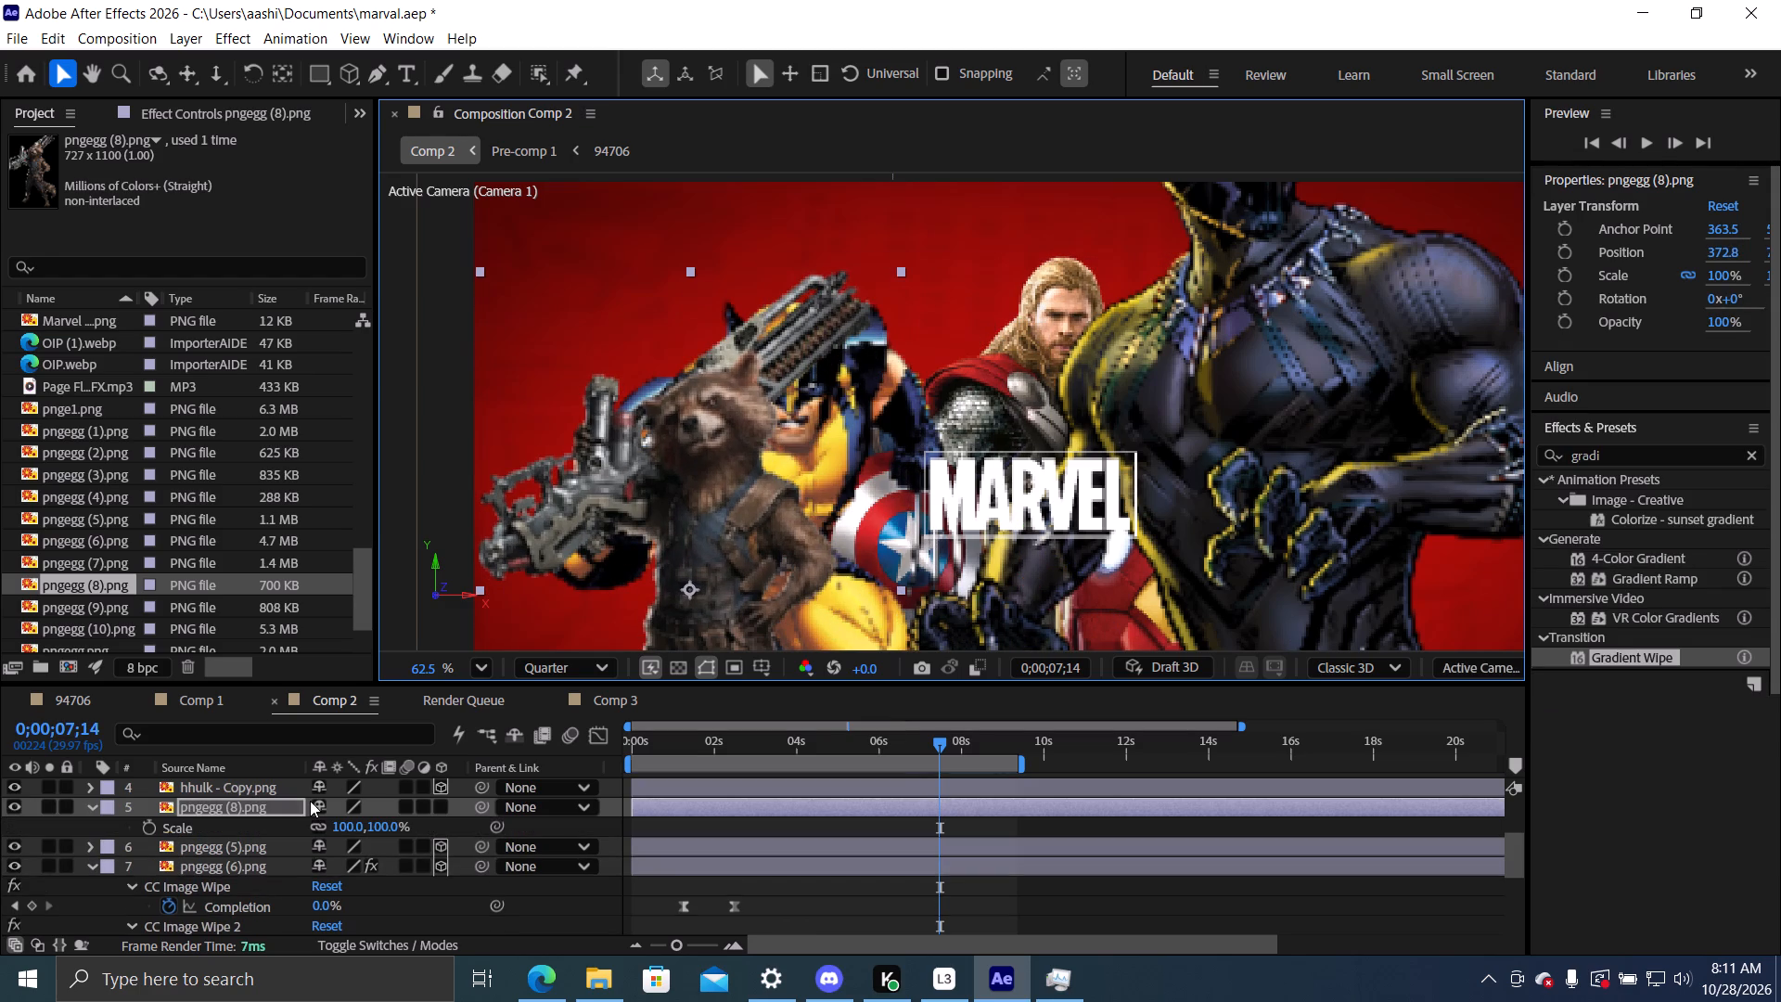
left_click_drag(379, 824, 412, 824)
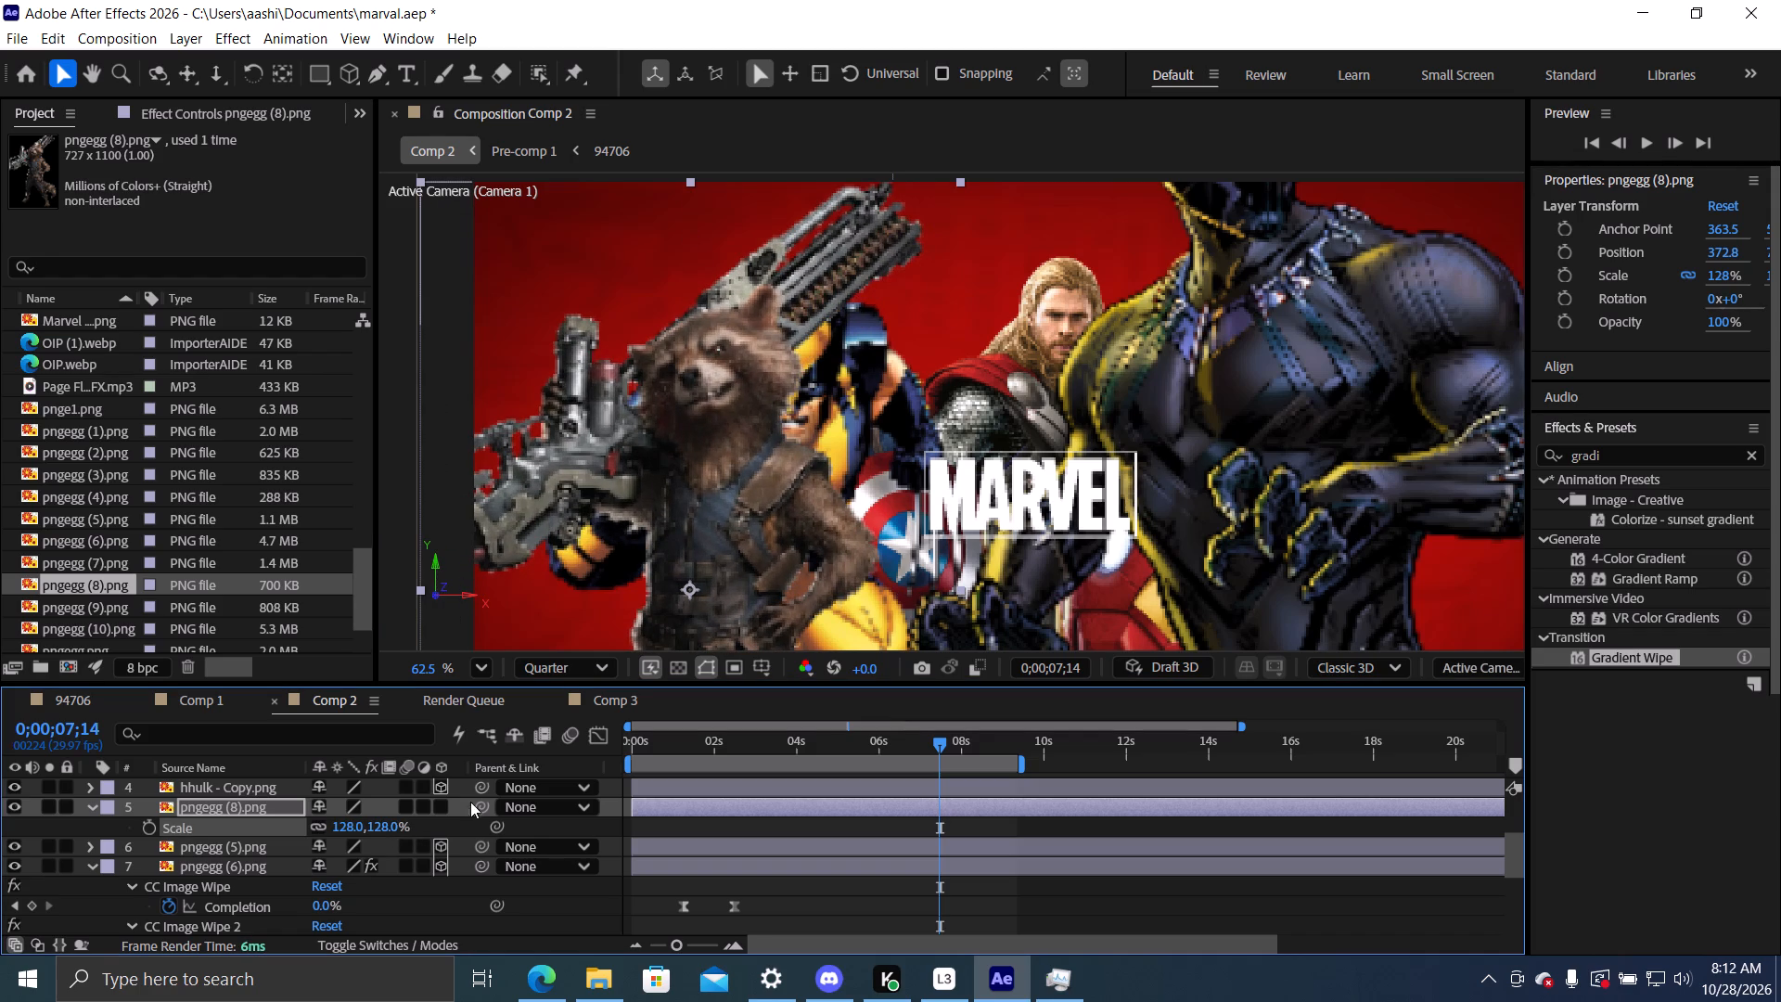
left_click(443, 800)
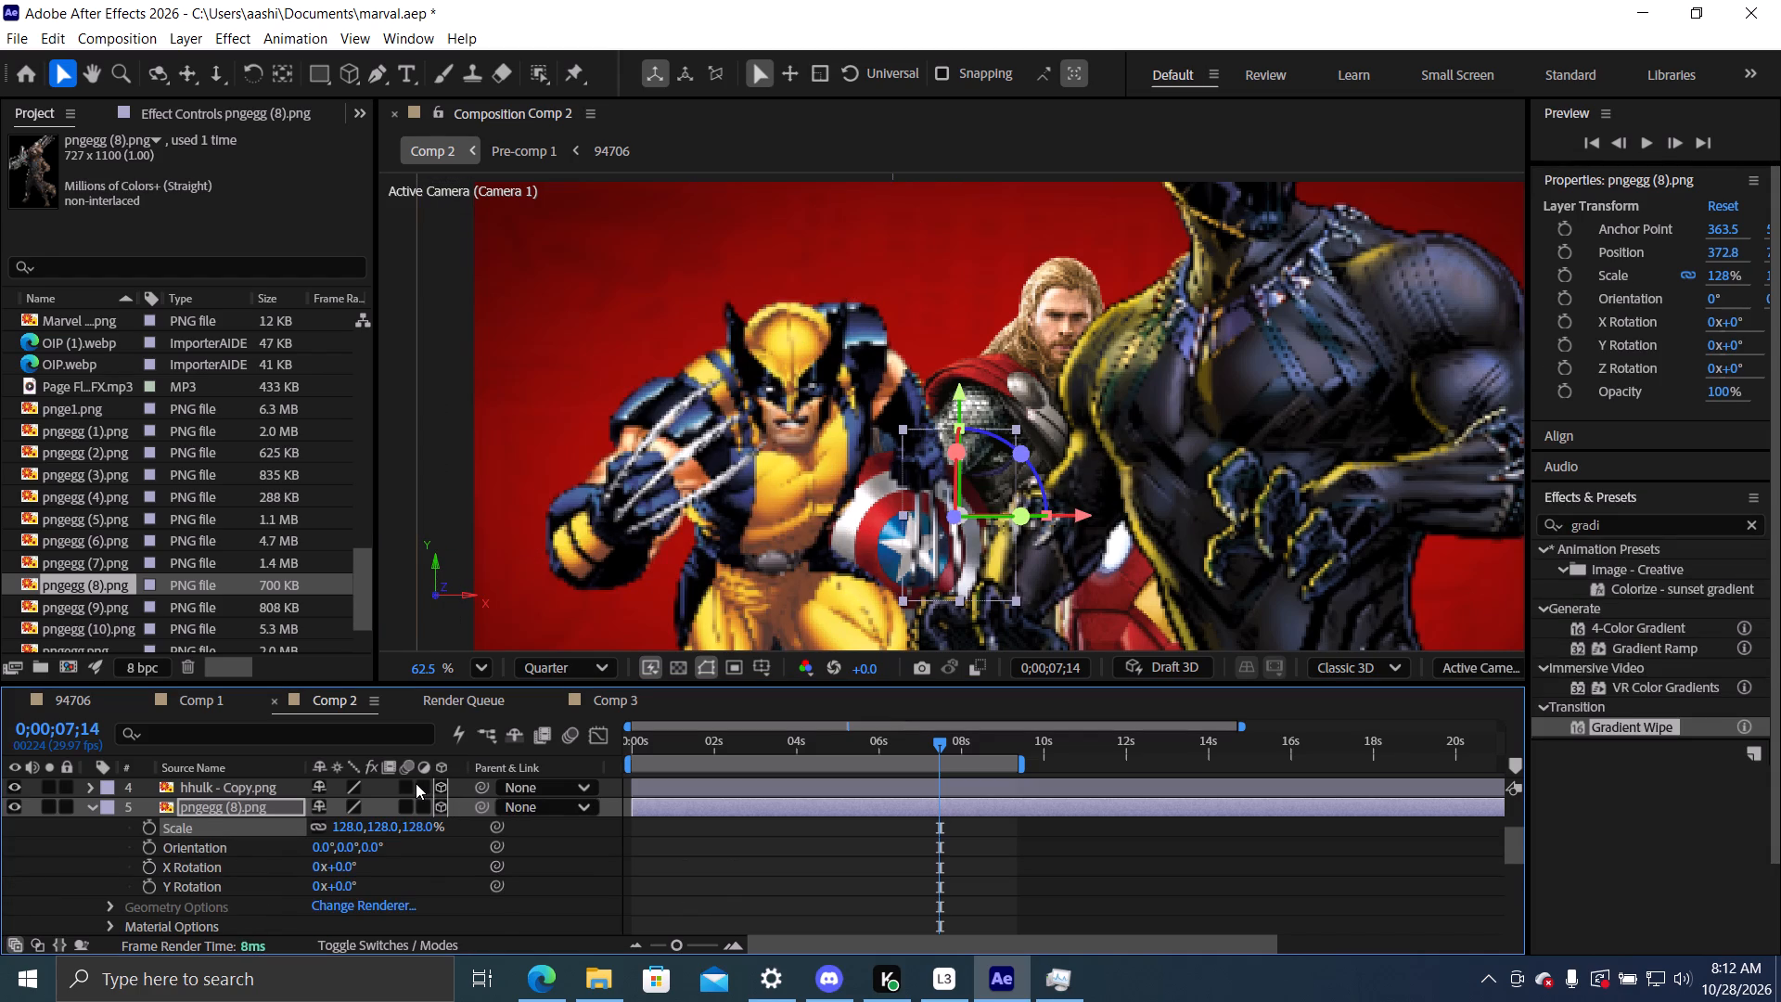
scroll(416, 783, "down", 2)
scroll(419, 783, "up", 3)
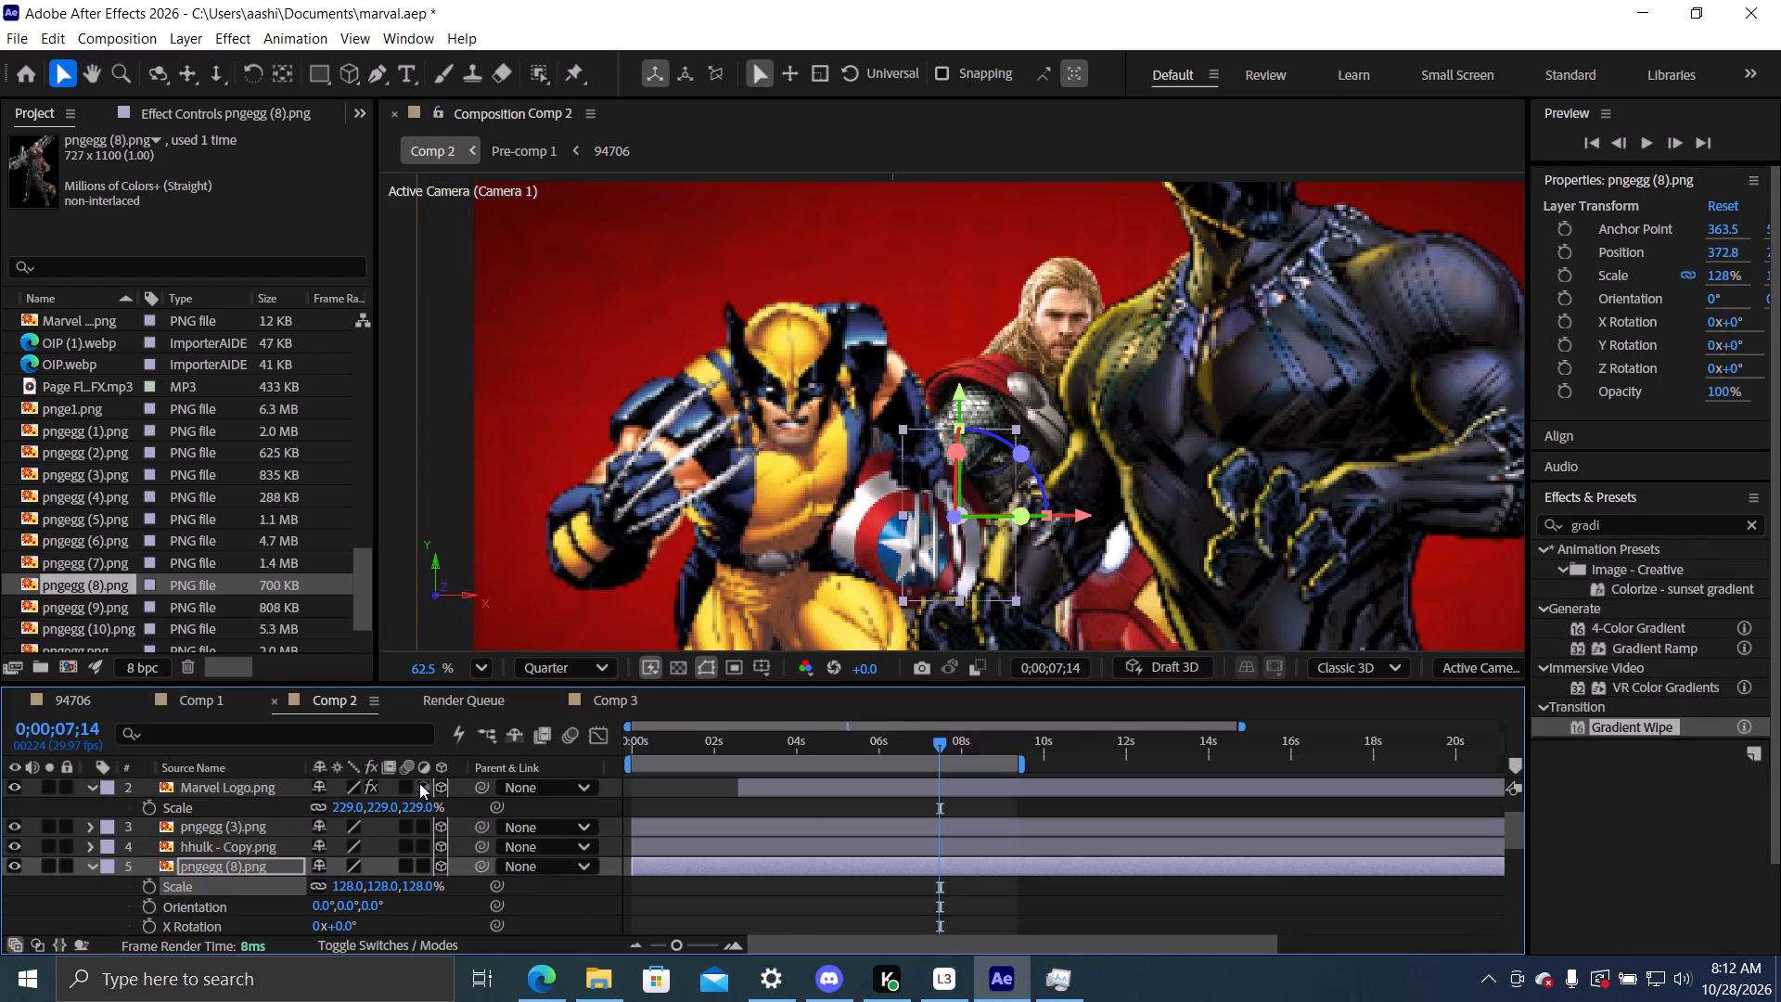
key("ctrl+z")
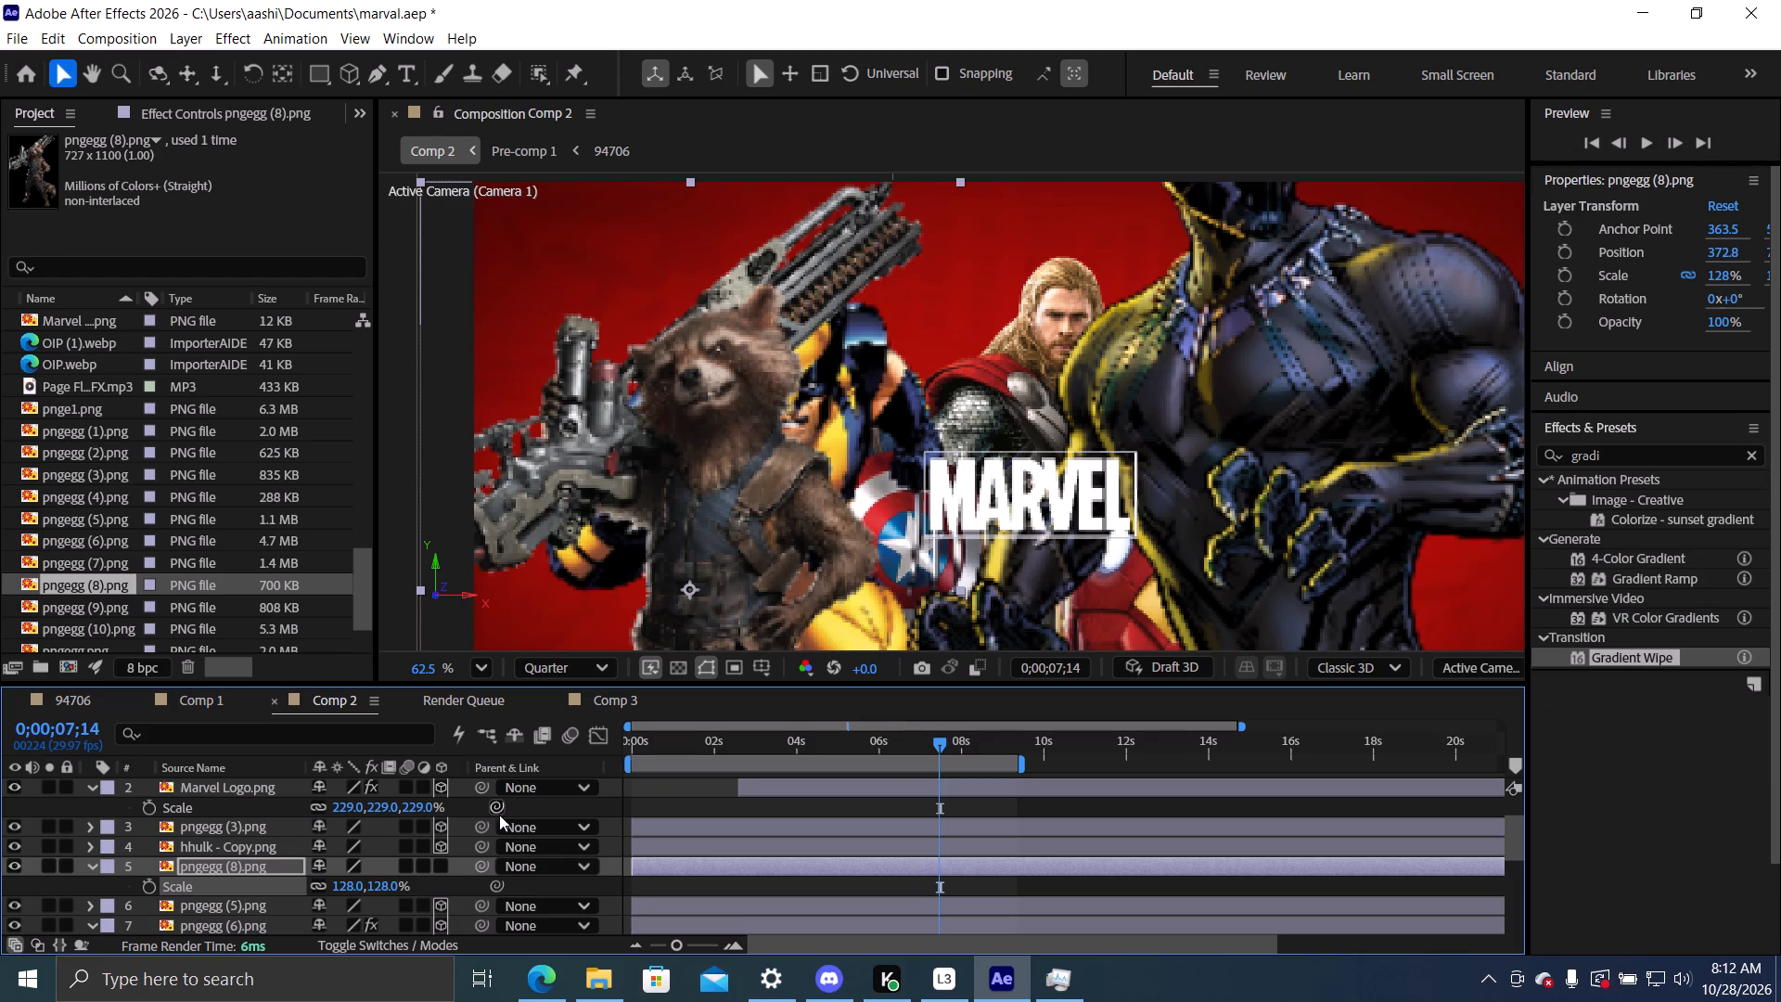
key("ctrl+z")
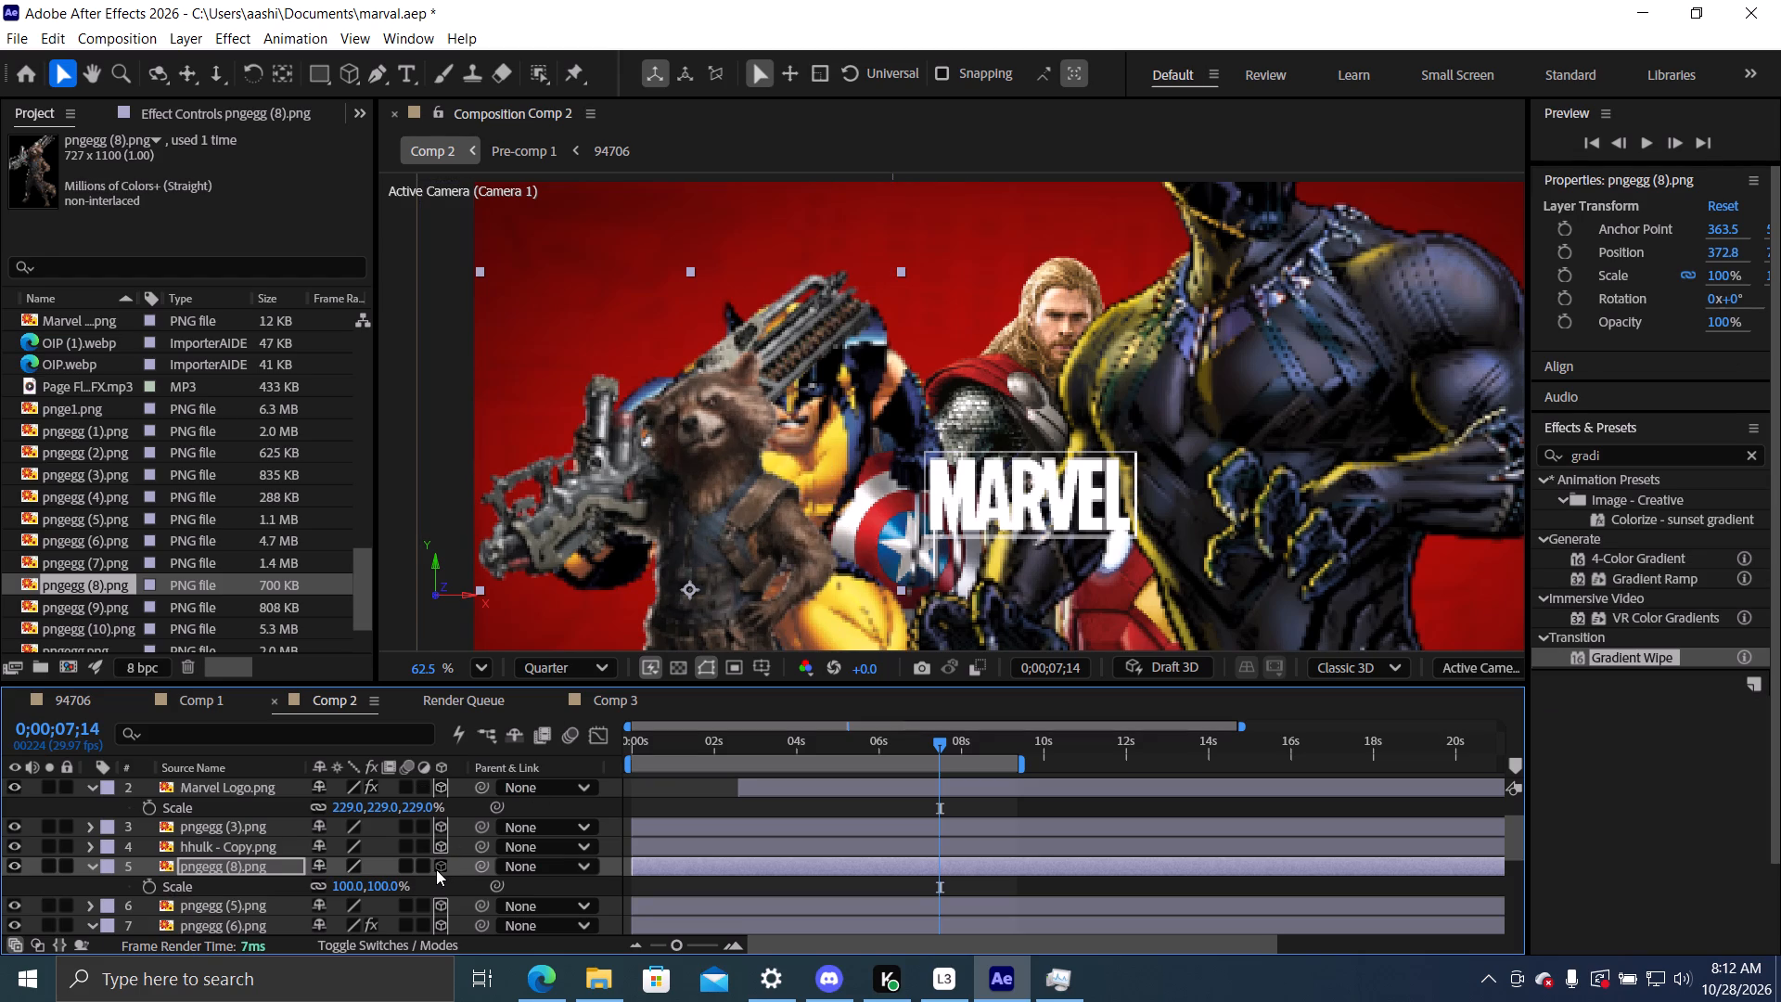
Make the pngegg (8).png layer a 3D layer.
left_click(437, 869)
scroll(860, 490, "down", 7)
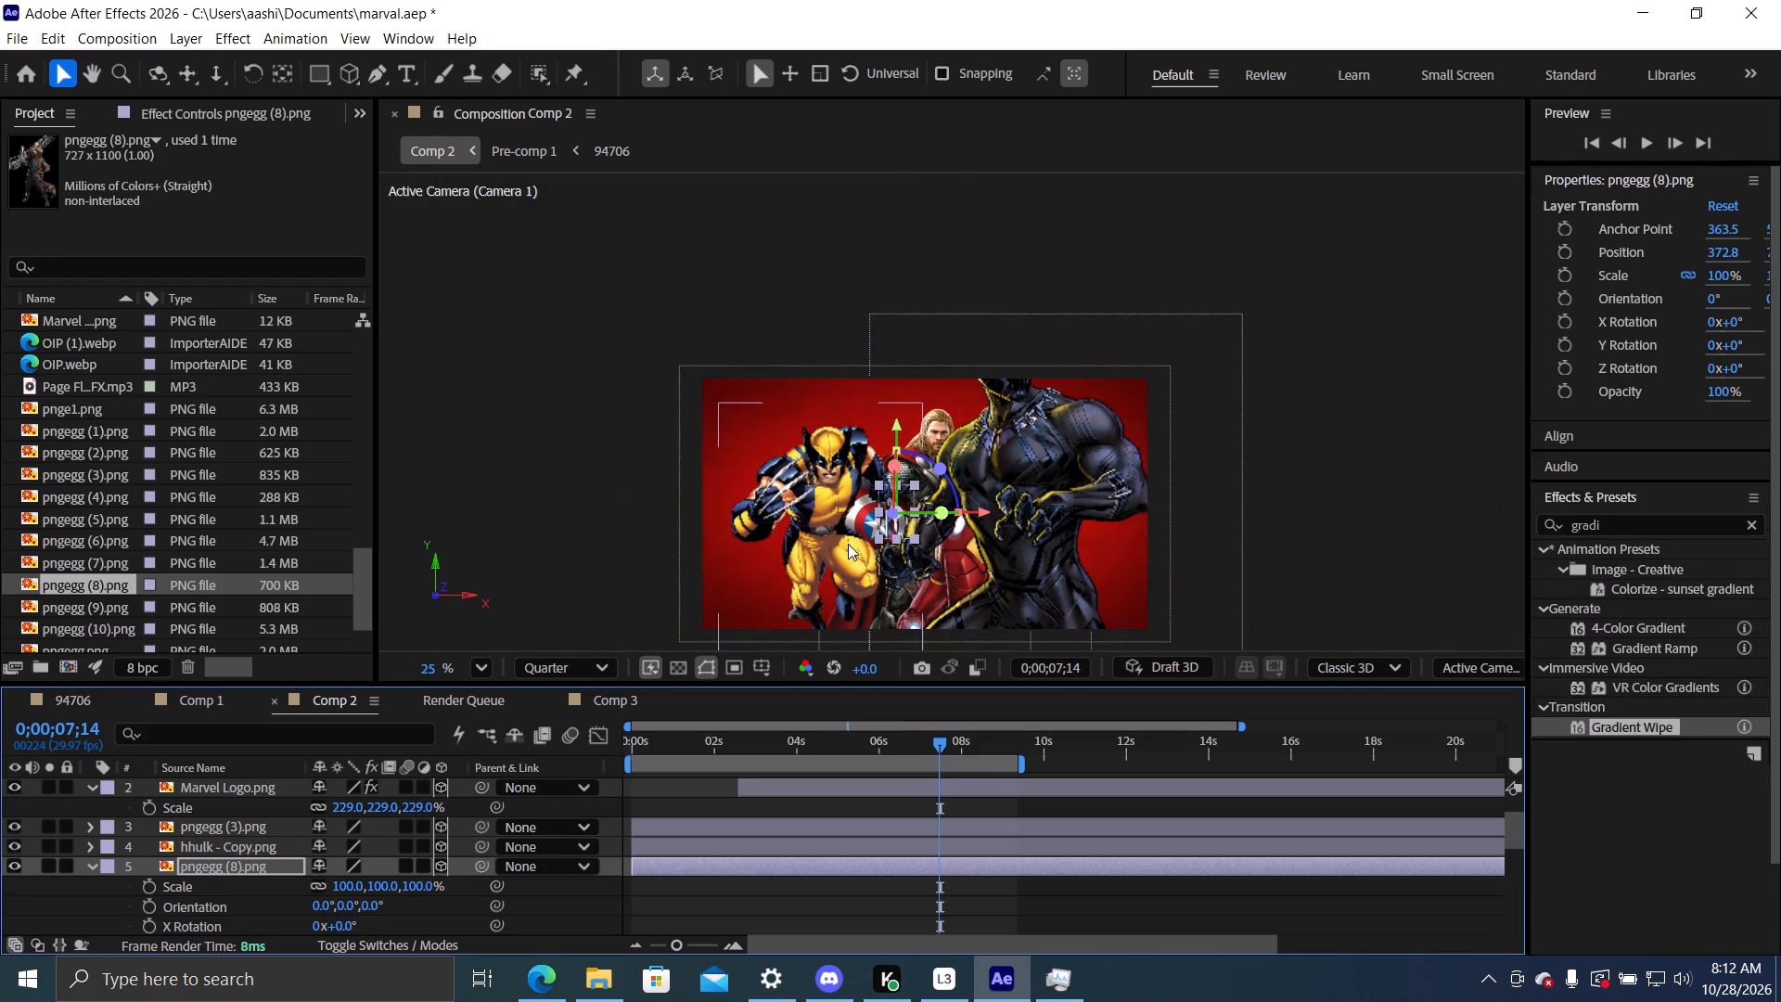
Bring the pngegg (8).png raccoon layer forward toward the camera by setting its Z position to about -11223.
left_click_drag(929, 743, 915, 753)
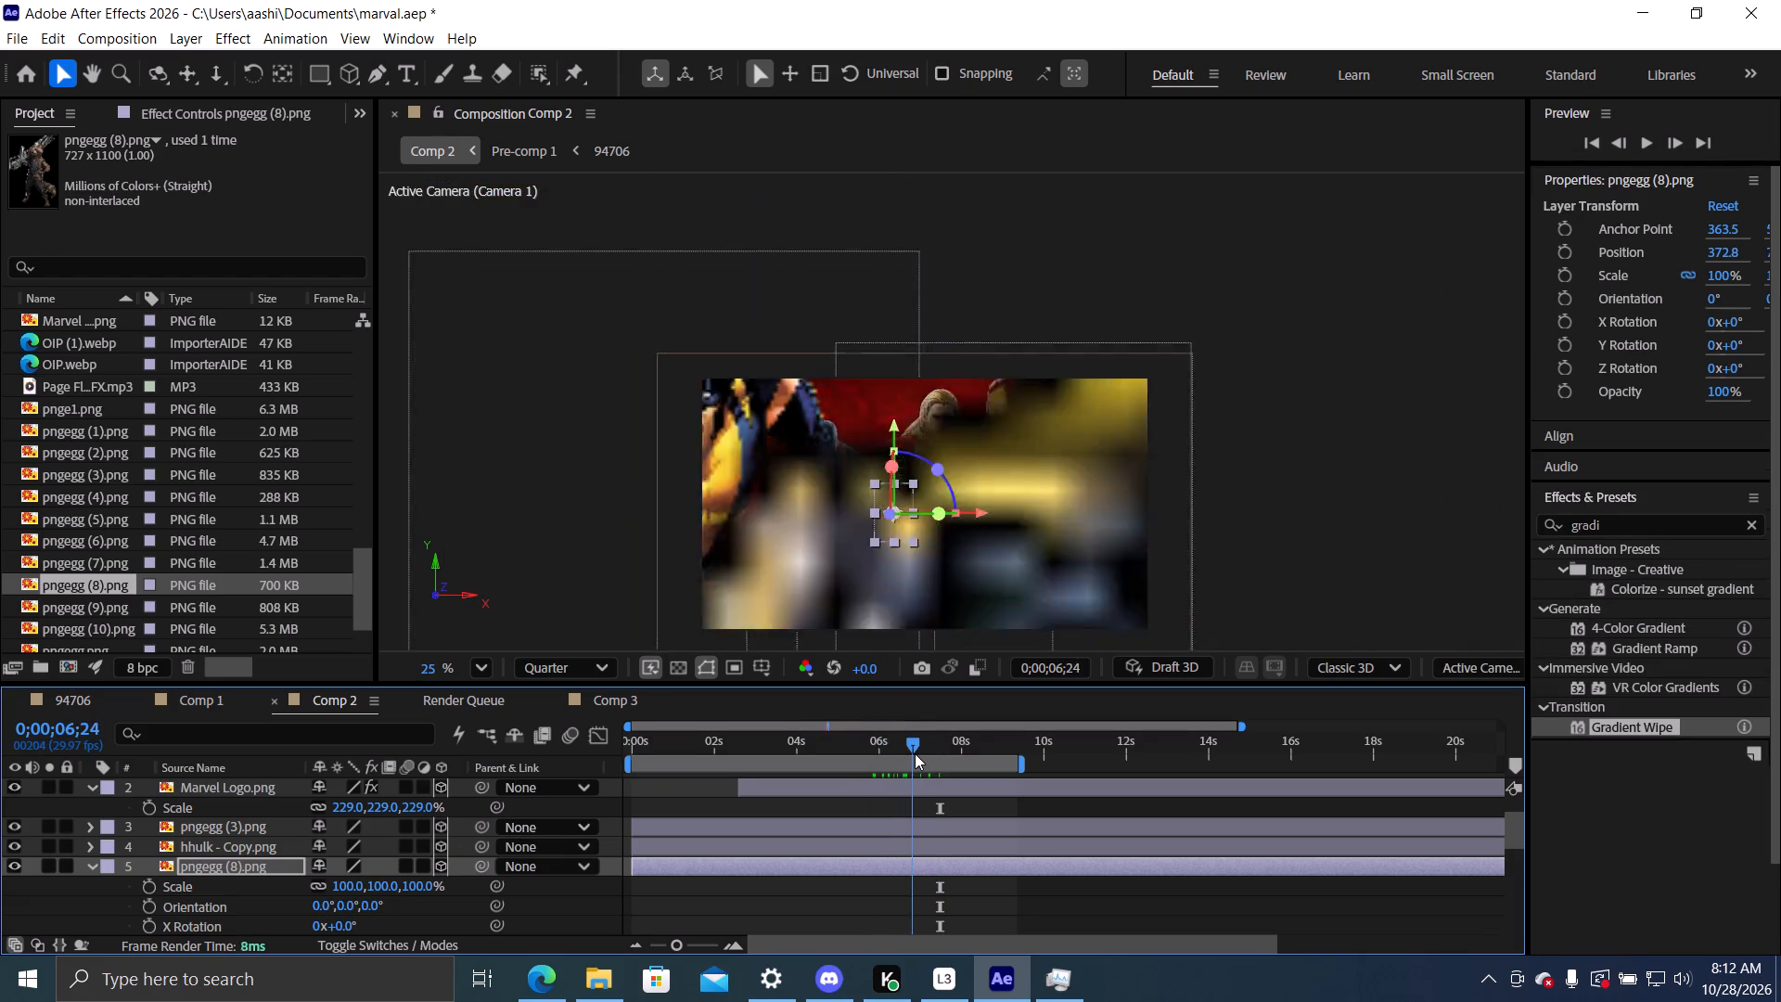
left_click_drag(915, 753, 942, 753)
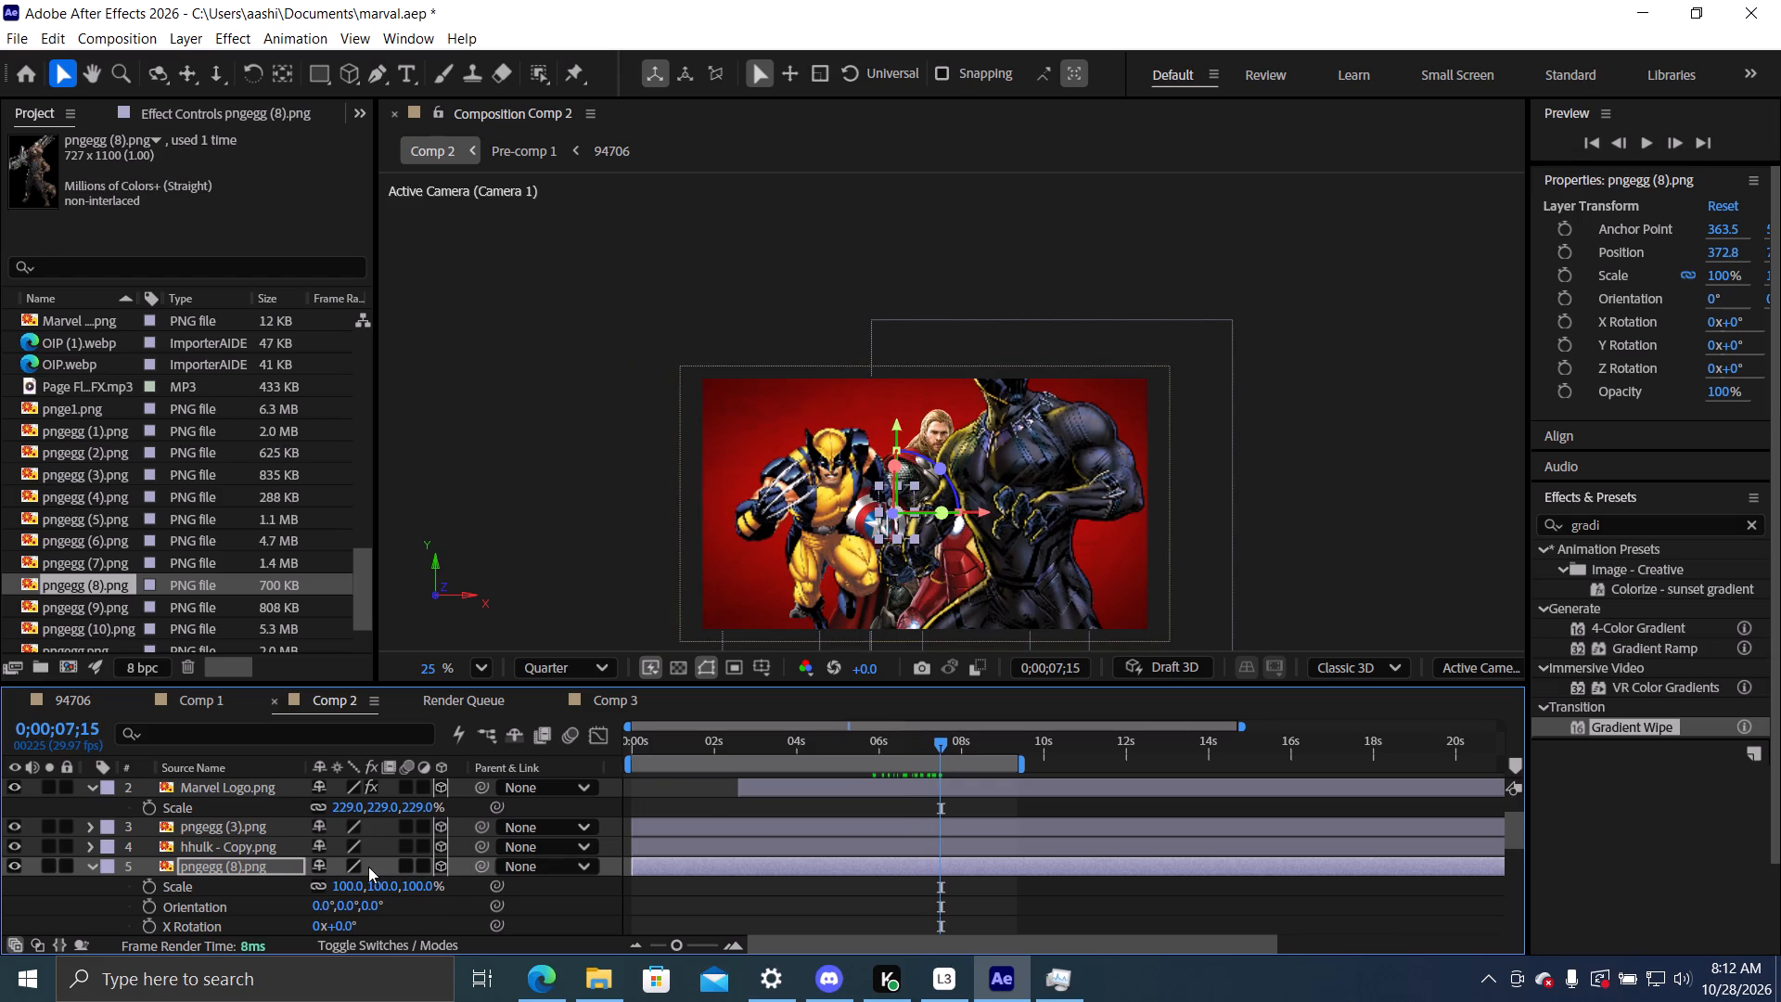
key("p")
left_click_drag(389, 885, 426, 885)
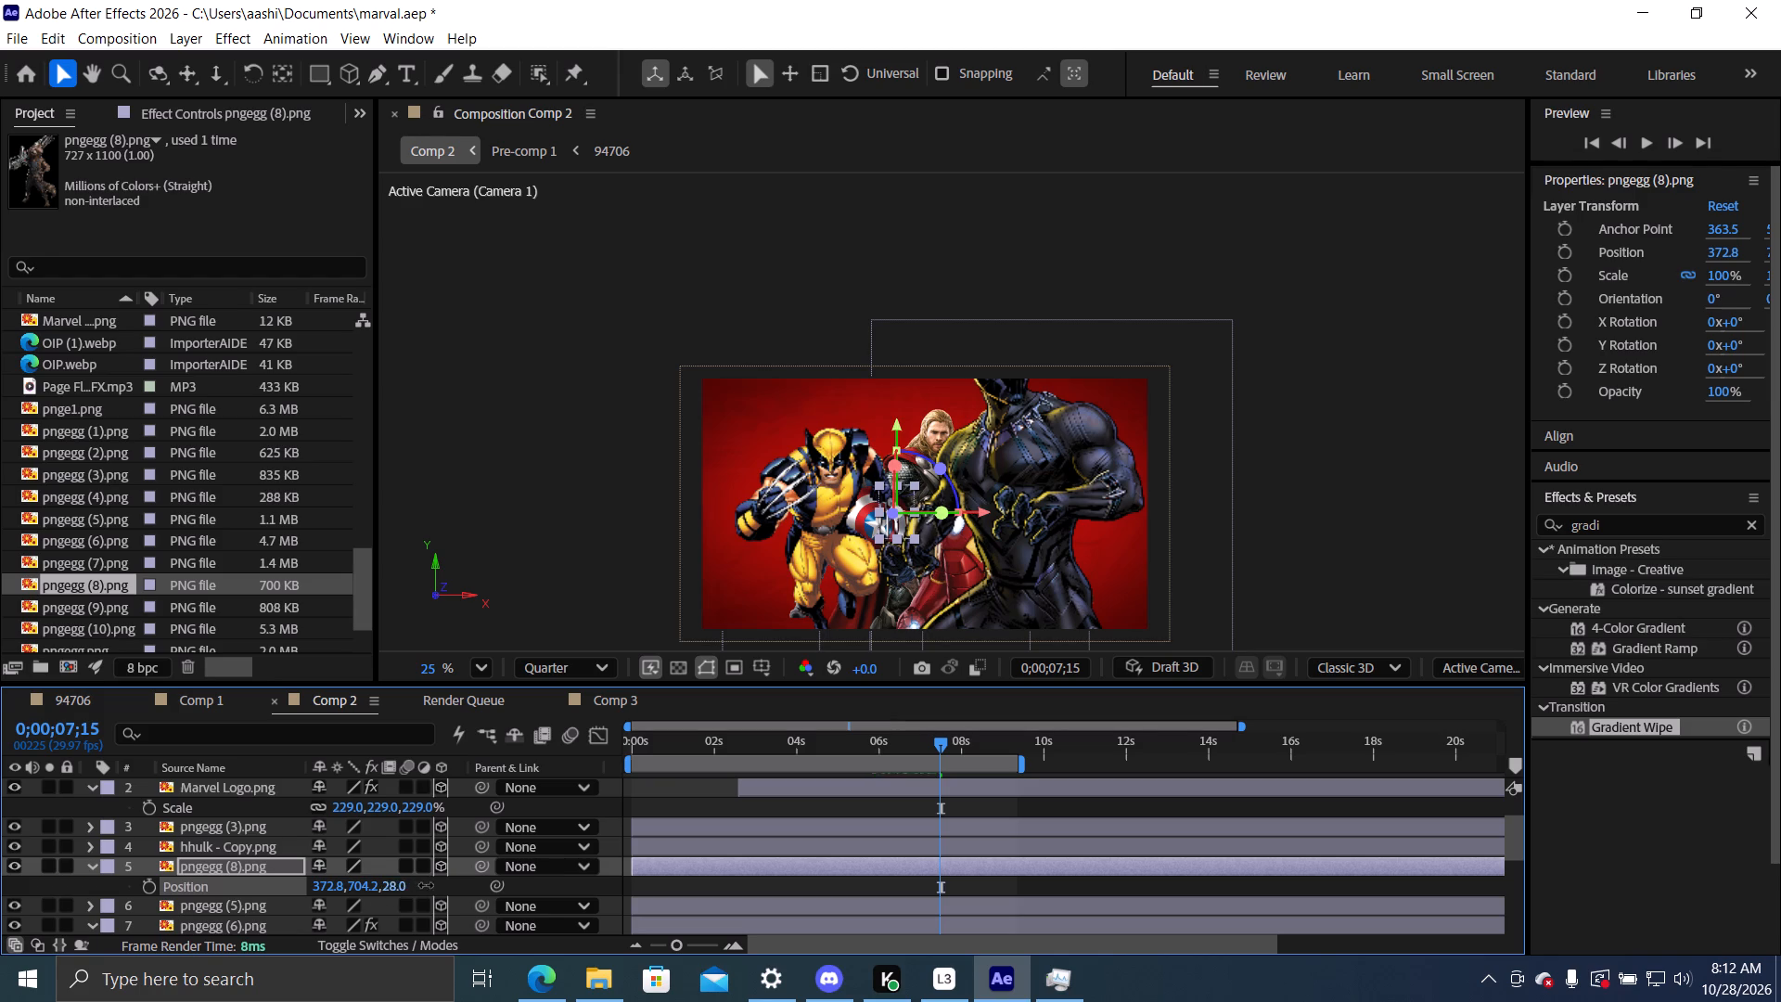
left_click_drag(426, 885, 92, 886)
left_click_drag(92, 886, 0, 842)
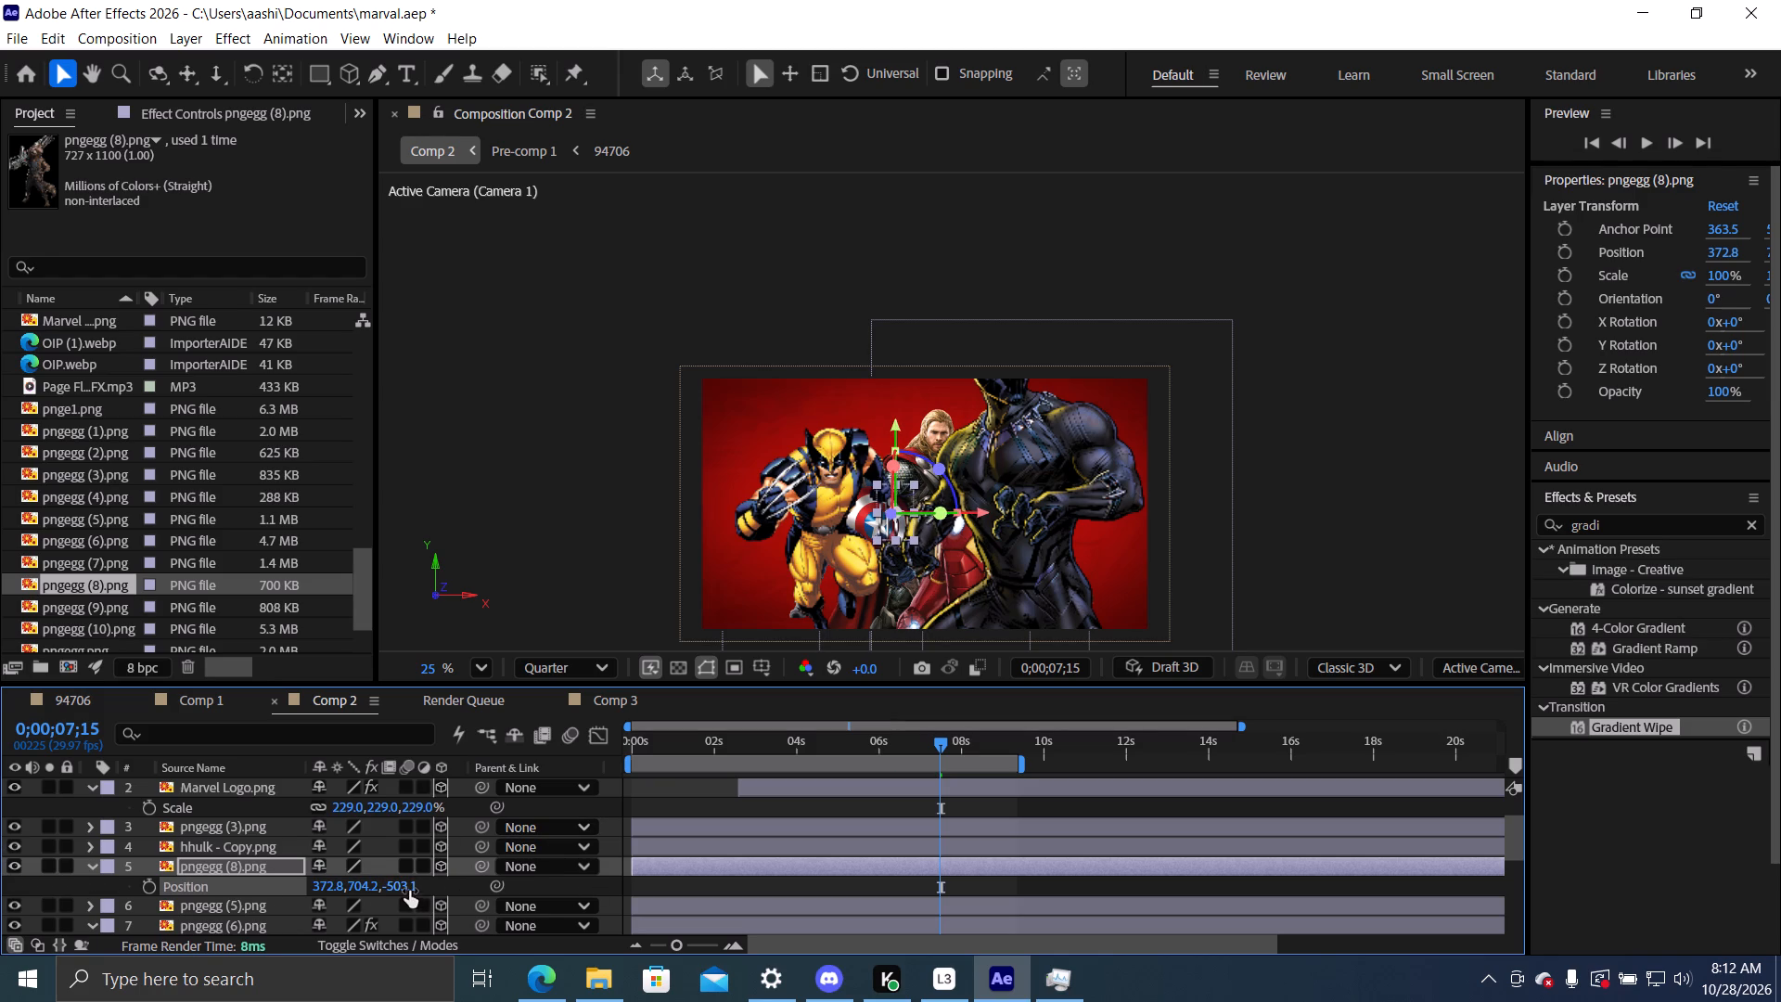
left_click_drag(408, 889, 0, 812, "shift")
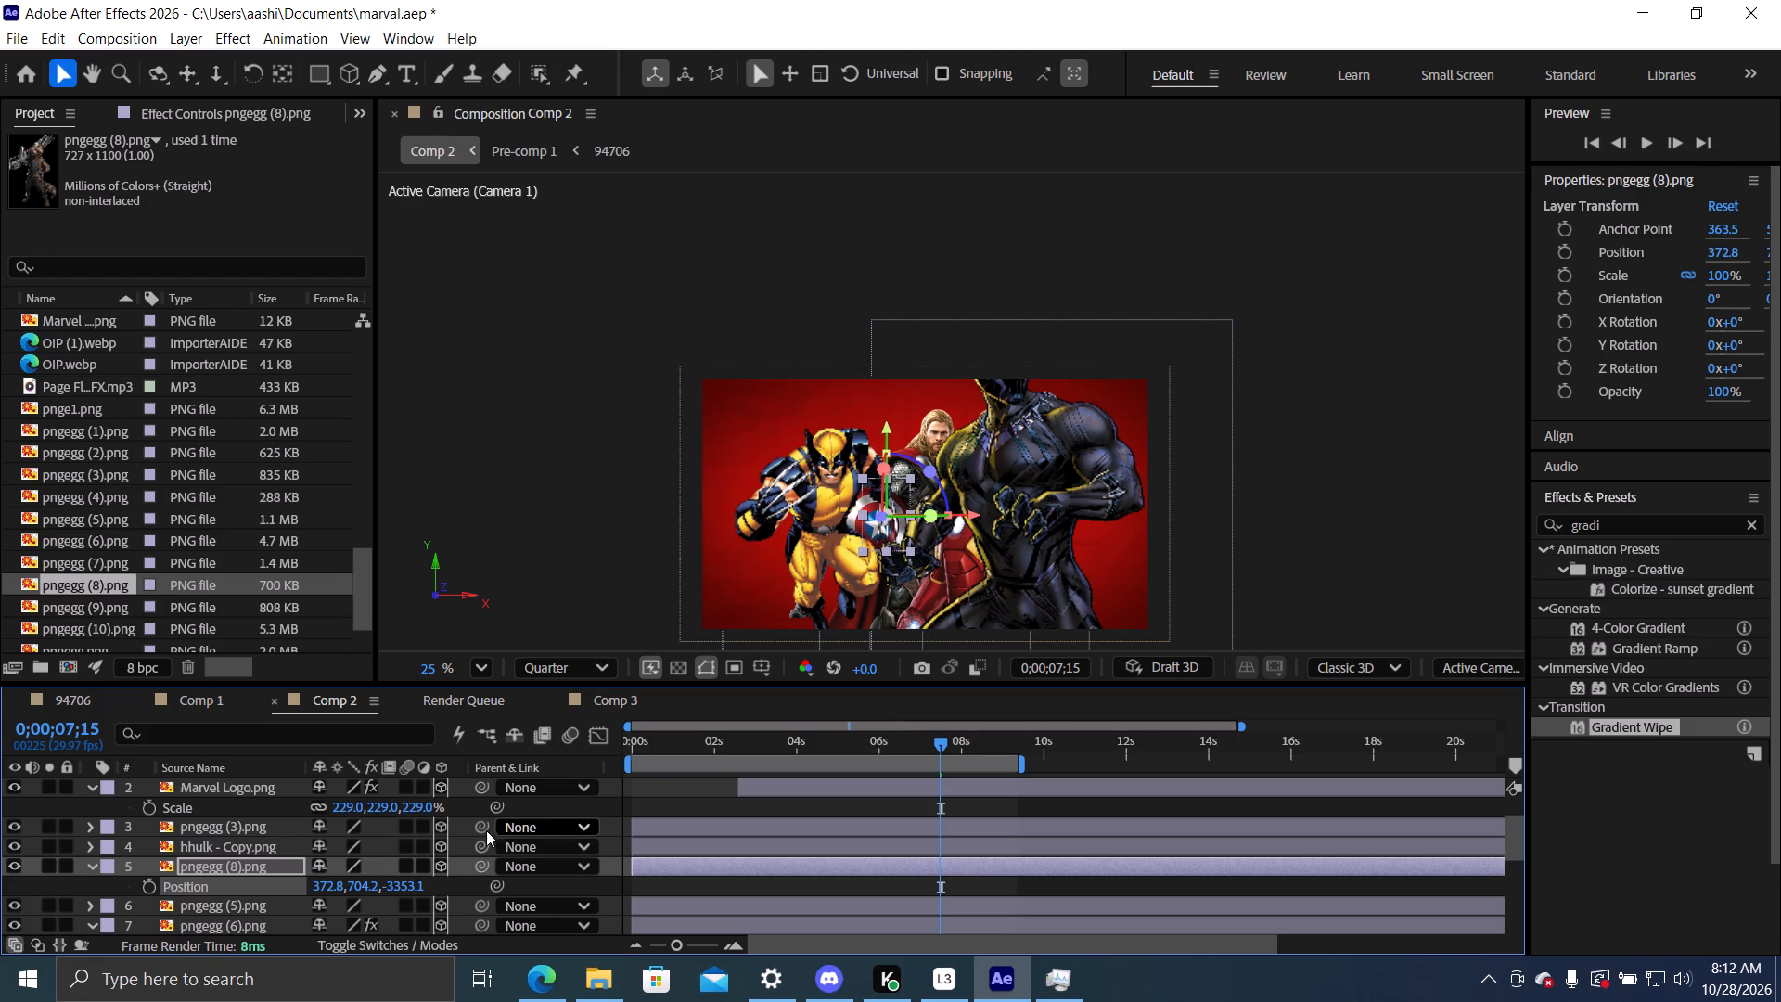
left_click_drag(418, 882, 0, 871, "shift")
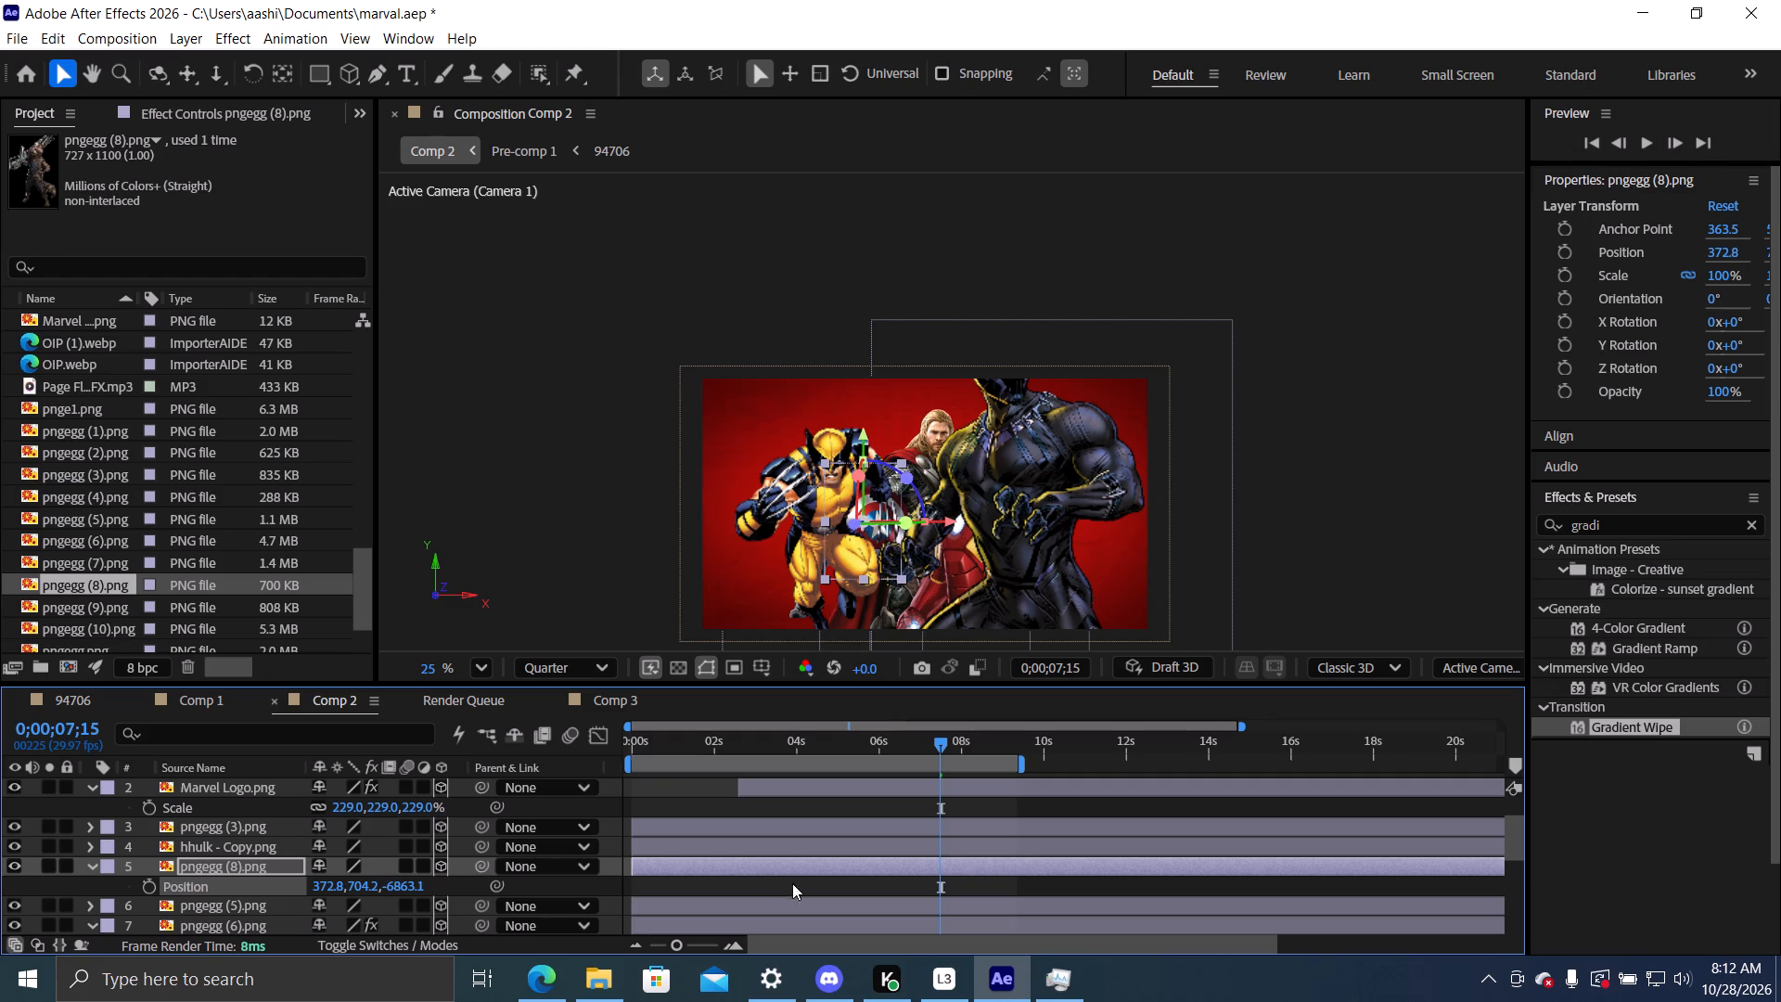
left_click_drag(404, 884, 0, 857, "shift")
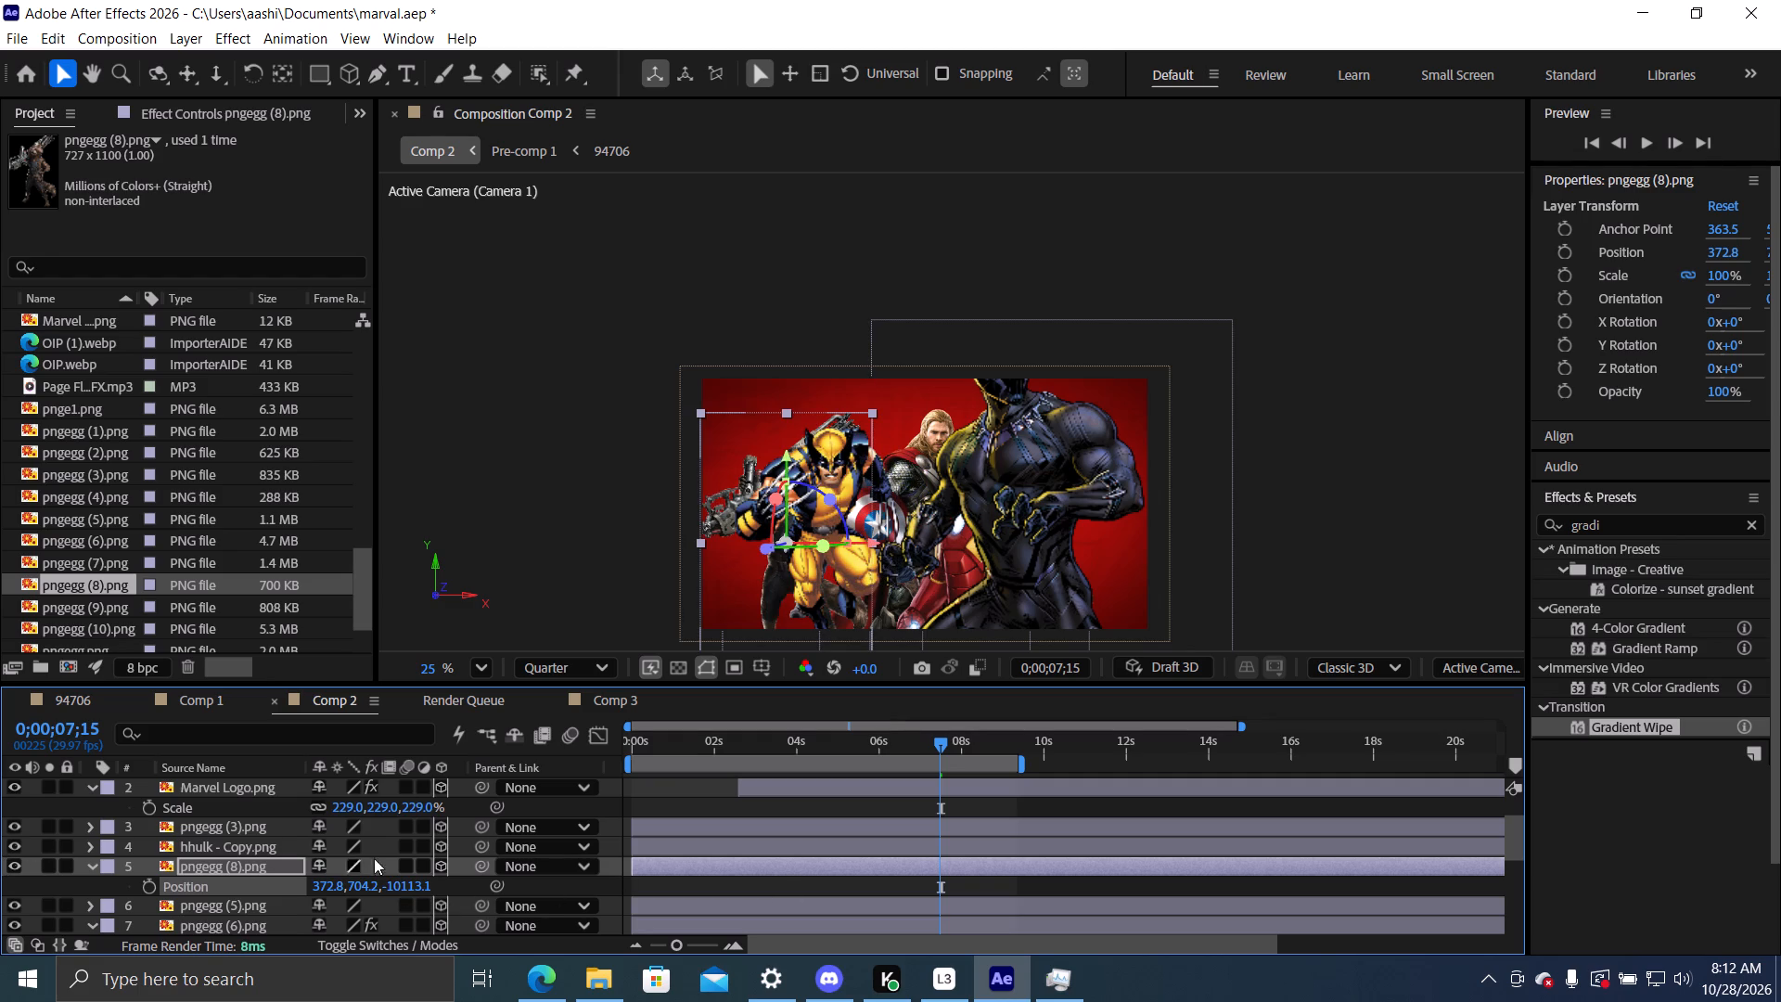
left_click_drag(421, 884, 289, 881, "shift")
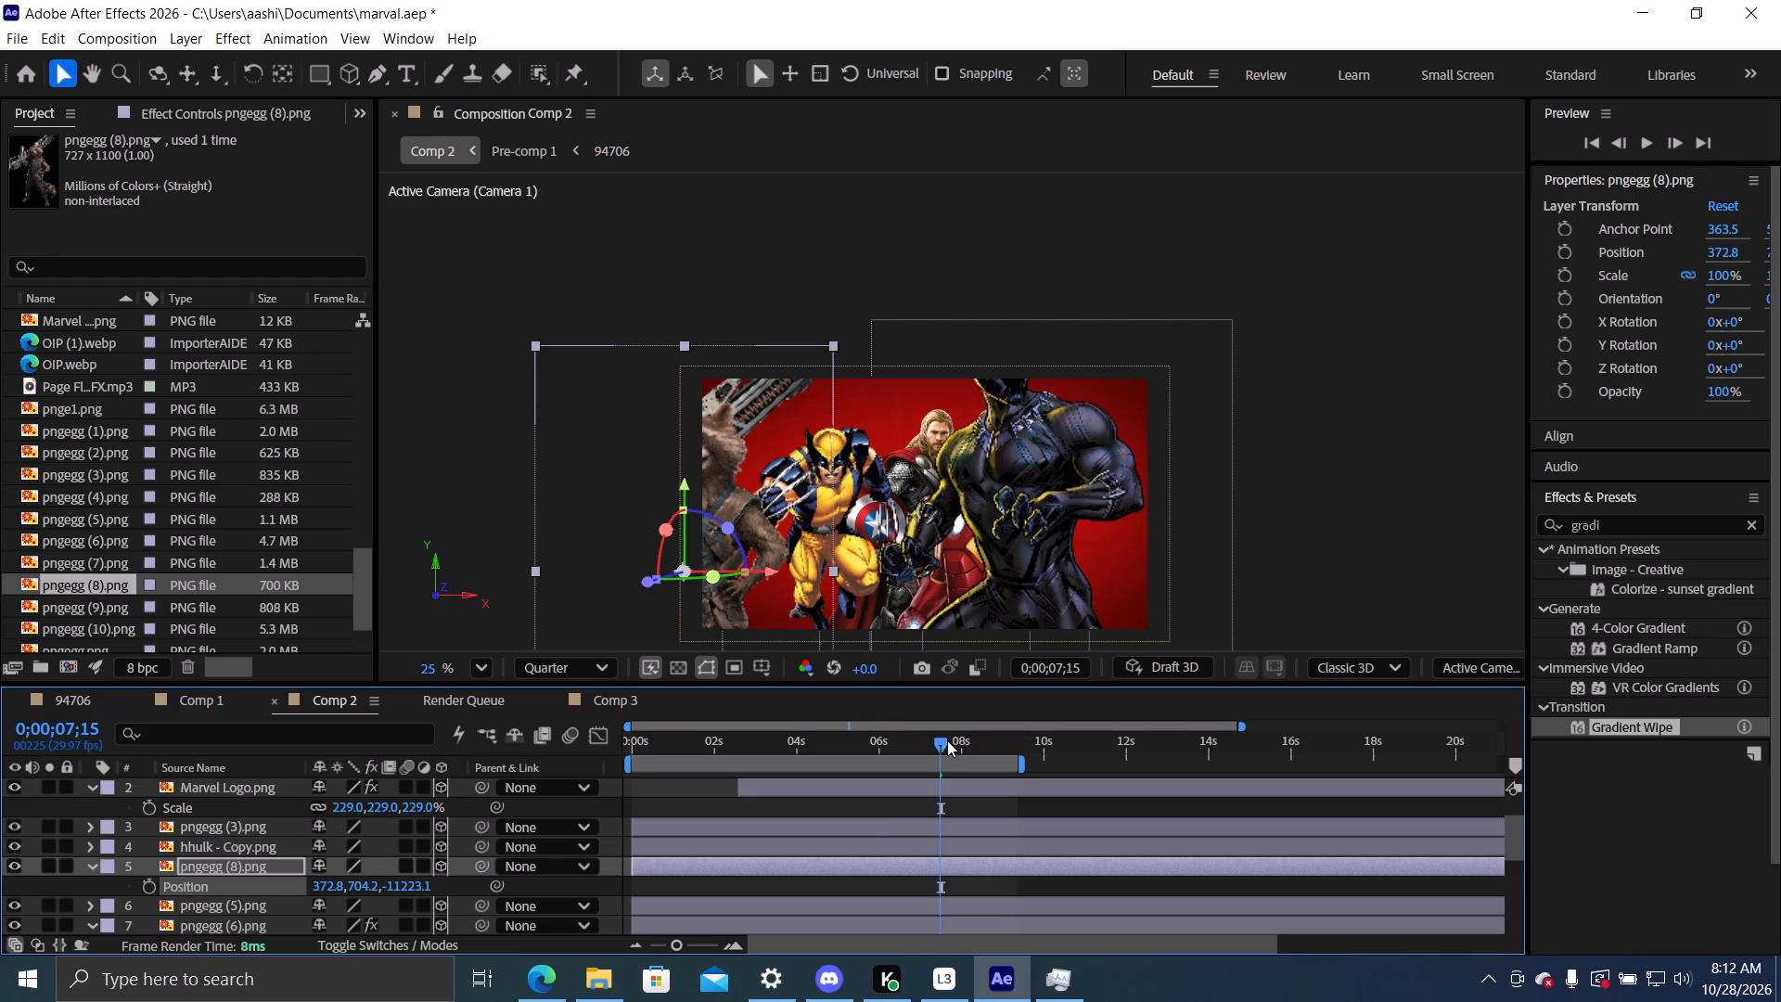
Scrub and play through Comp 2 to check how the raccoon appears among the other characters during the camera move.
left_click_drag(936, 740, 929, 744)
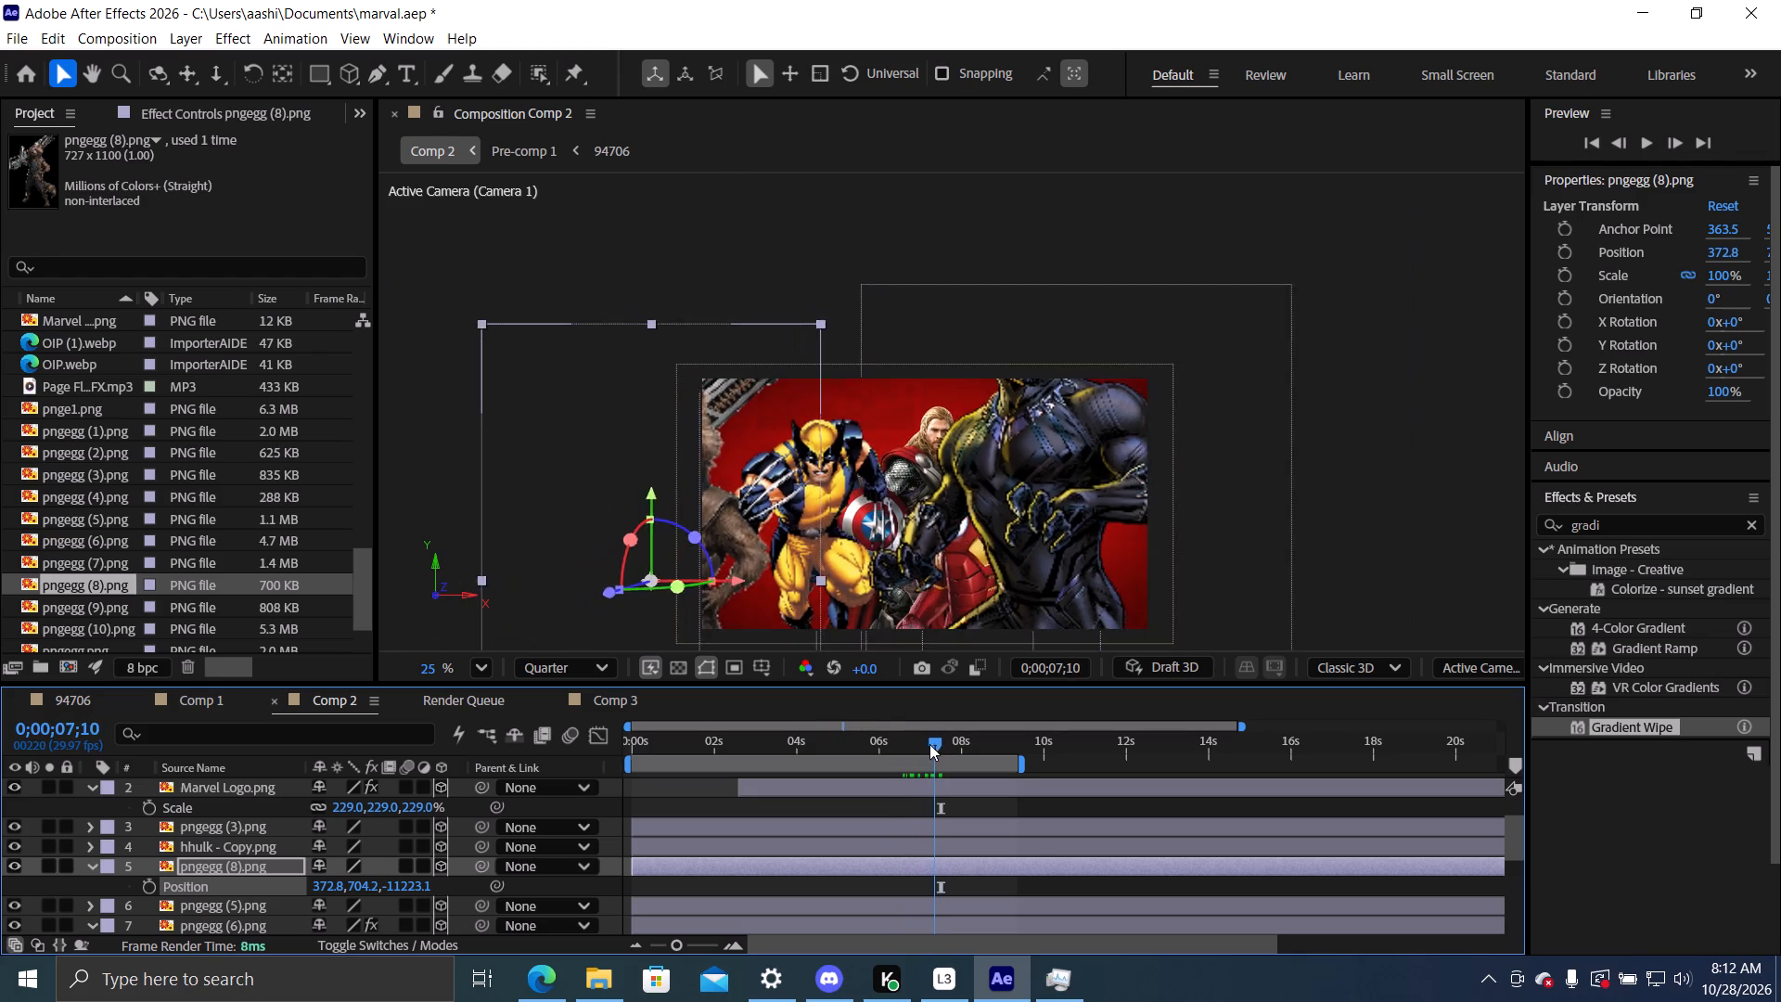
left_click_drag(929, 744, 978, 745)
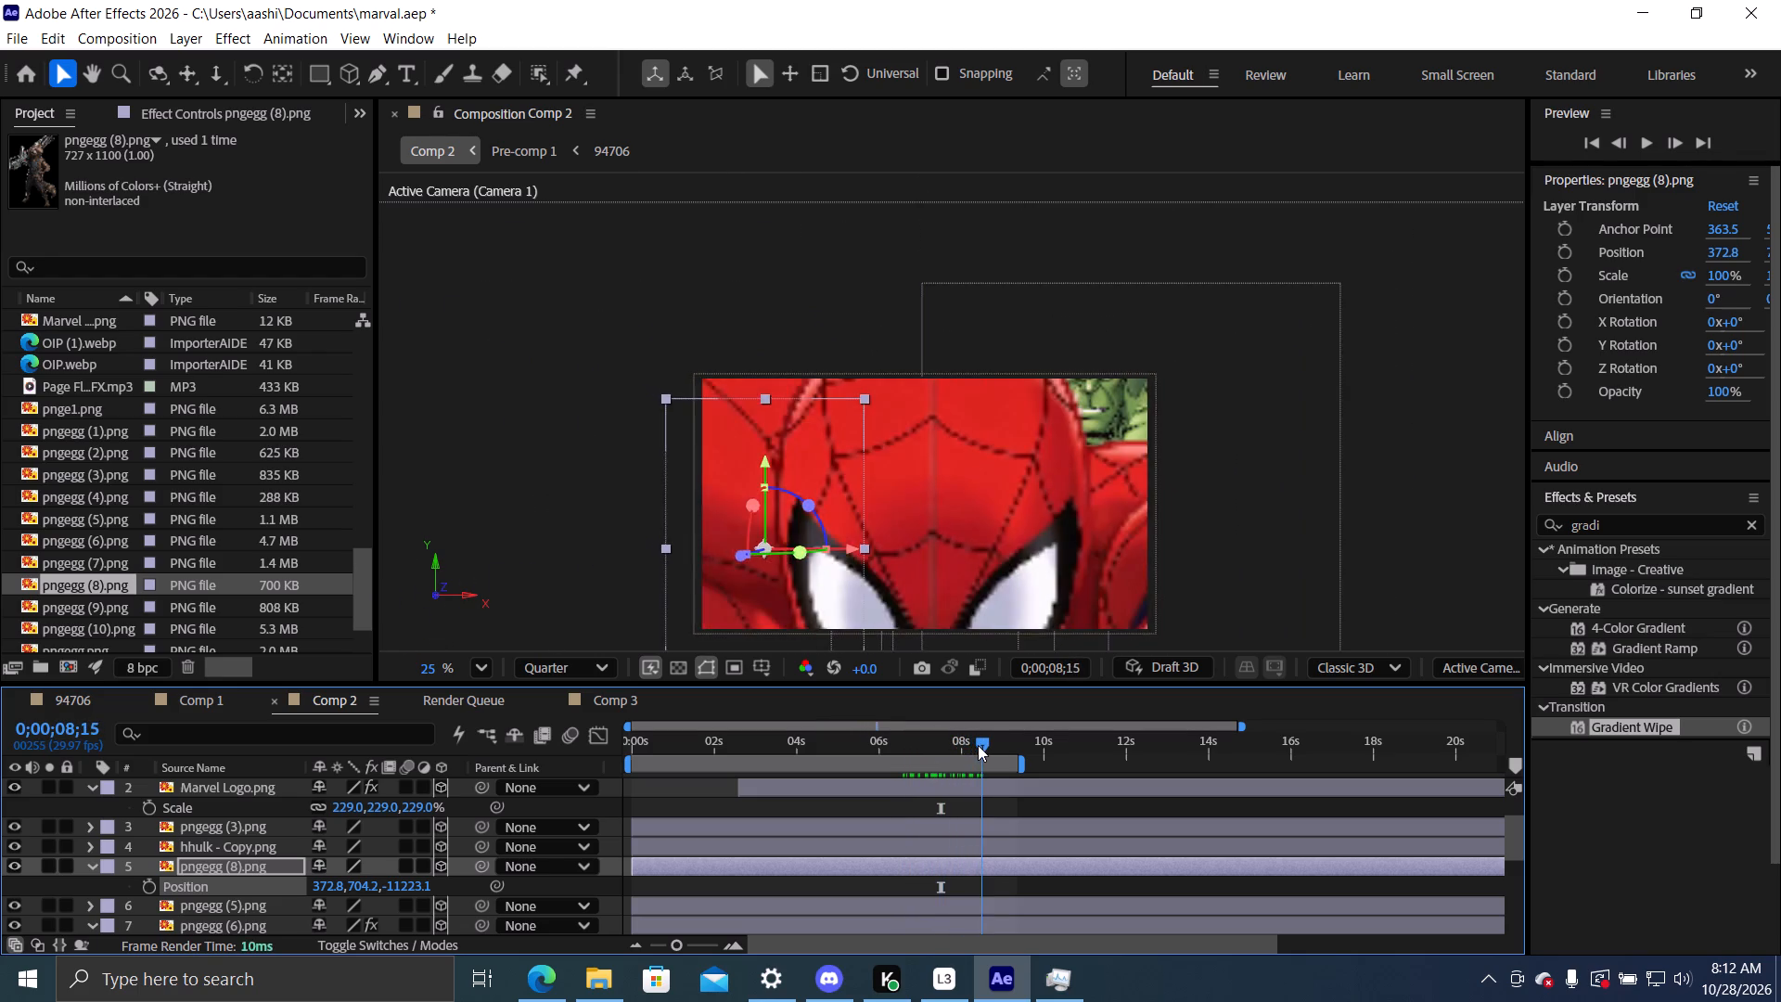
left_click_drag(978, 745, 1029, 739)
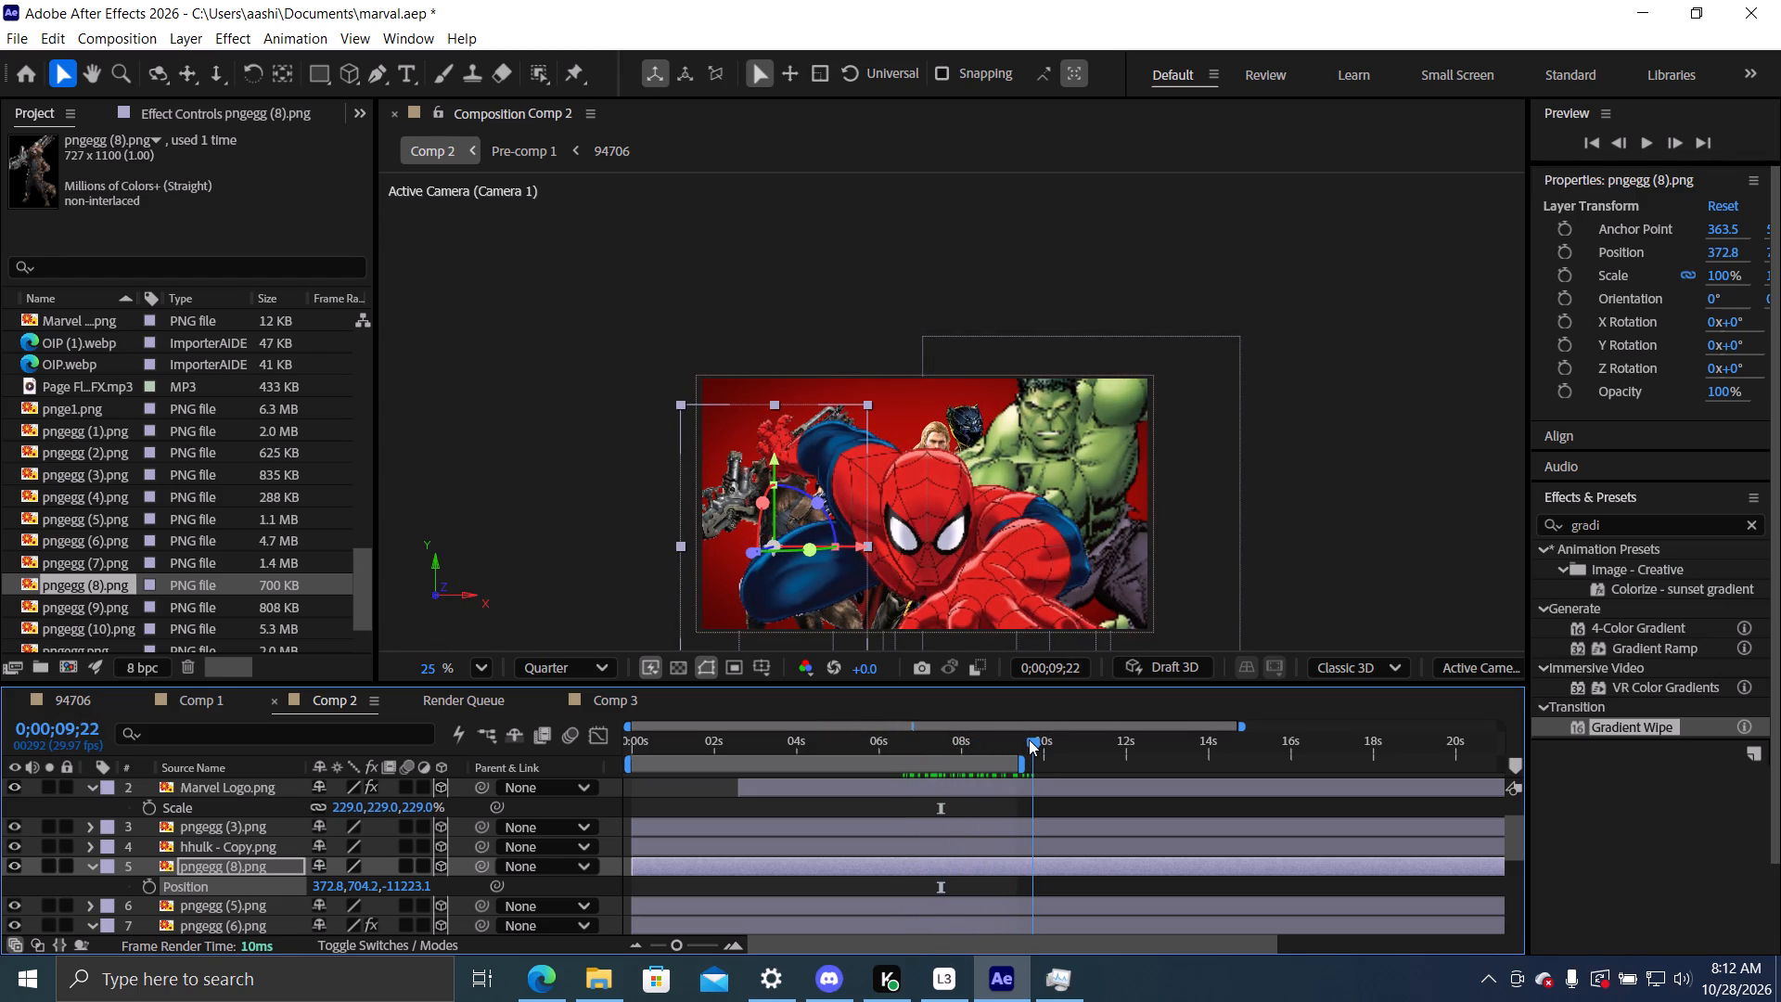
left_click_drag(1029, 739, 929, 739)
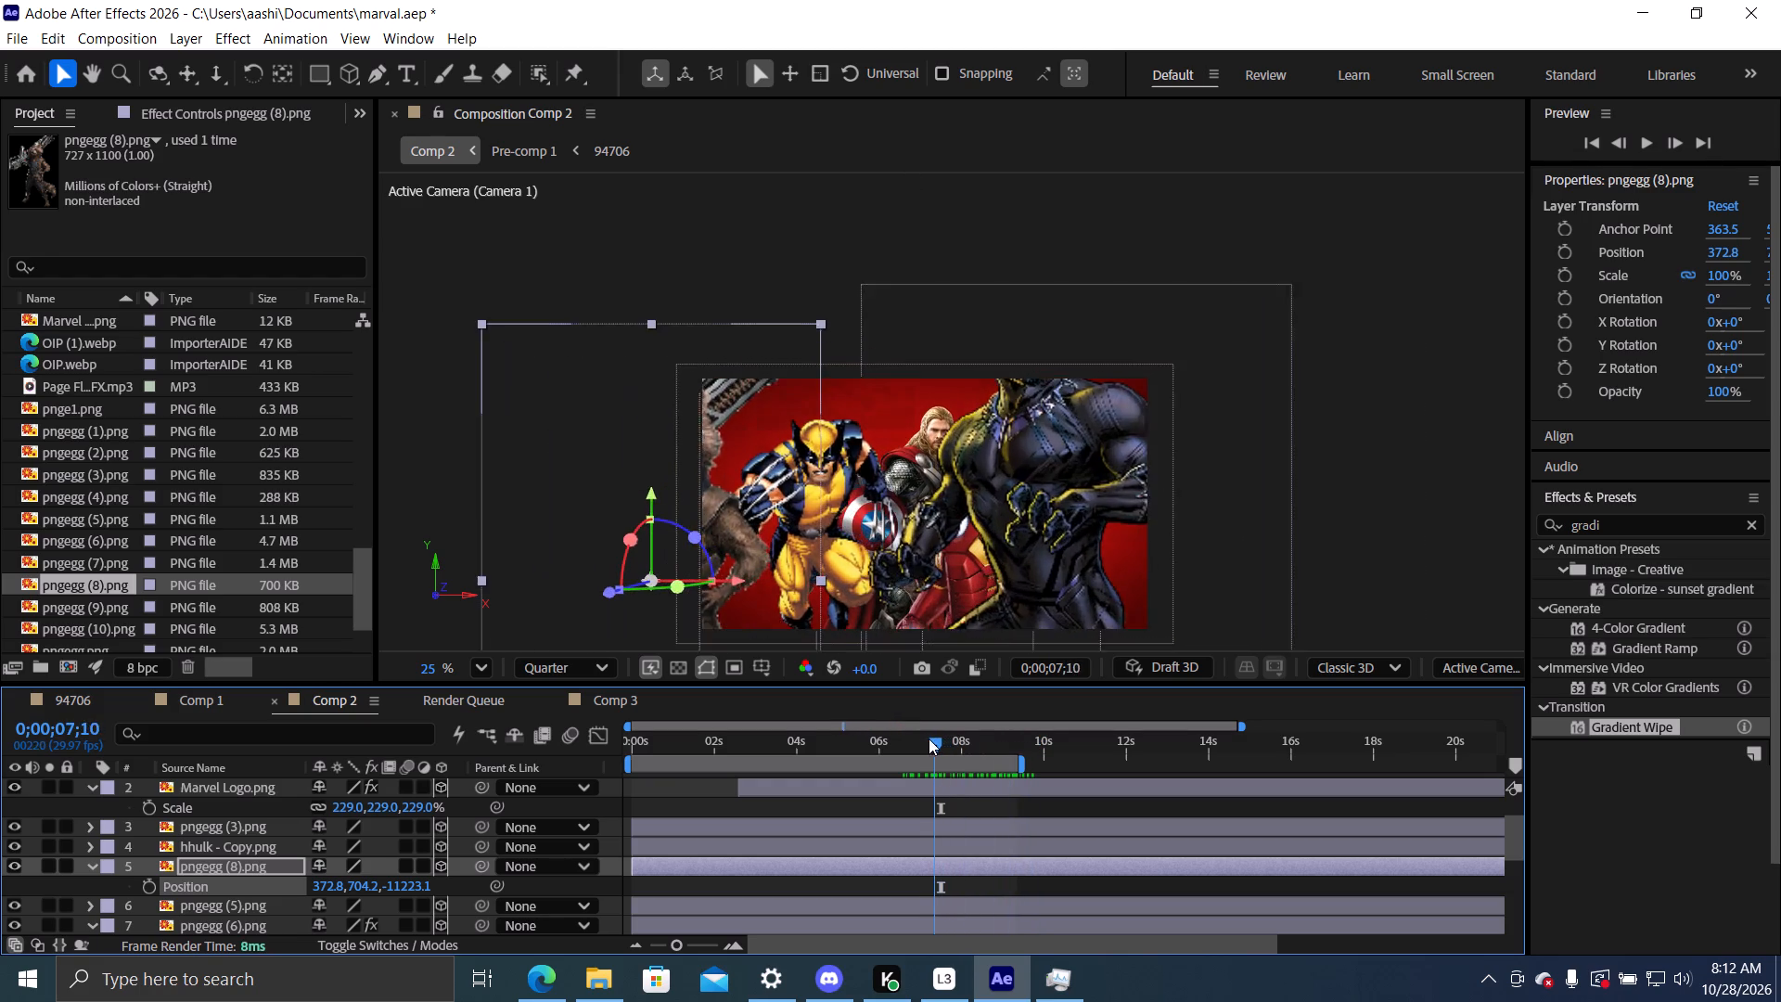
left_click_drag(929, 739, 841, 740)
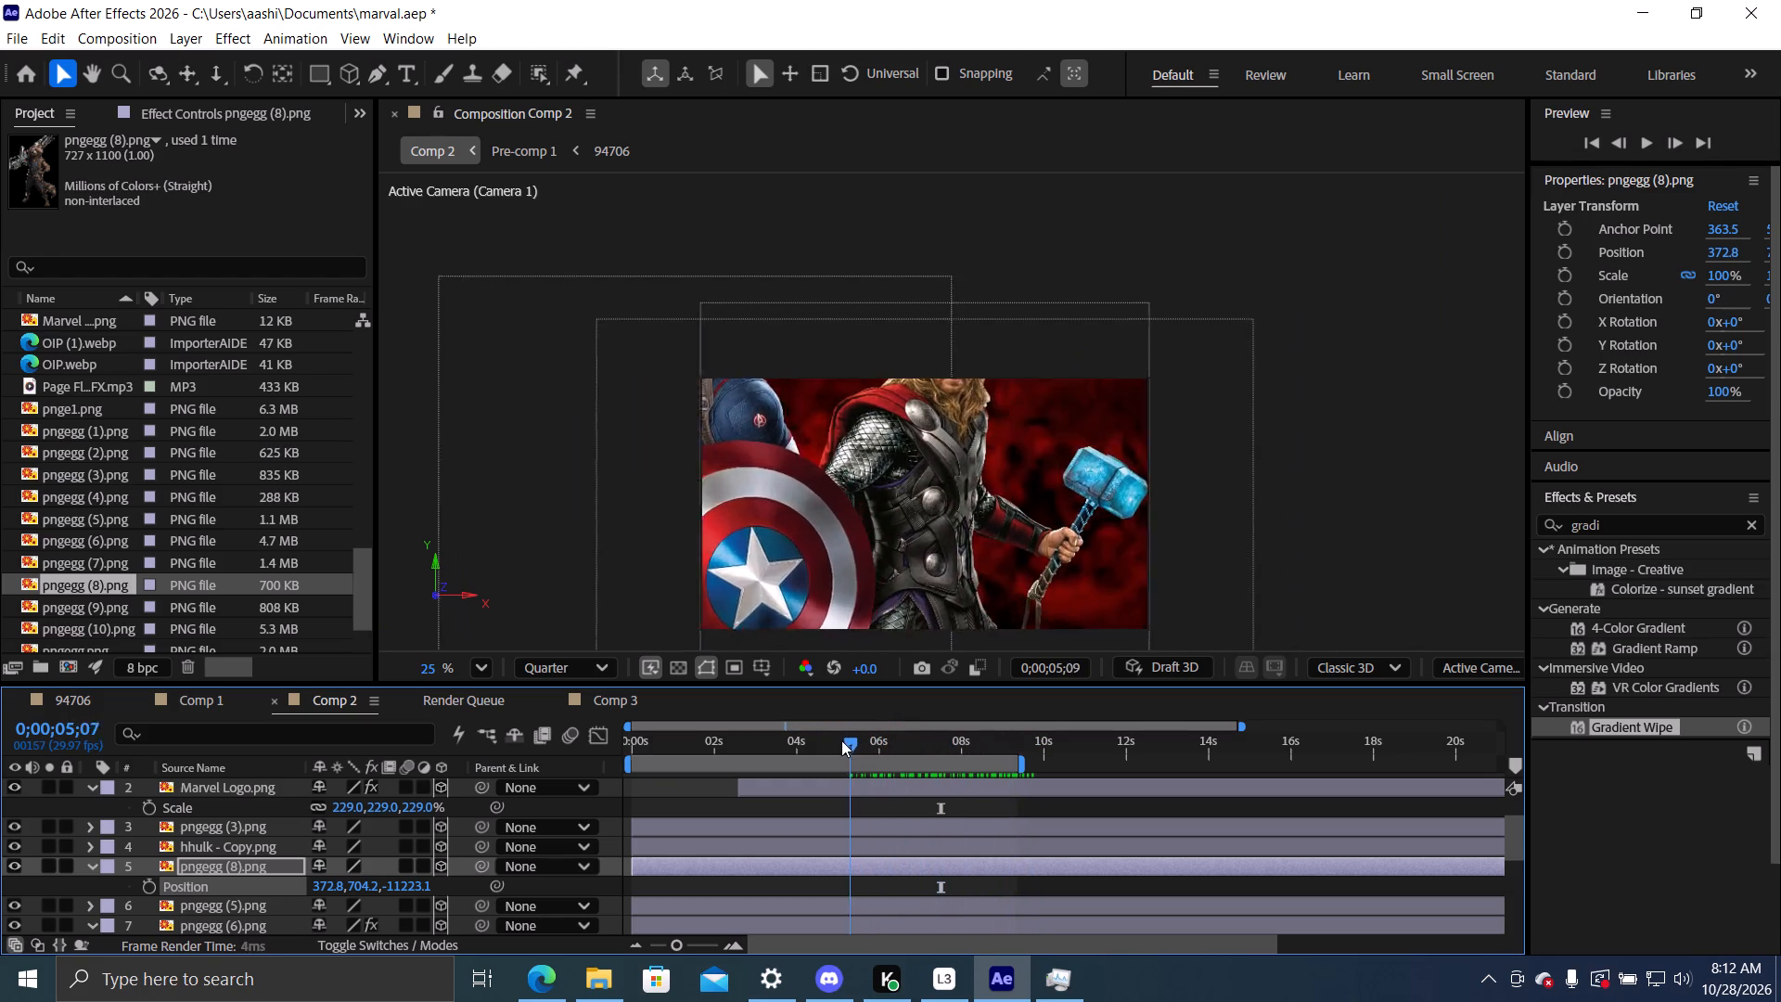
left_click_drag(841, 740, 724, 740)
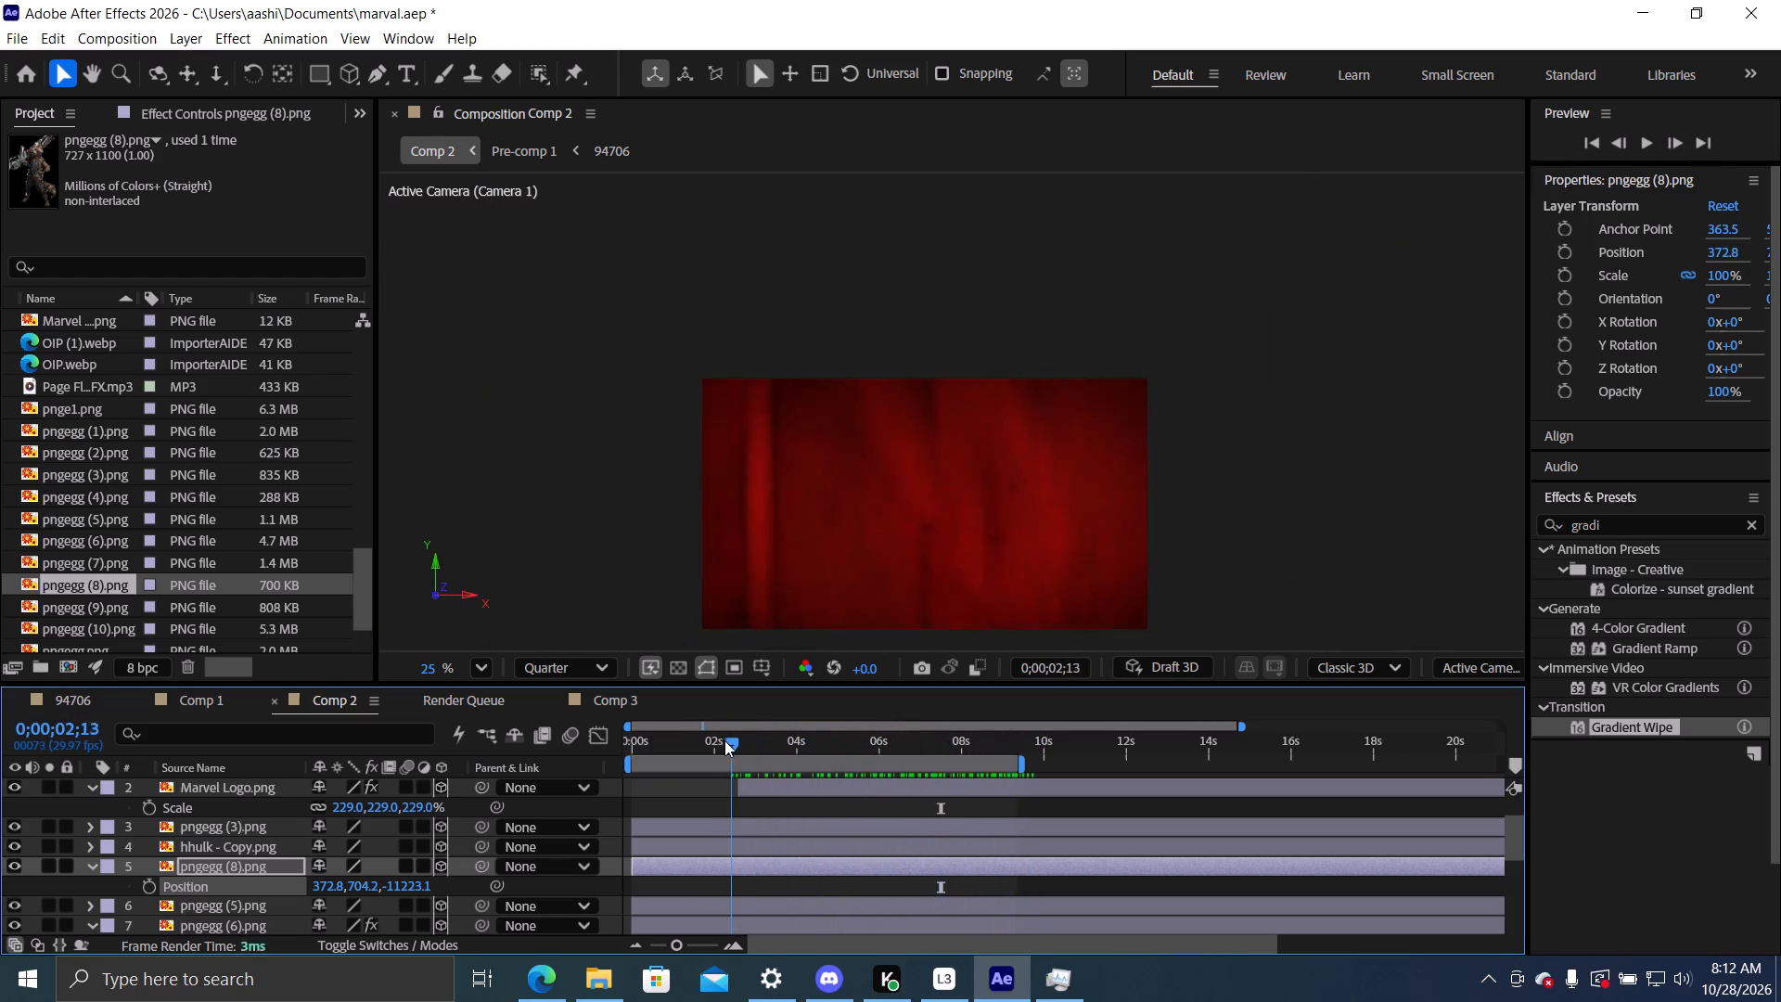
left_click_drag(724, 740, 719, 740)
key("space")
key("space")
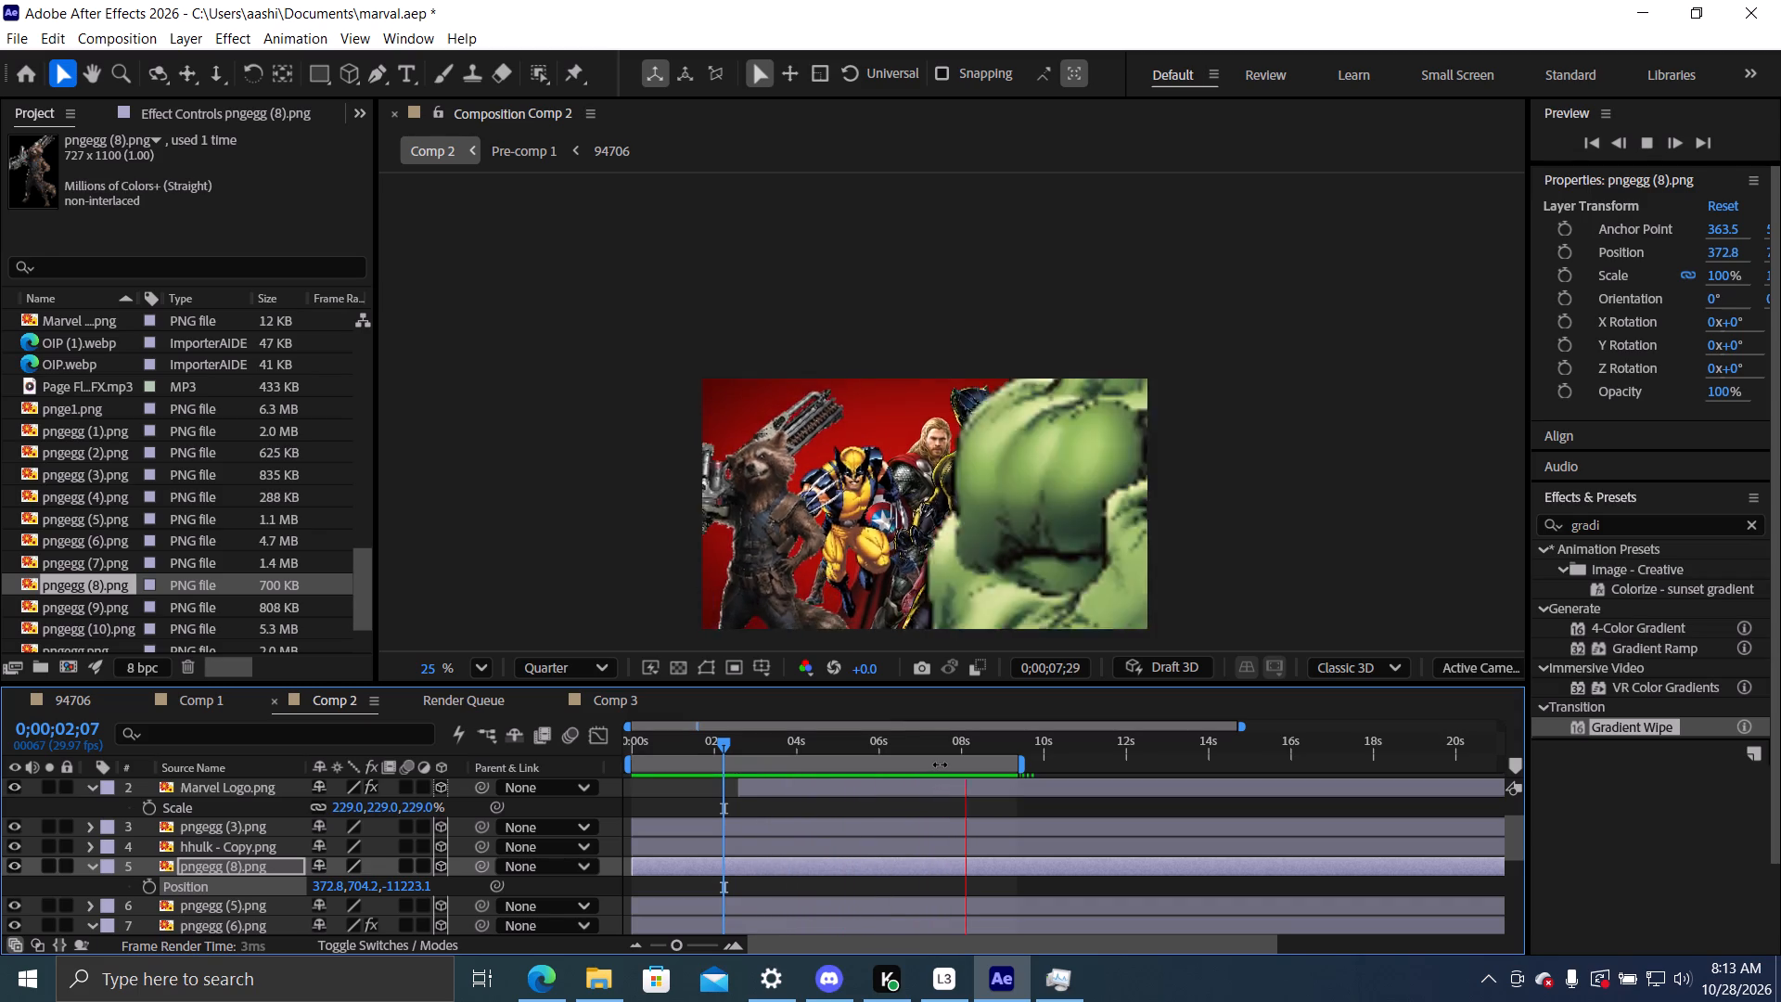
key("space")
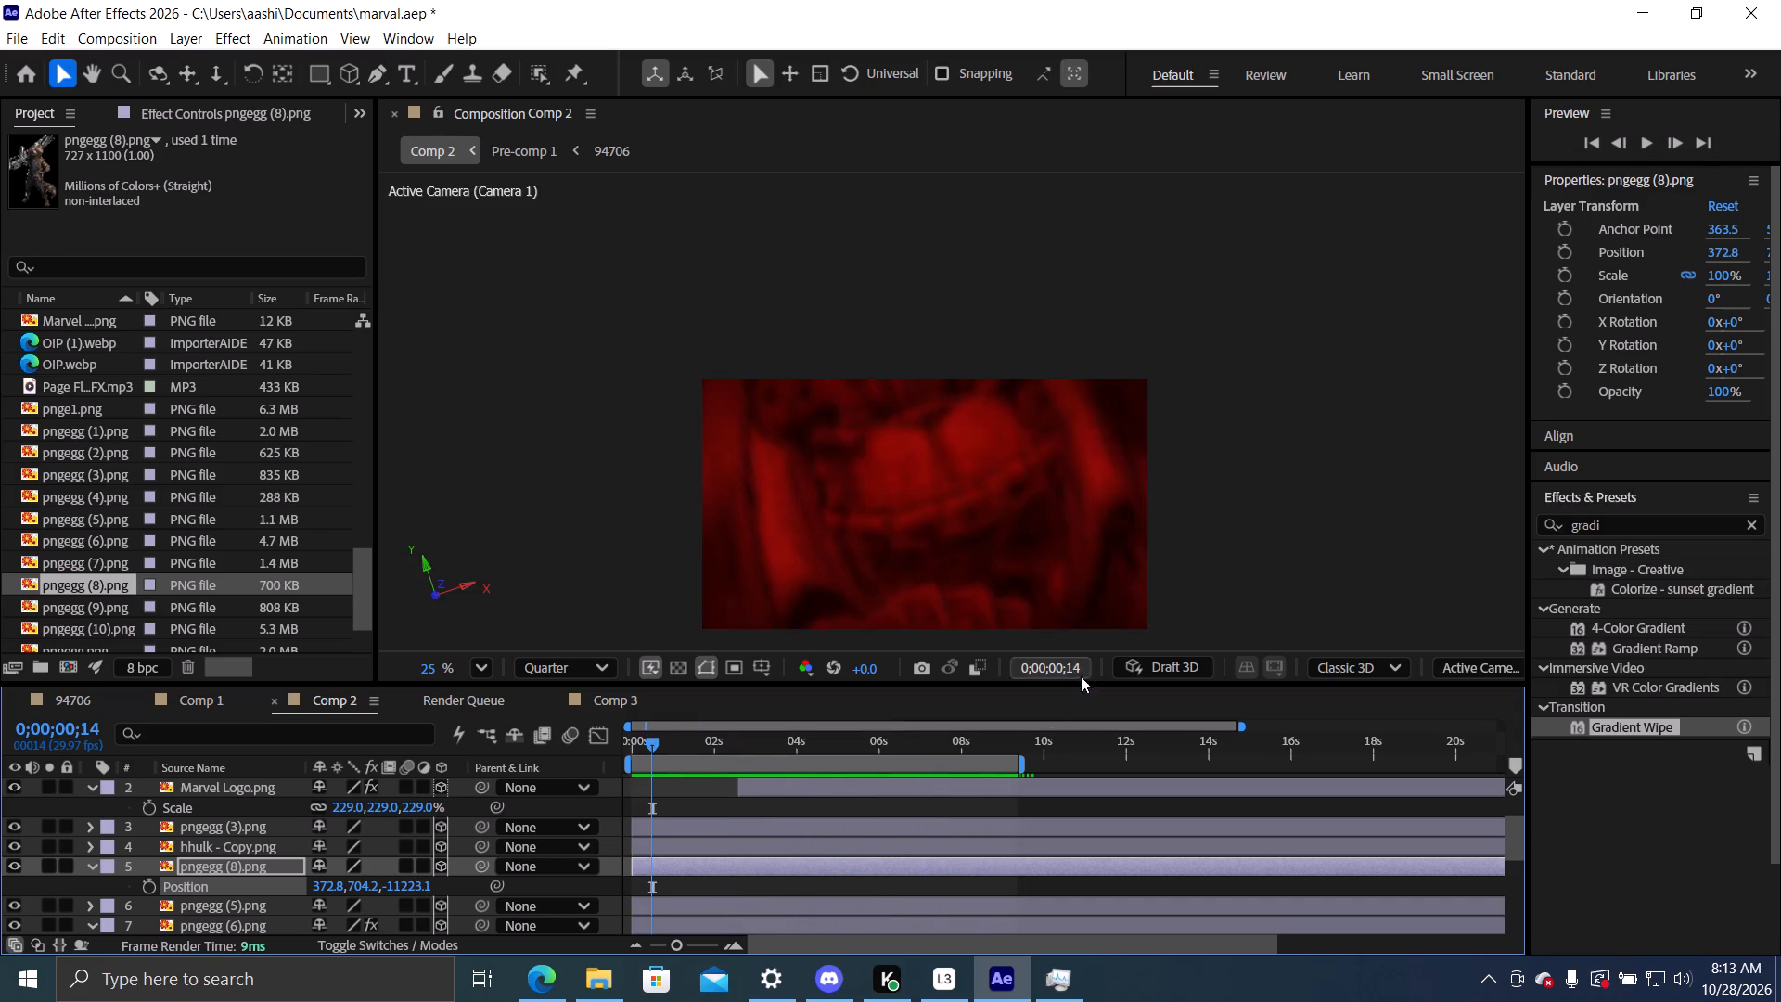
left_click_drag(651, 736, 790, 739)
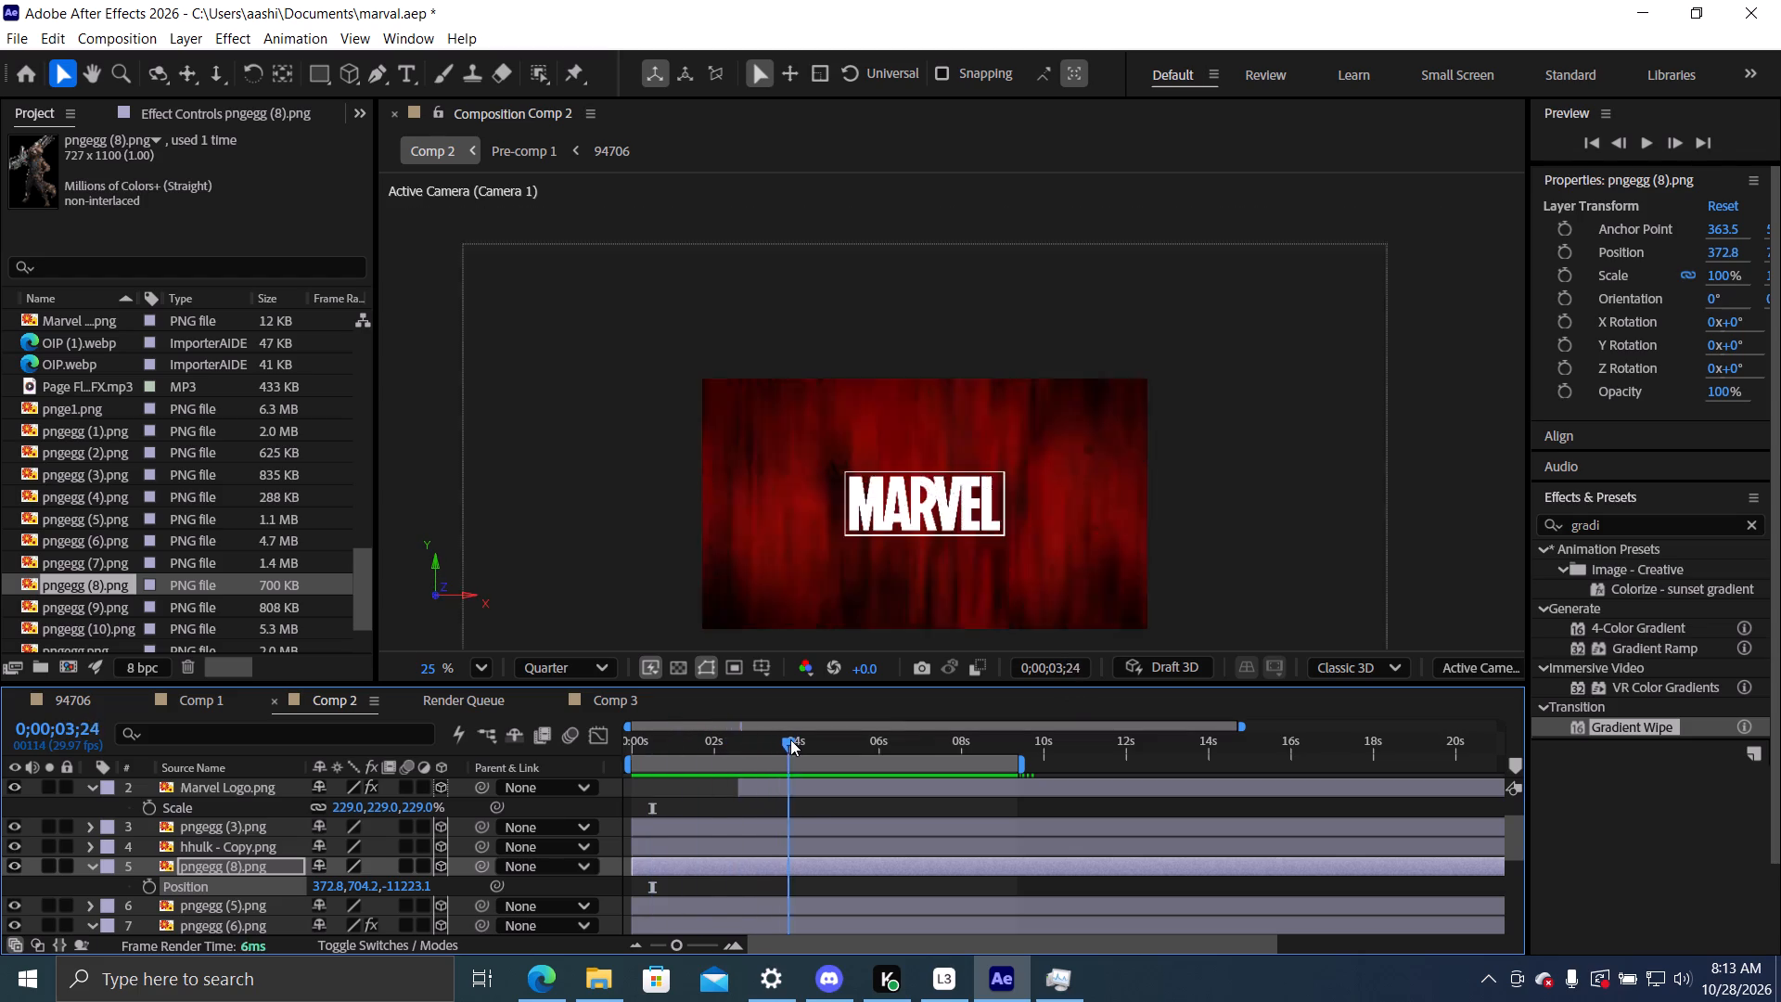
left_click_drag(790, 739, 923, 735)
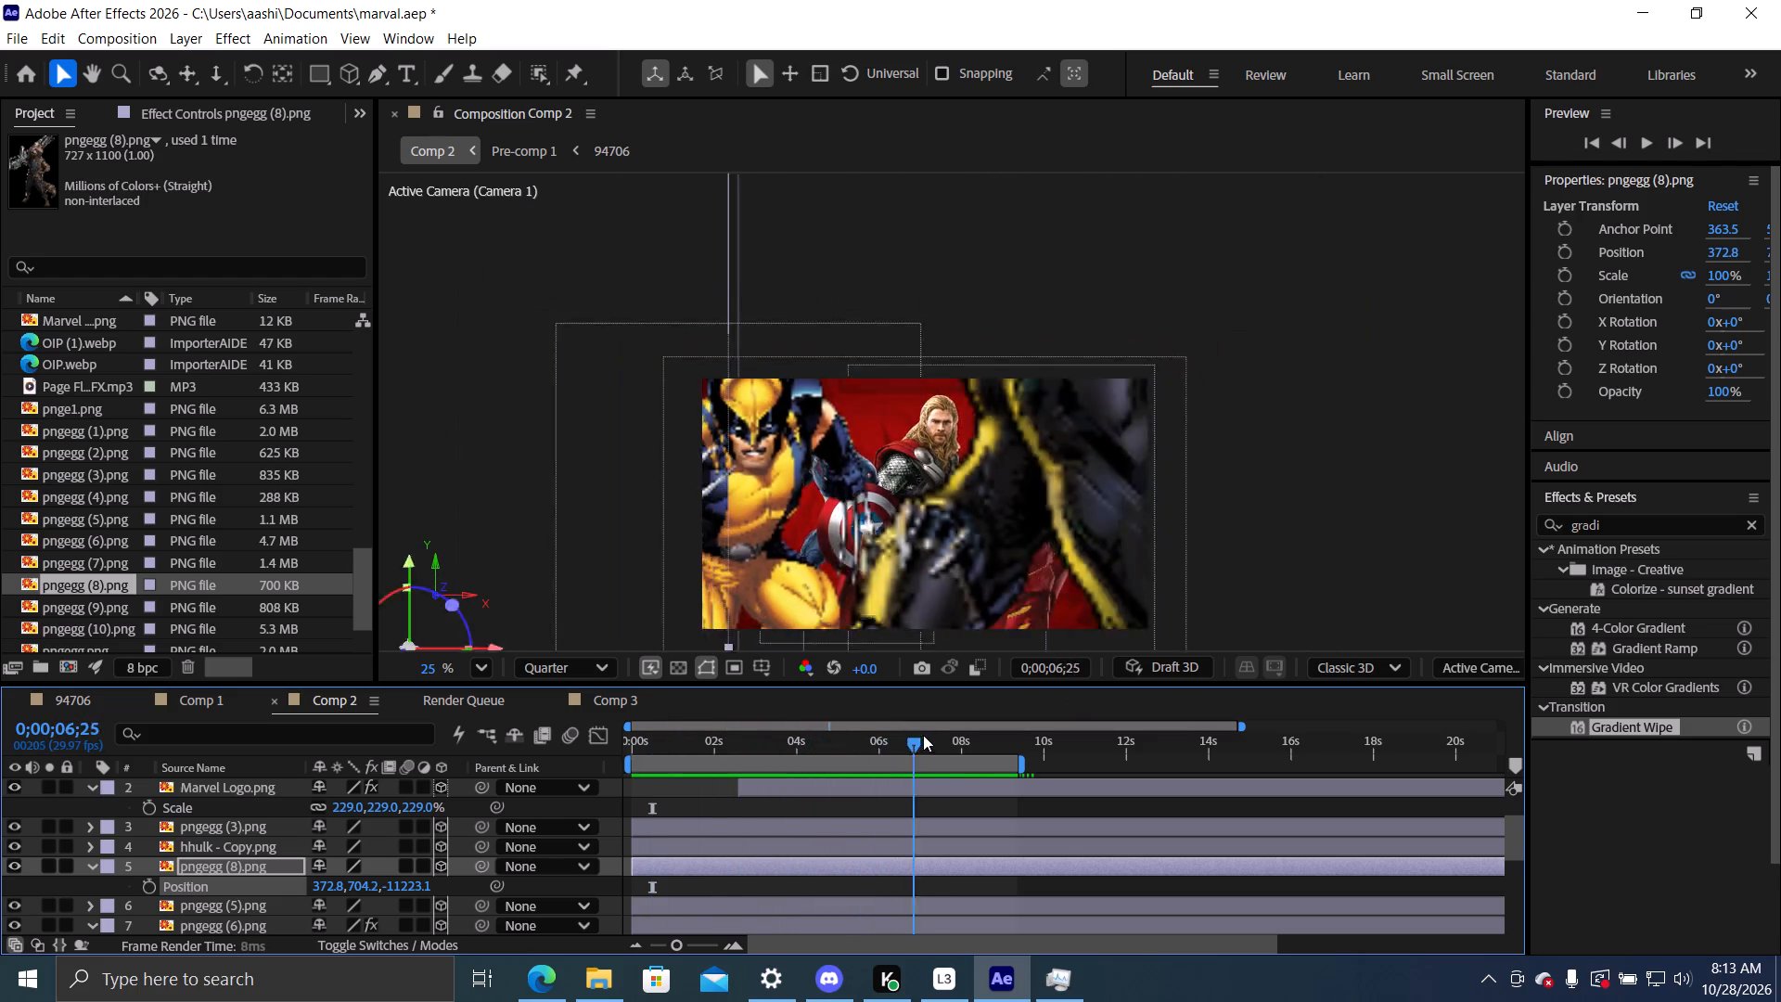
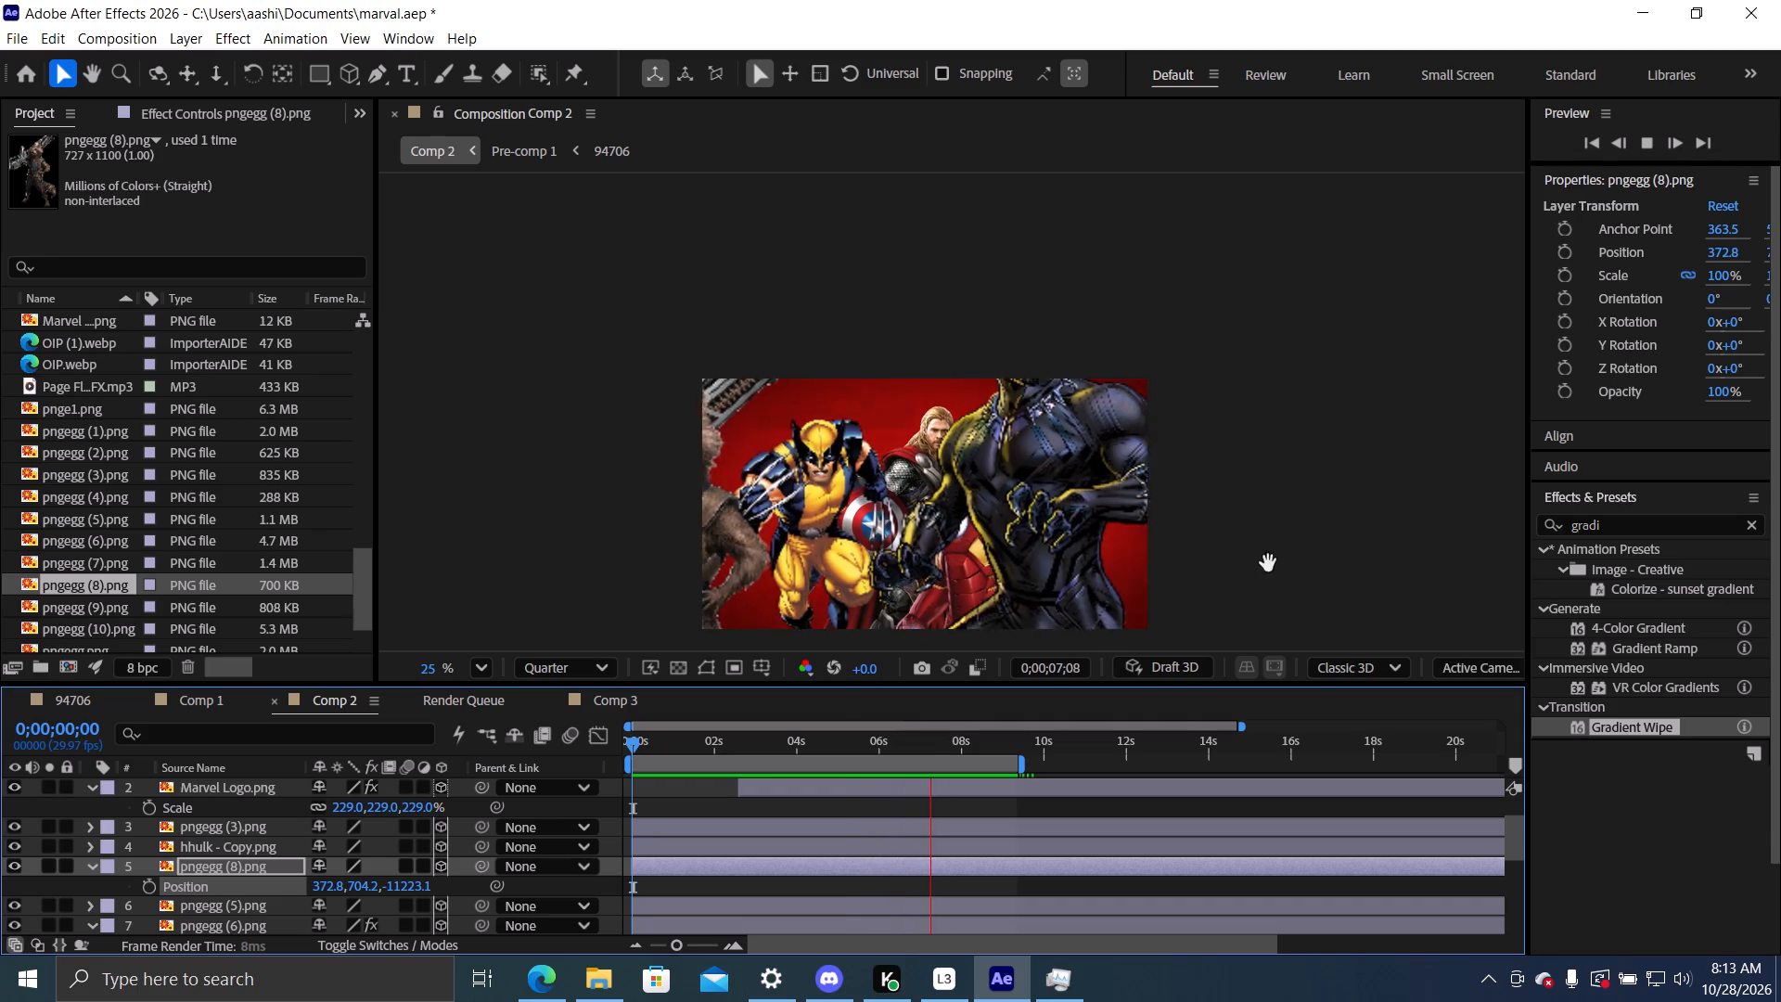
Play the last seconds of Comp 2 in short bursts and scrub back to examine the raccoon's placement behind Spider-Man and the Hulk.
key("space")
key("space")
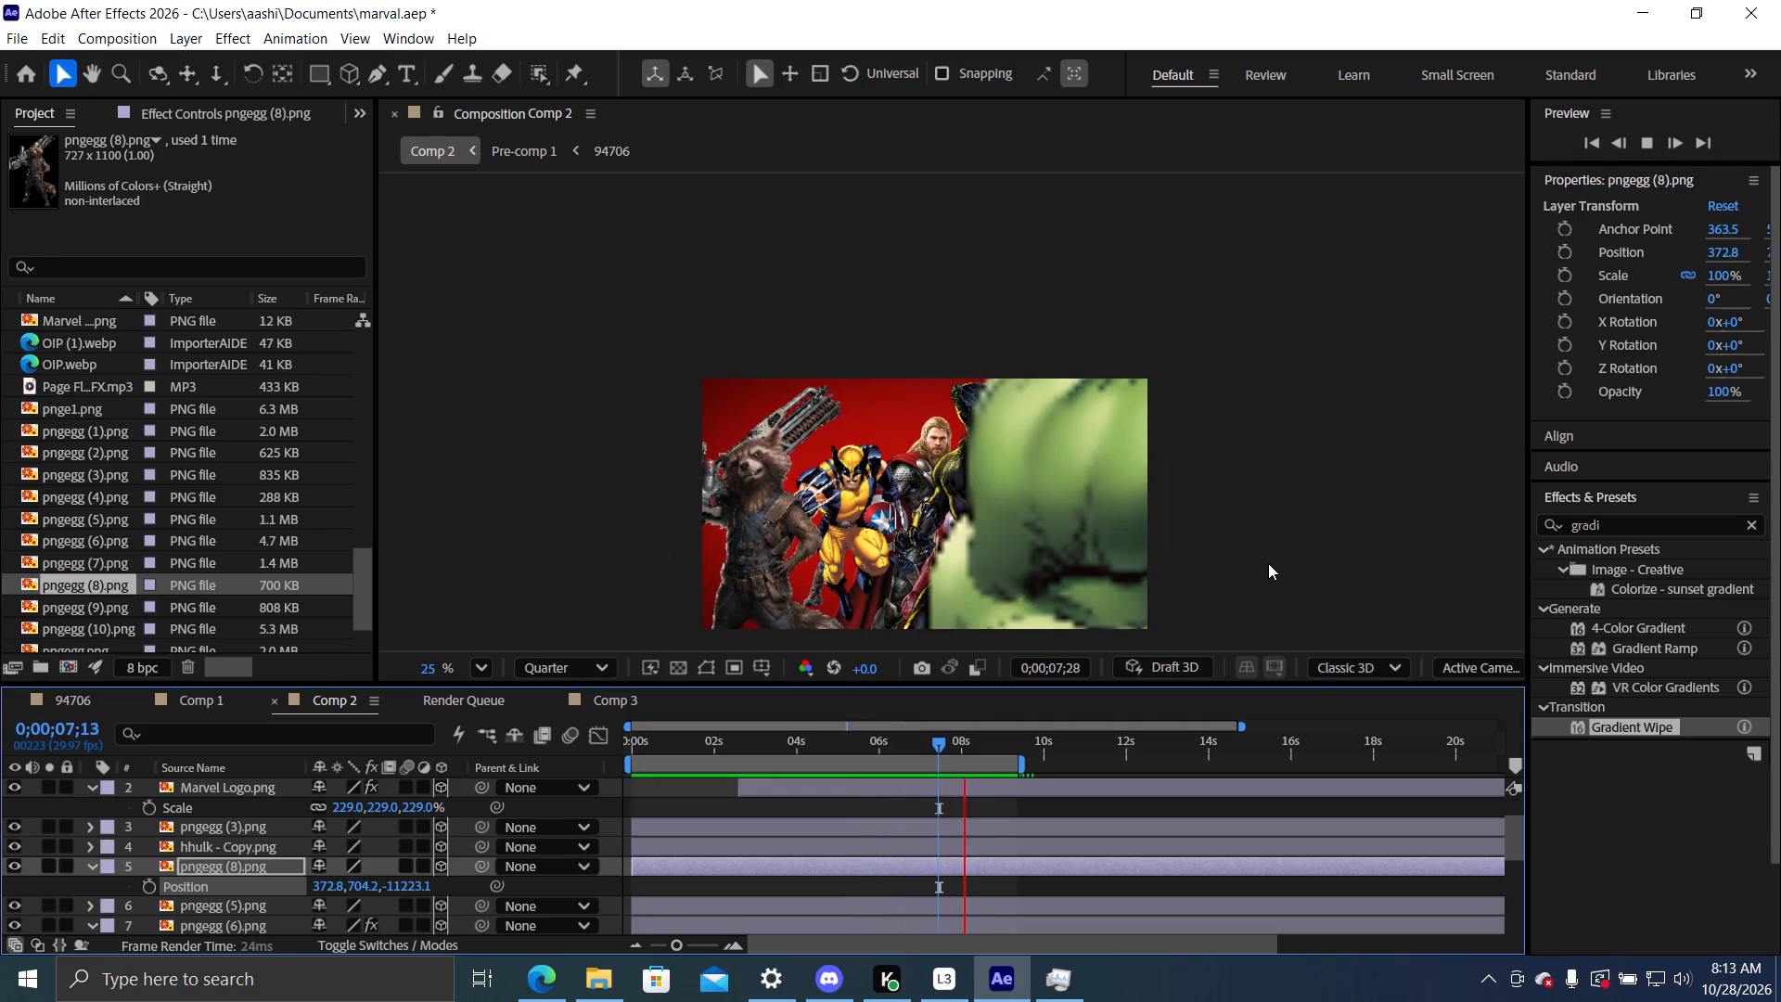
key("space")
key("space")
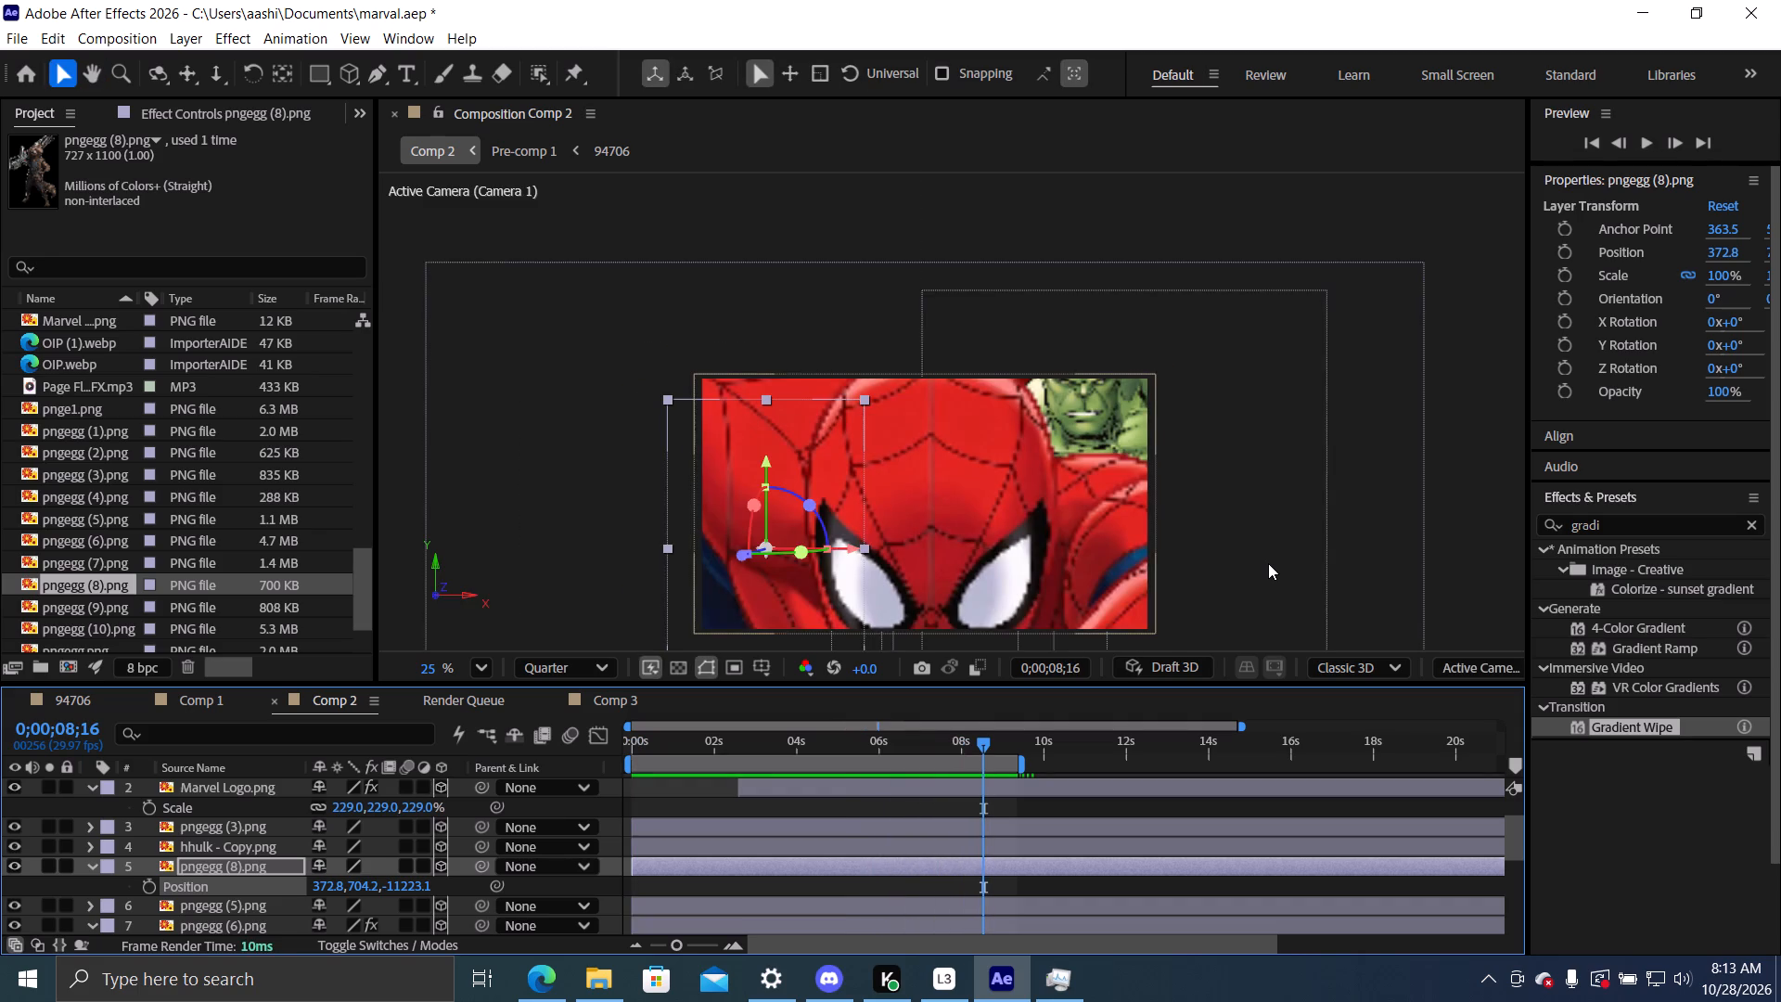
key("space")
key("space")
key("space")
key("space")
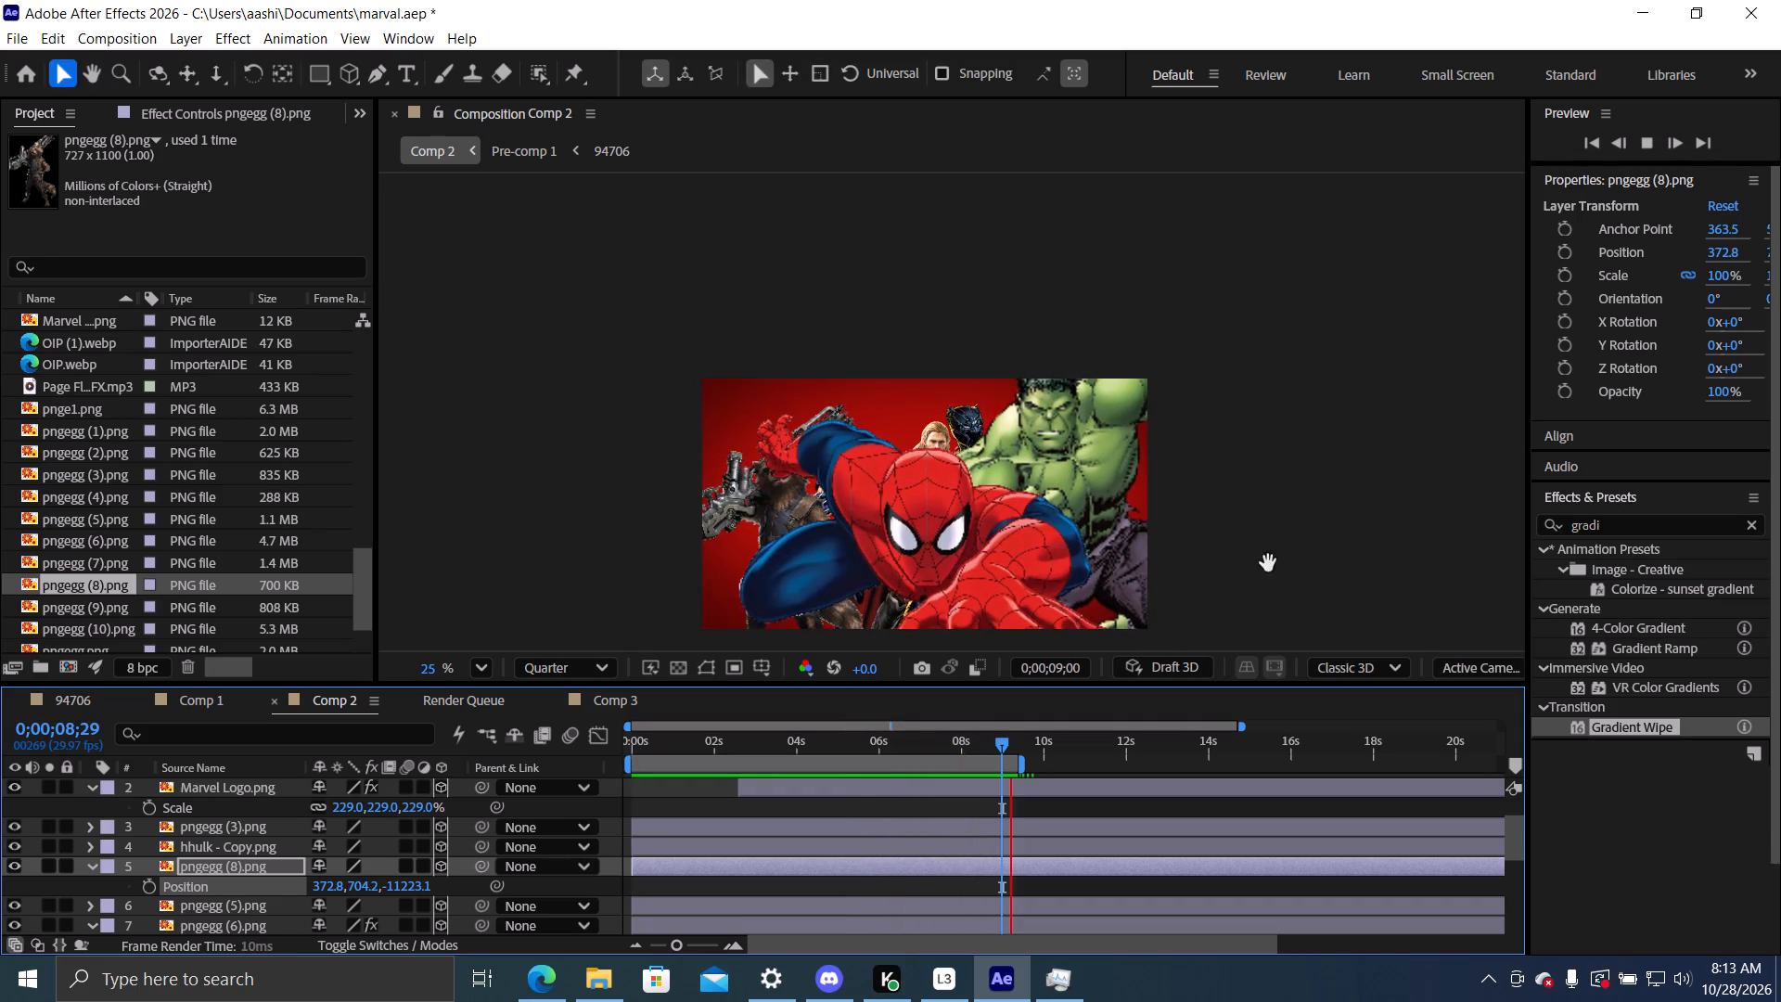
left_click_drag(1008, 736, 980, 744)
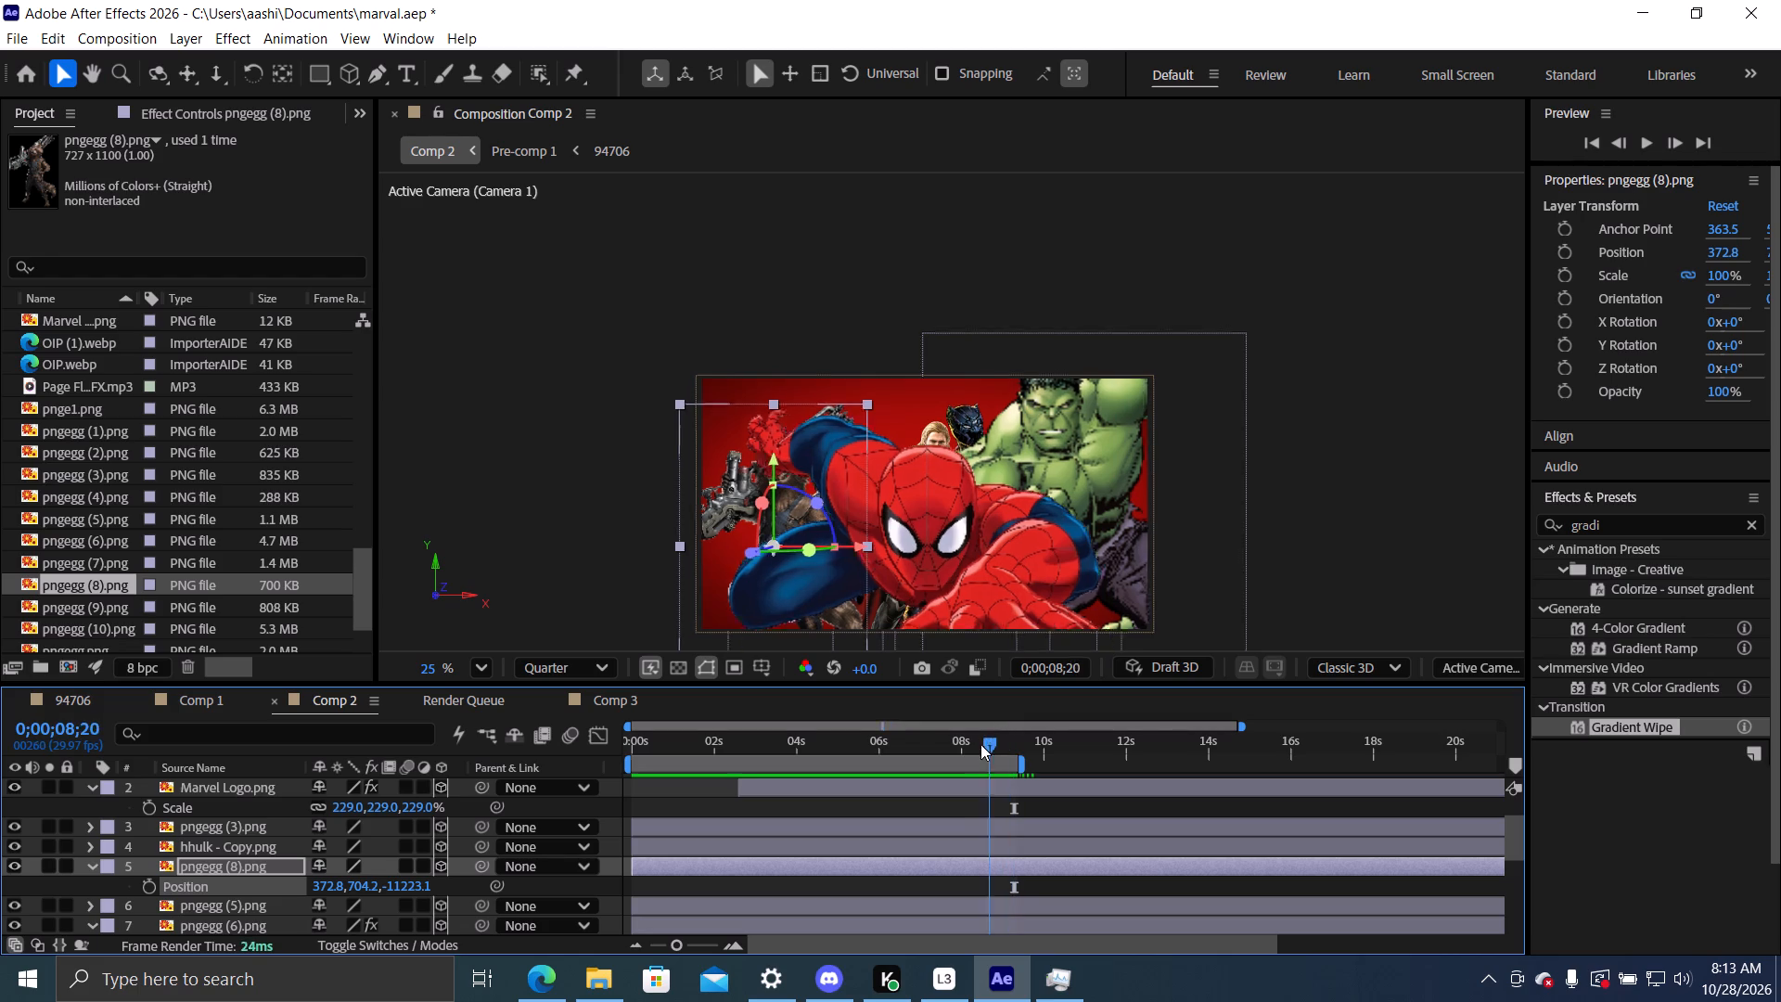
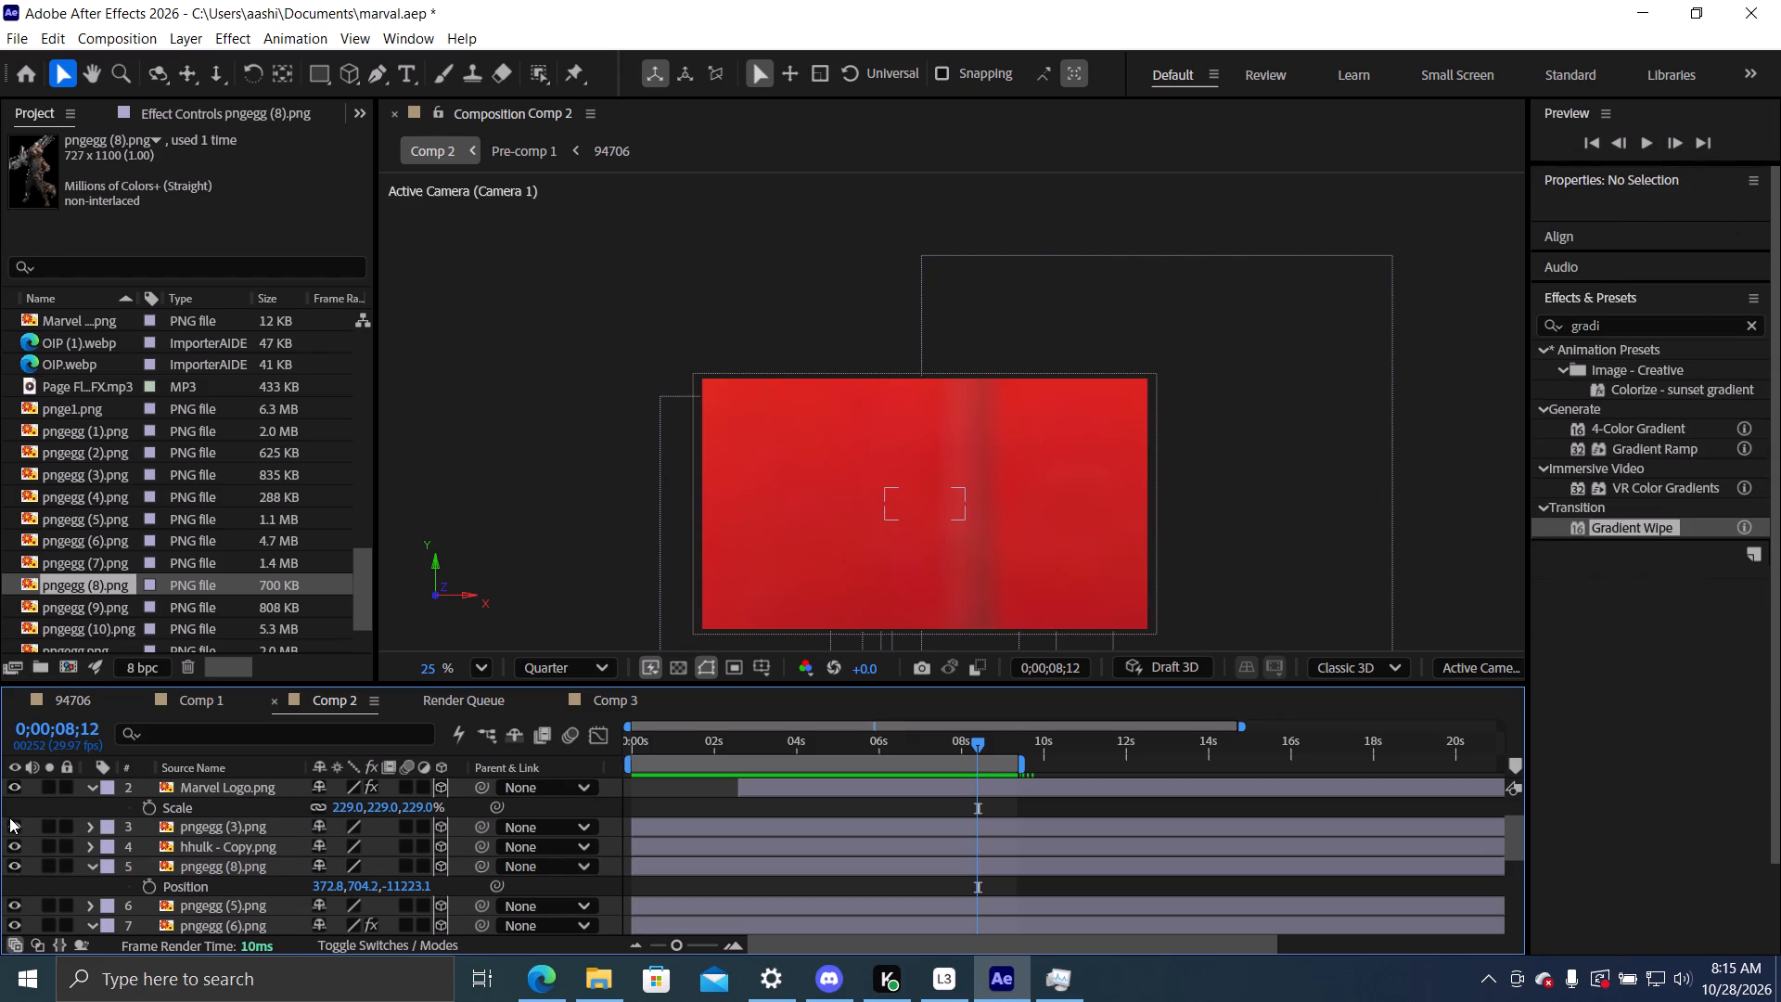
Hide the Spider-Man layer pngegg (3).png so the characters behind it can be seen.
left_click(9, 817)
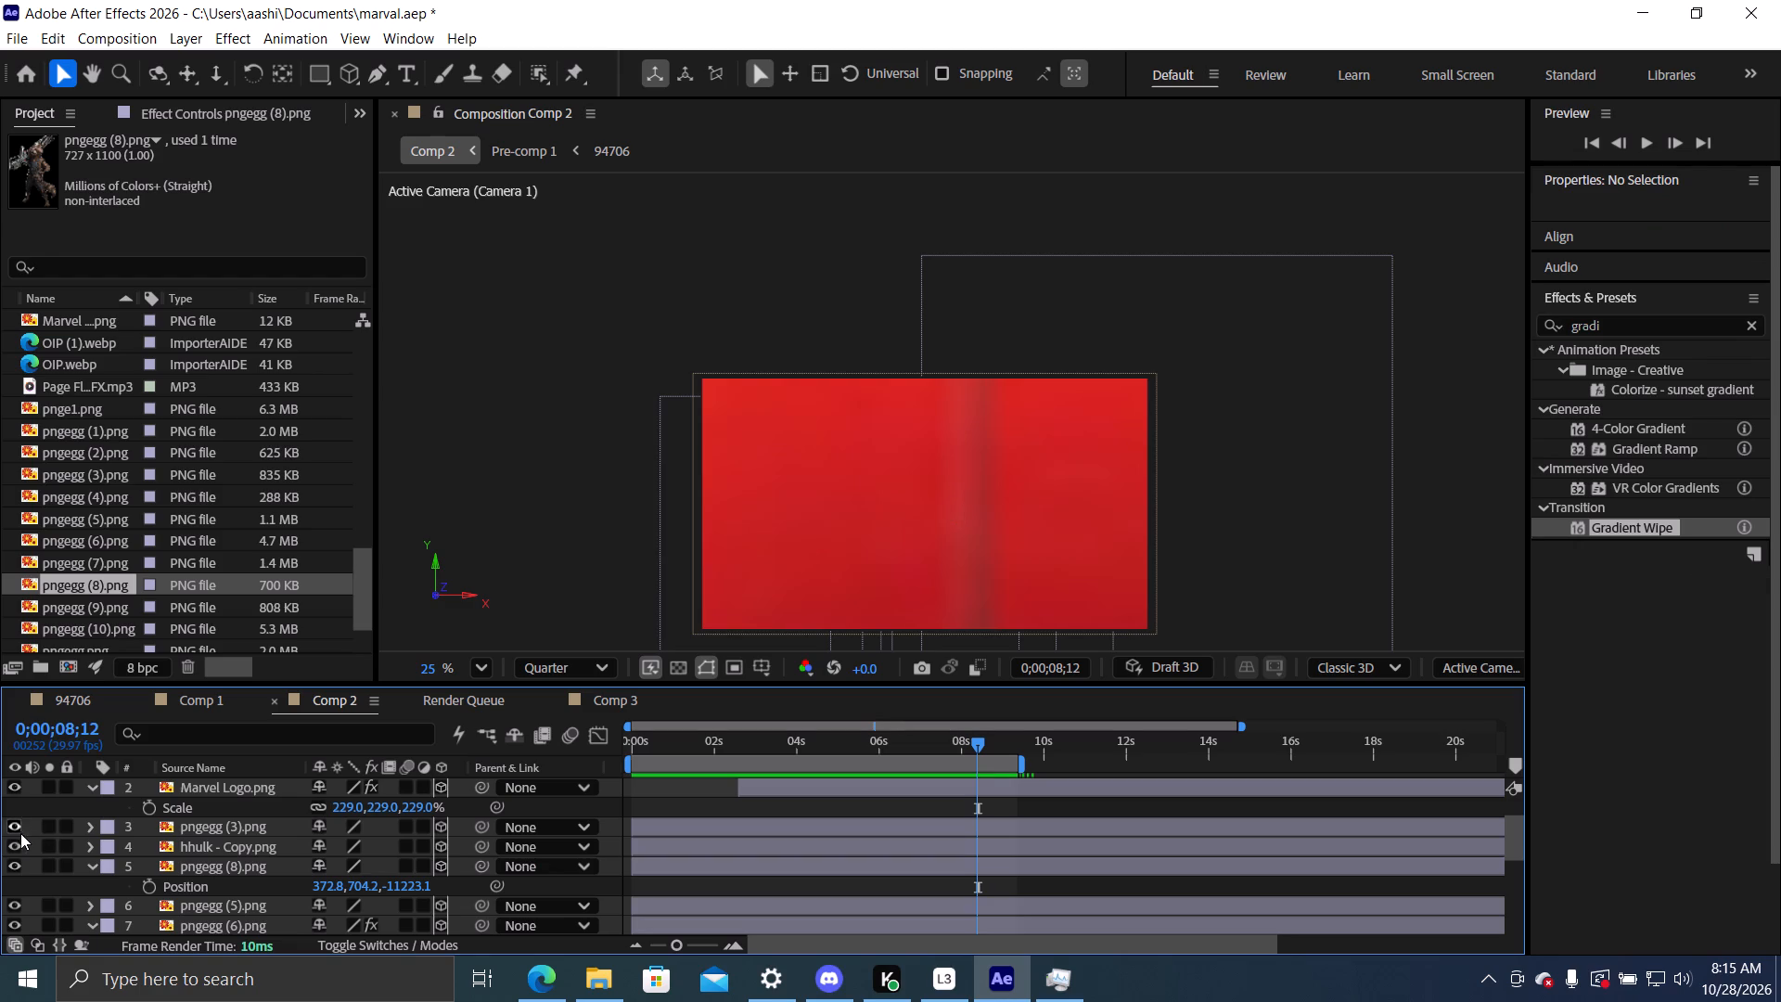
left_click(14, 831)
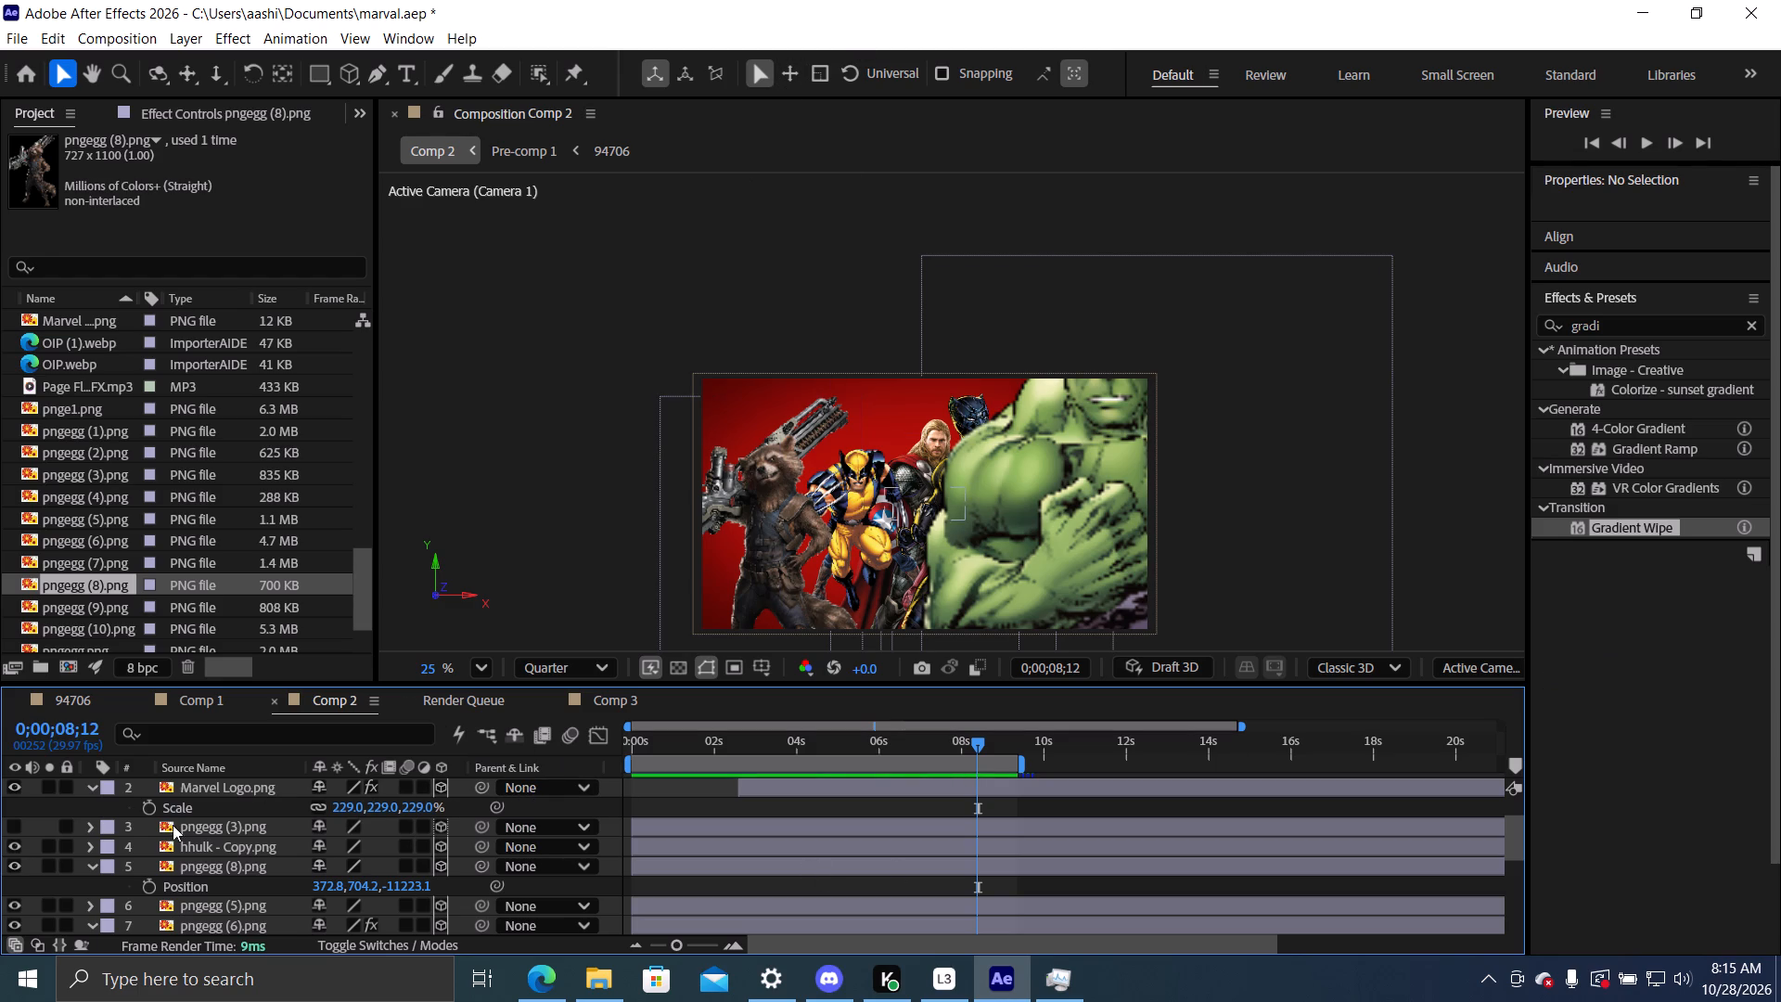
Split the raccoon layer pngegg (8).png at 0;00;08;12.
left_click(213, 829)
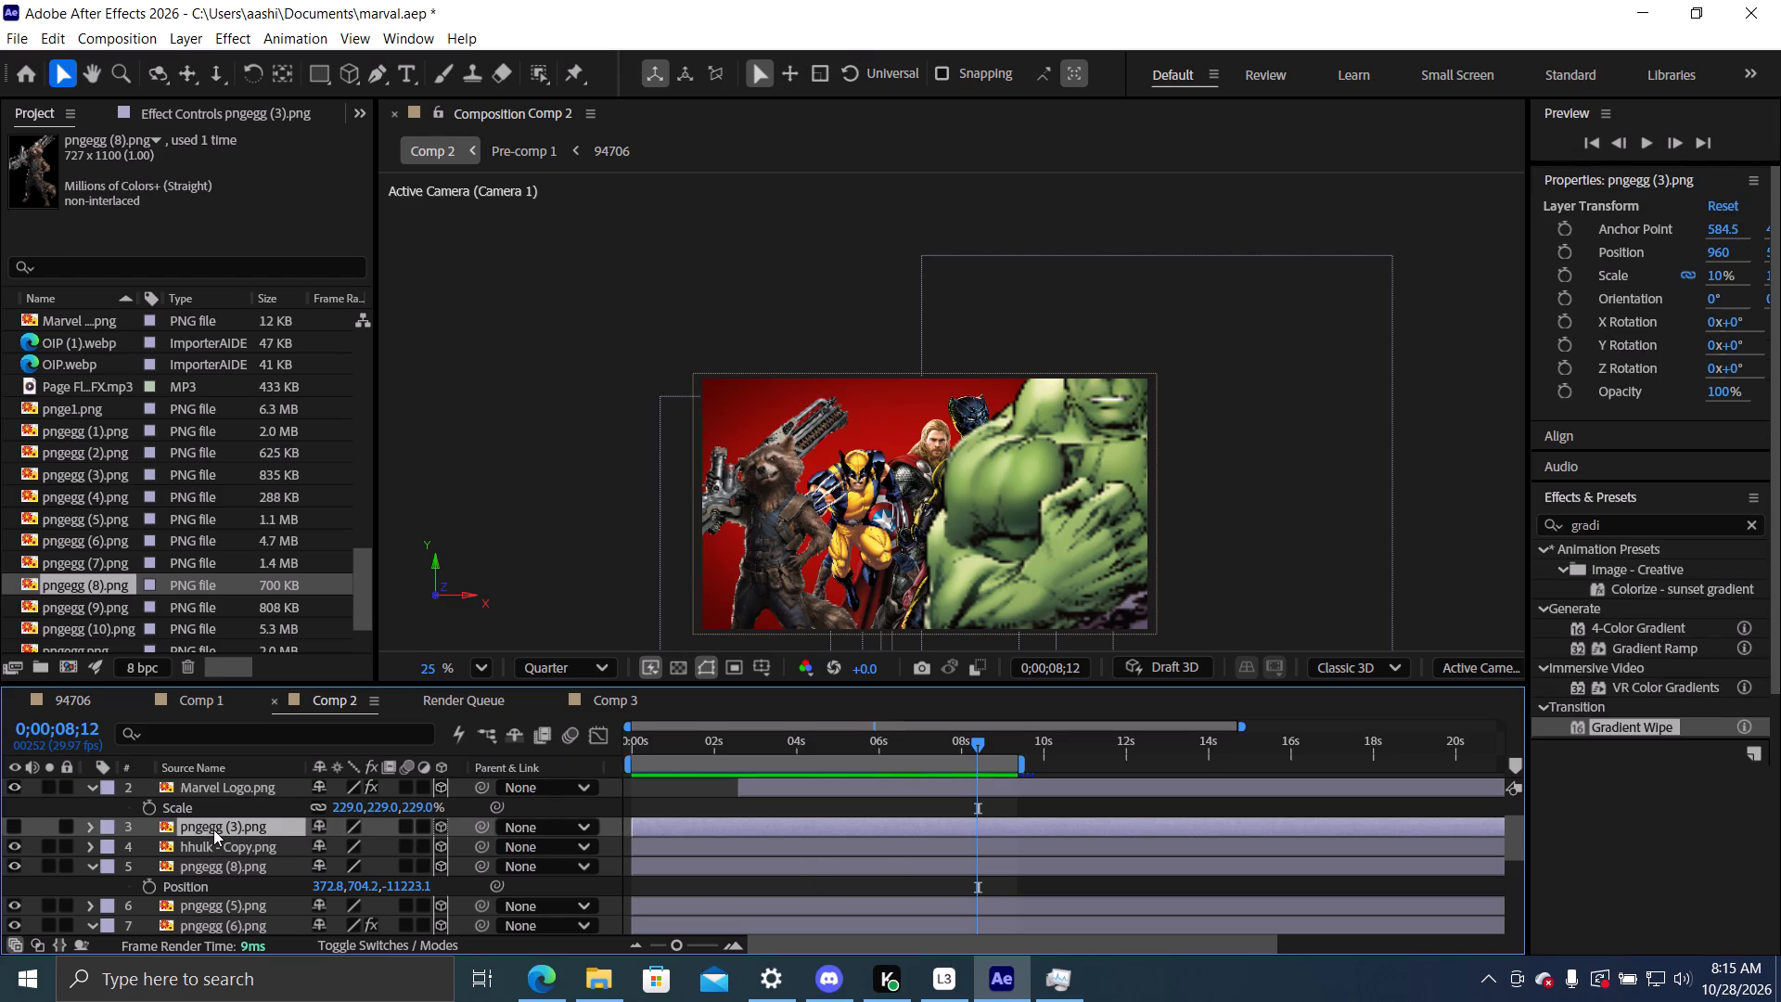
left_click(219, 850)
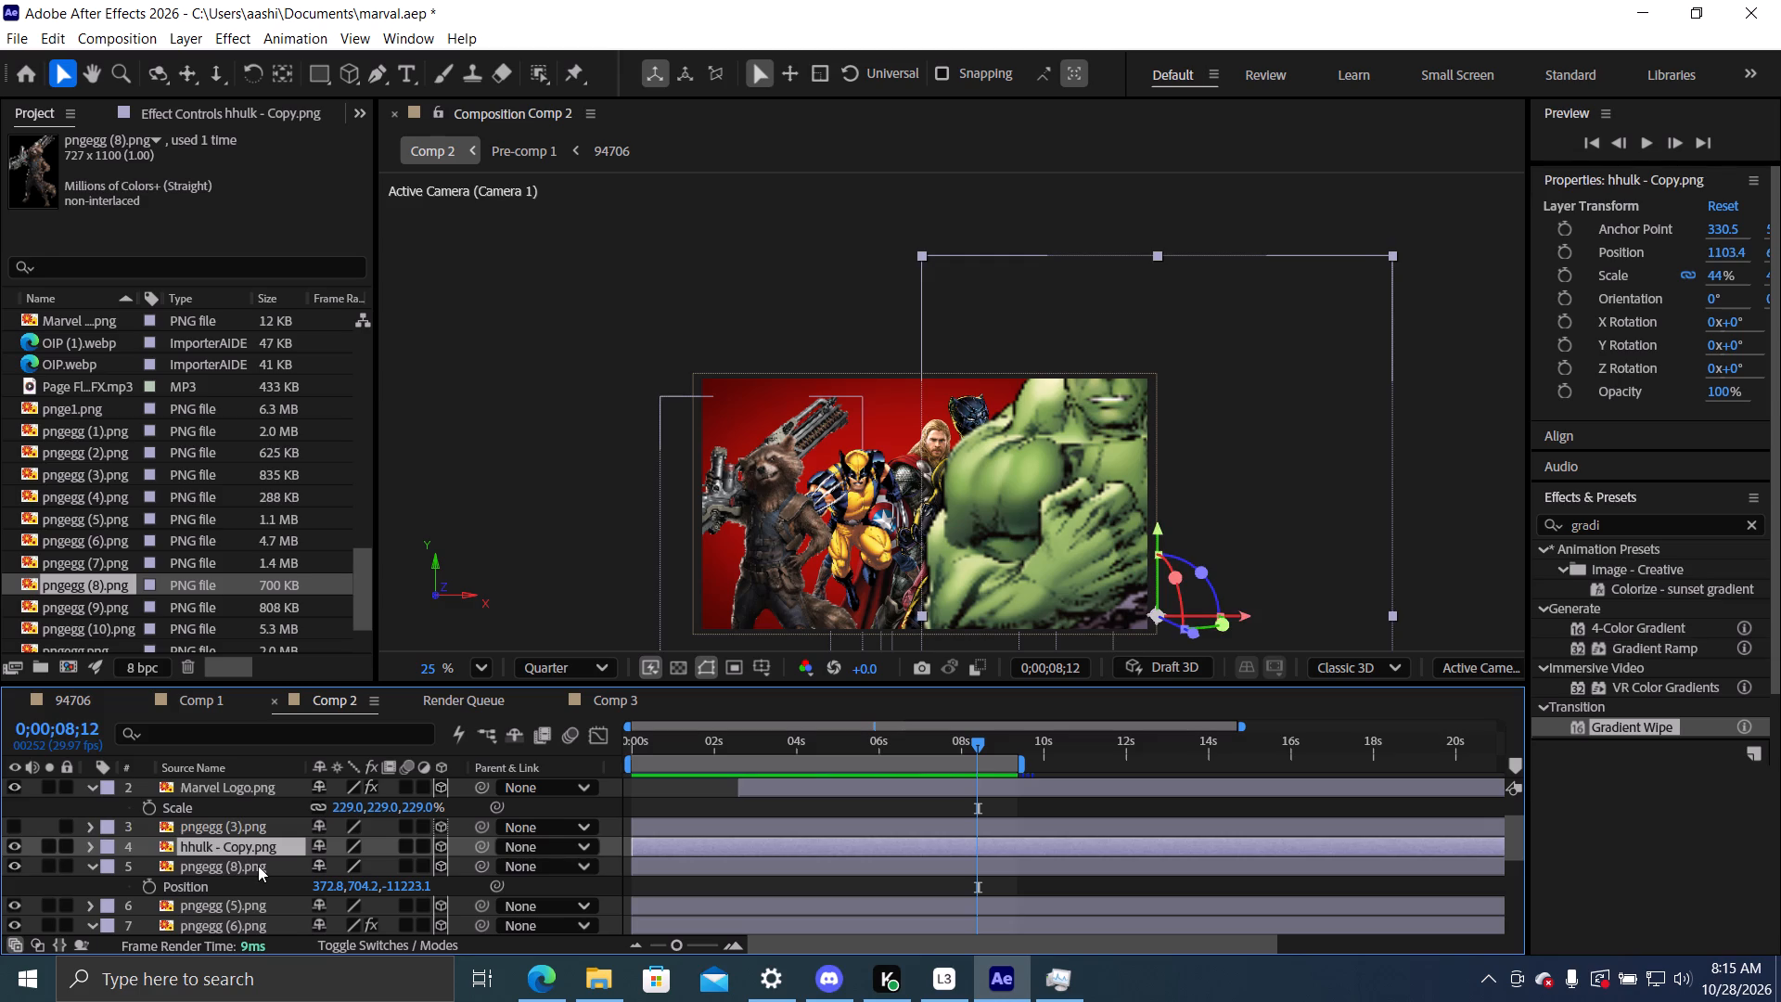
left_click(259, 864)
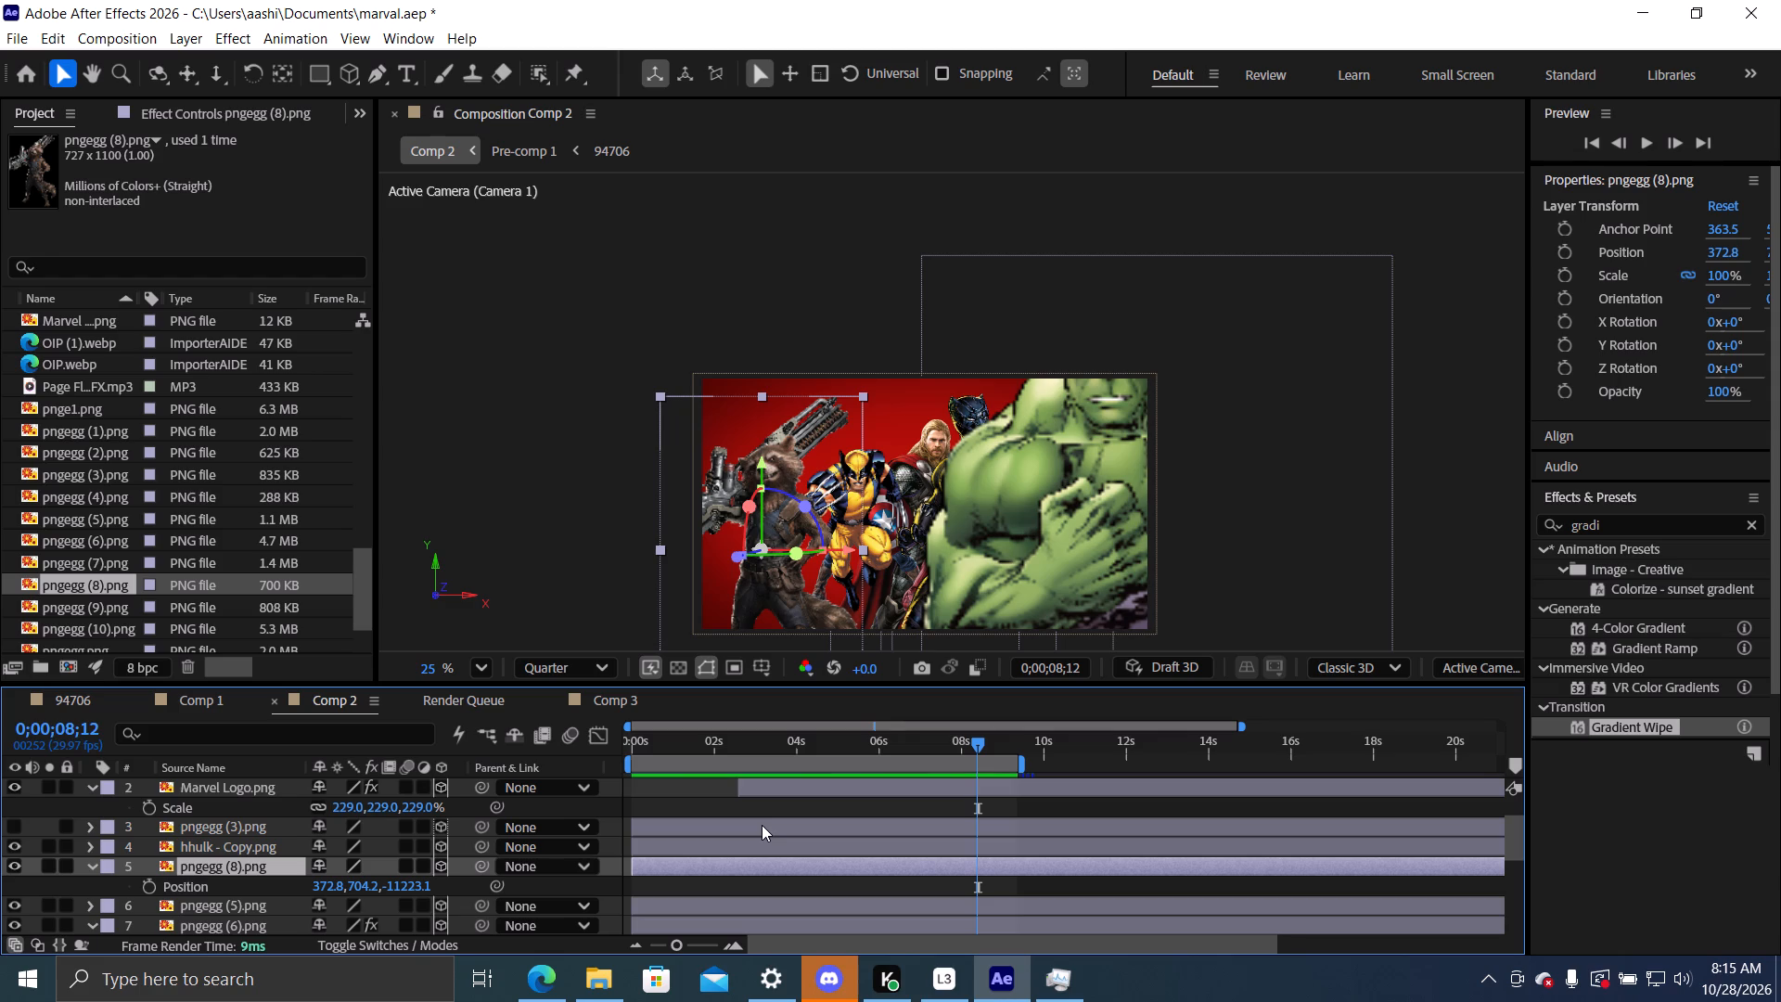
key("ctrl+shift+d")
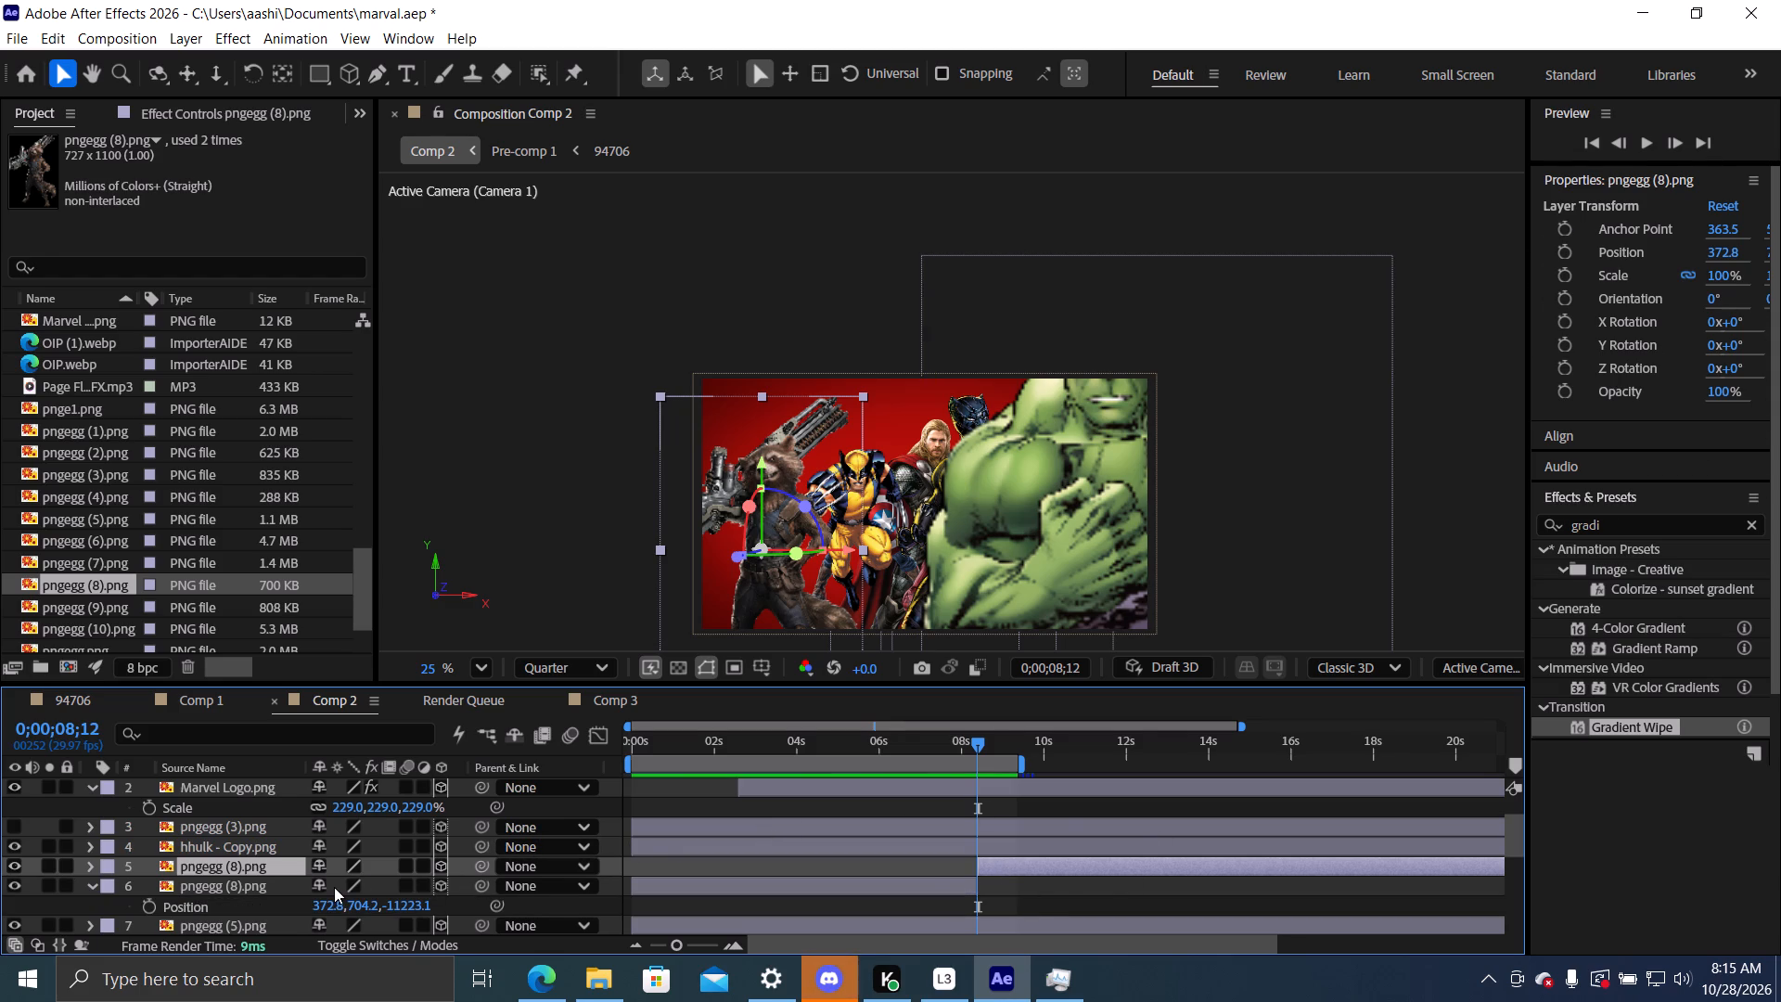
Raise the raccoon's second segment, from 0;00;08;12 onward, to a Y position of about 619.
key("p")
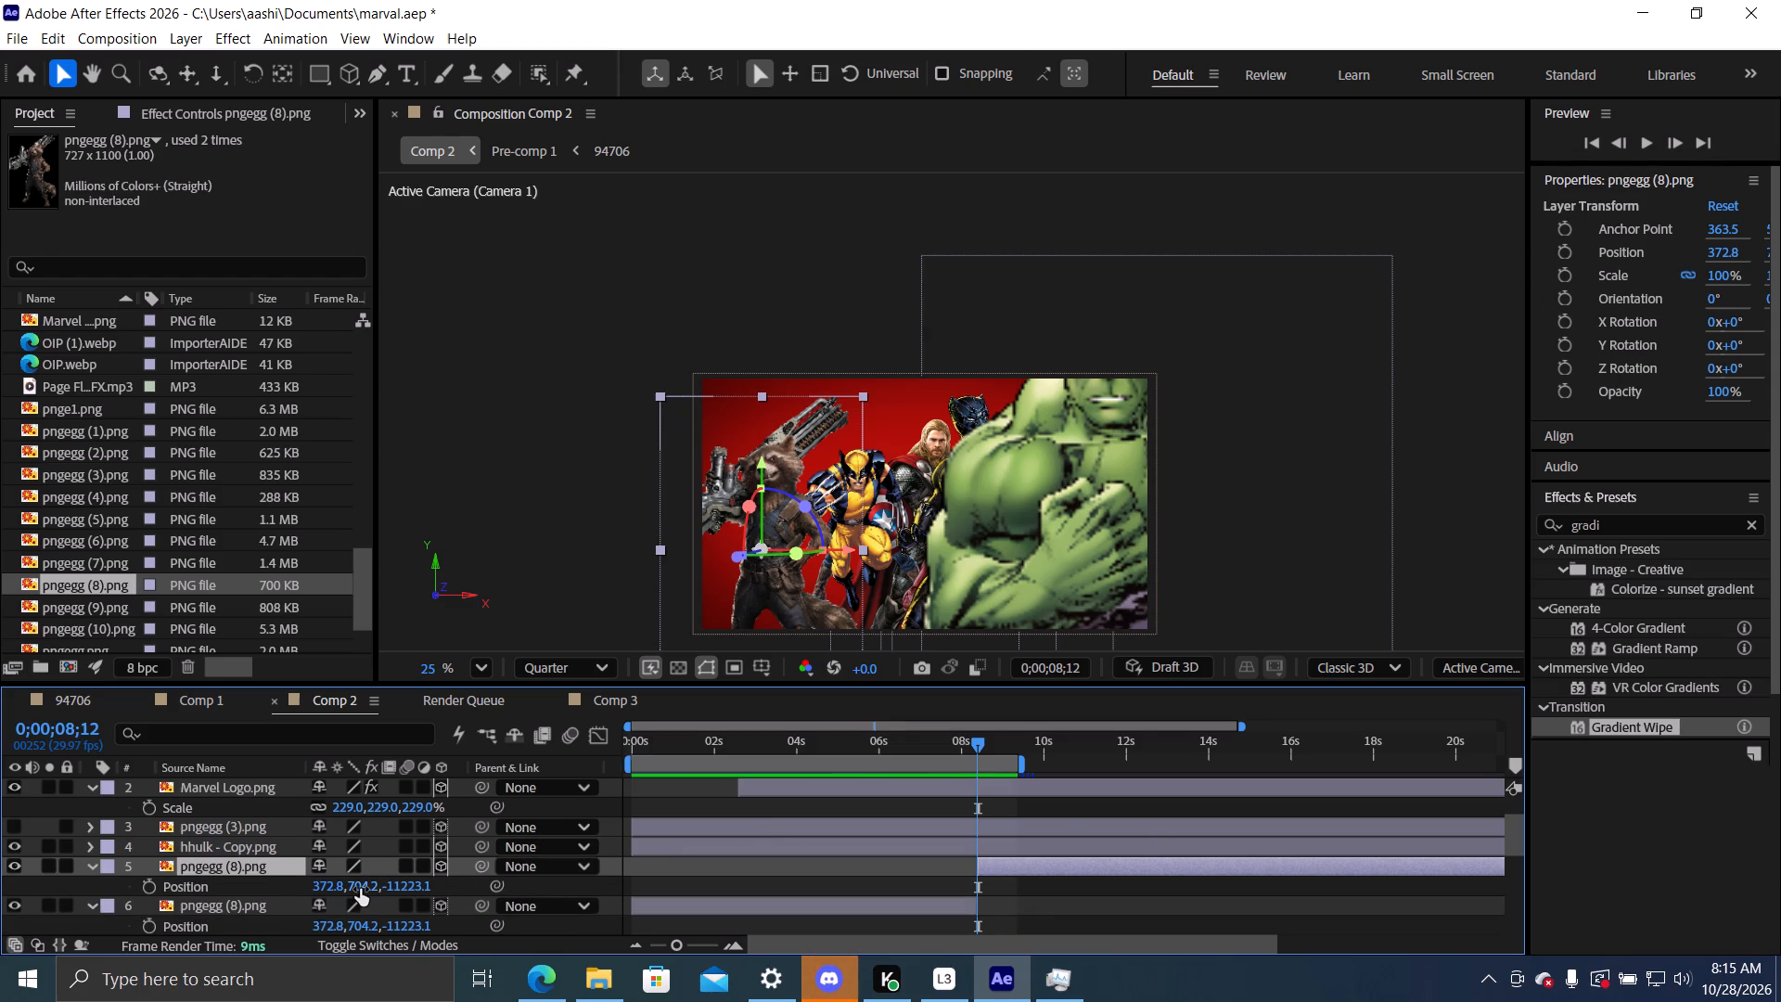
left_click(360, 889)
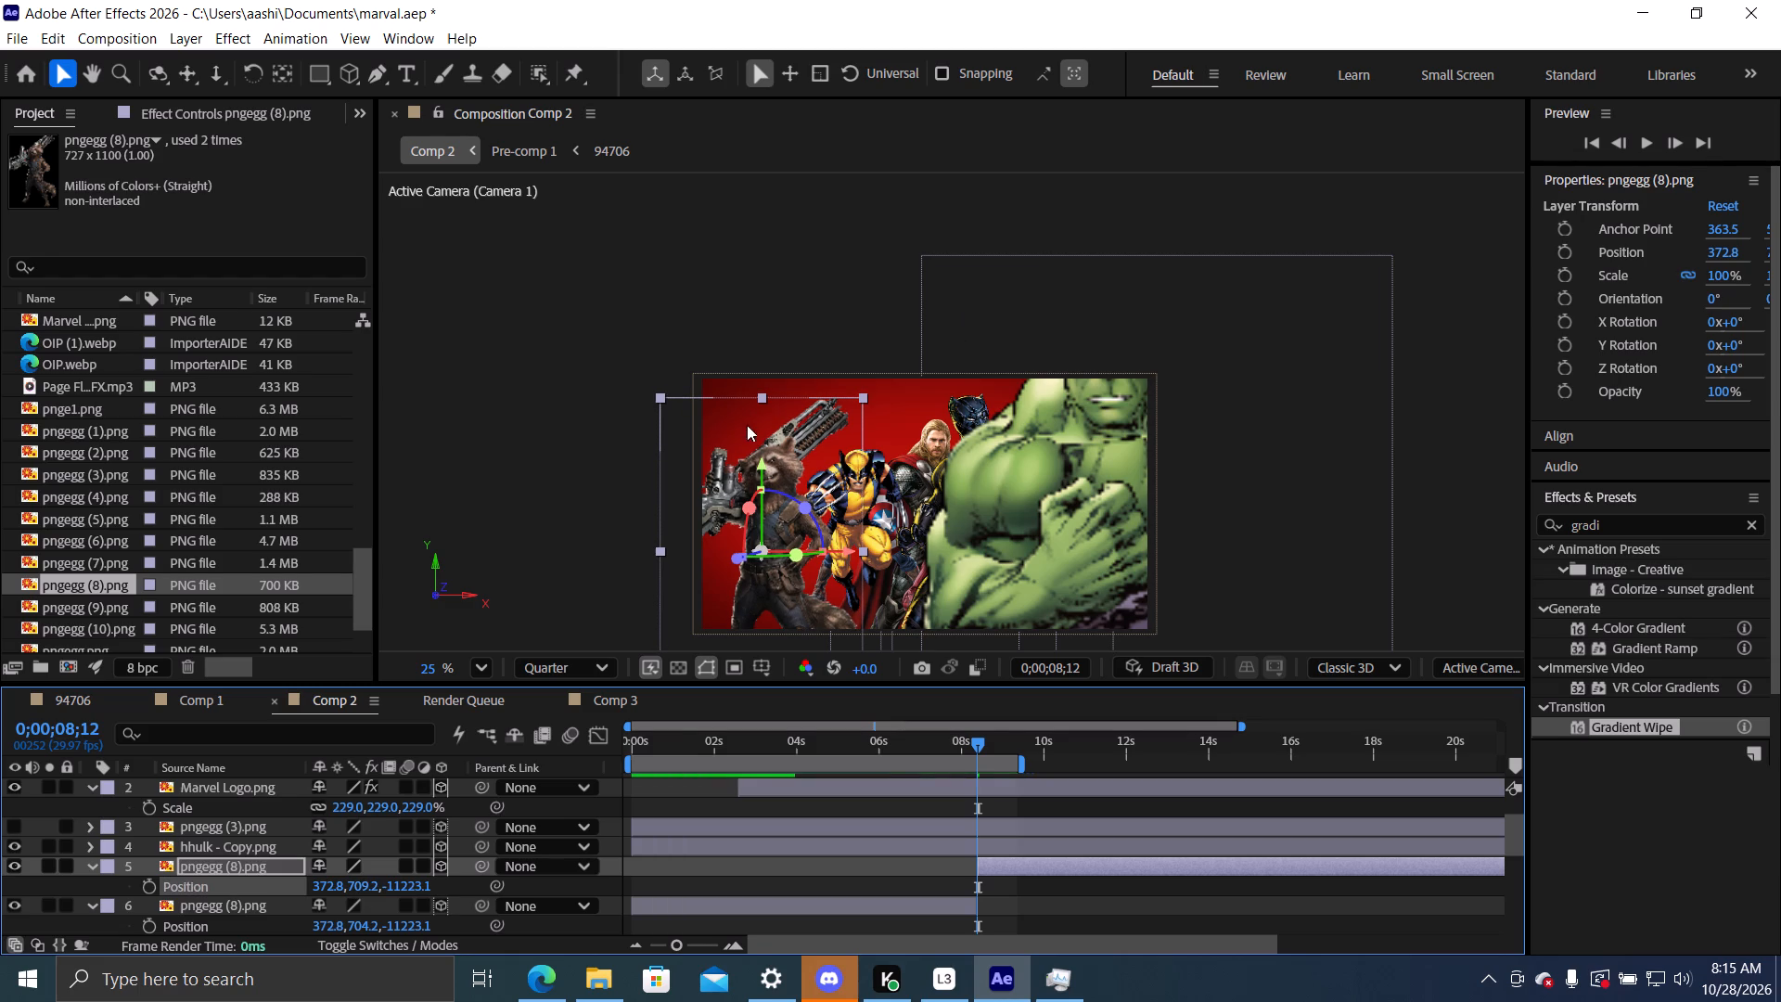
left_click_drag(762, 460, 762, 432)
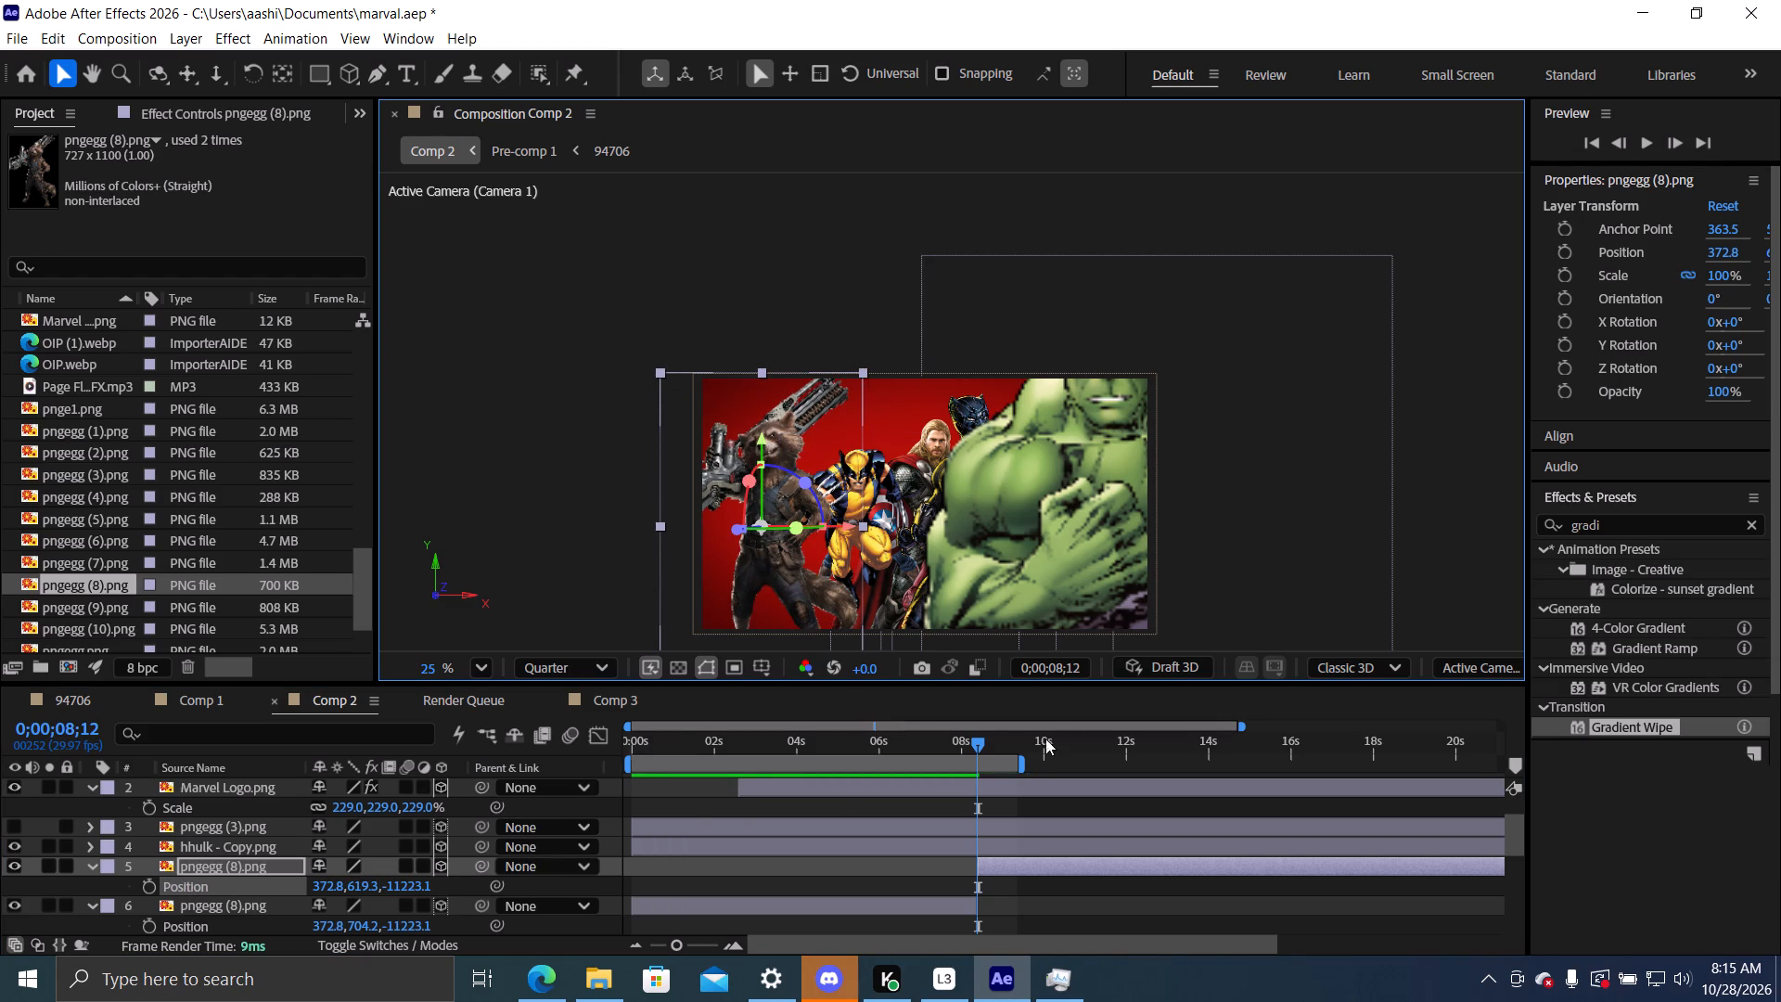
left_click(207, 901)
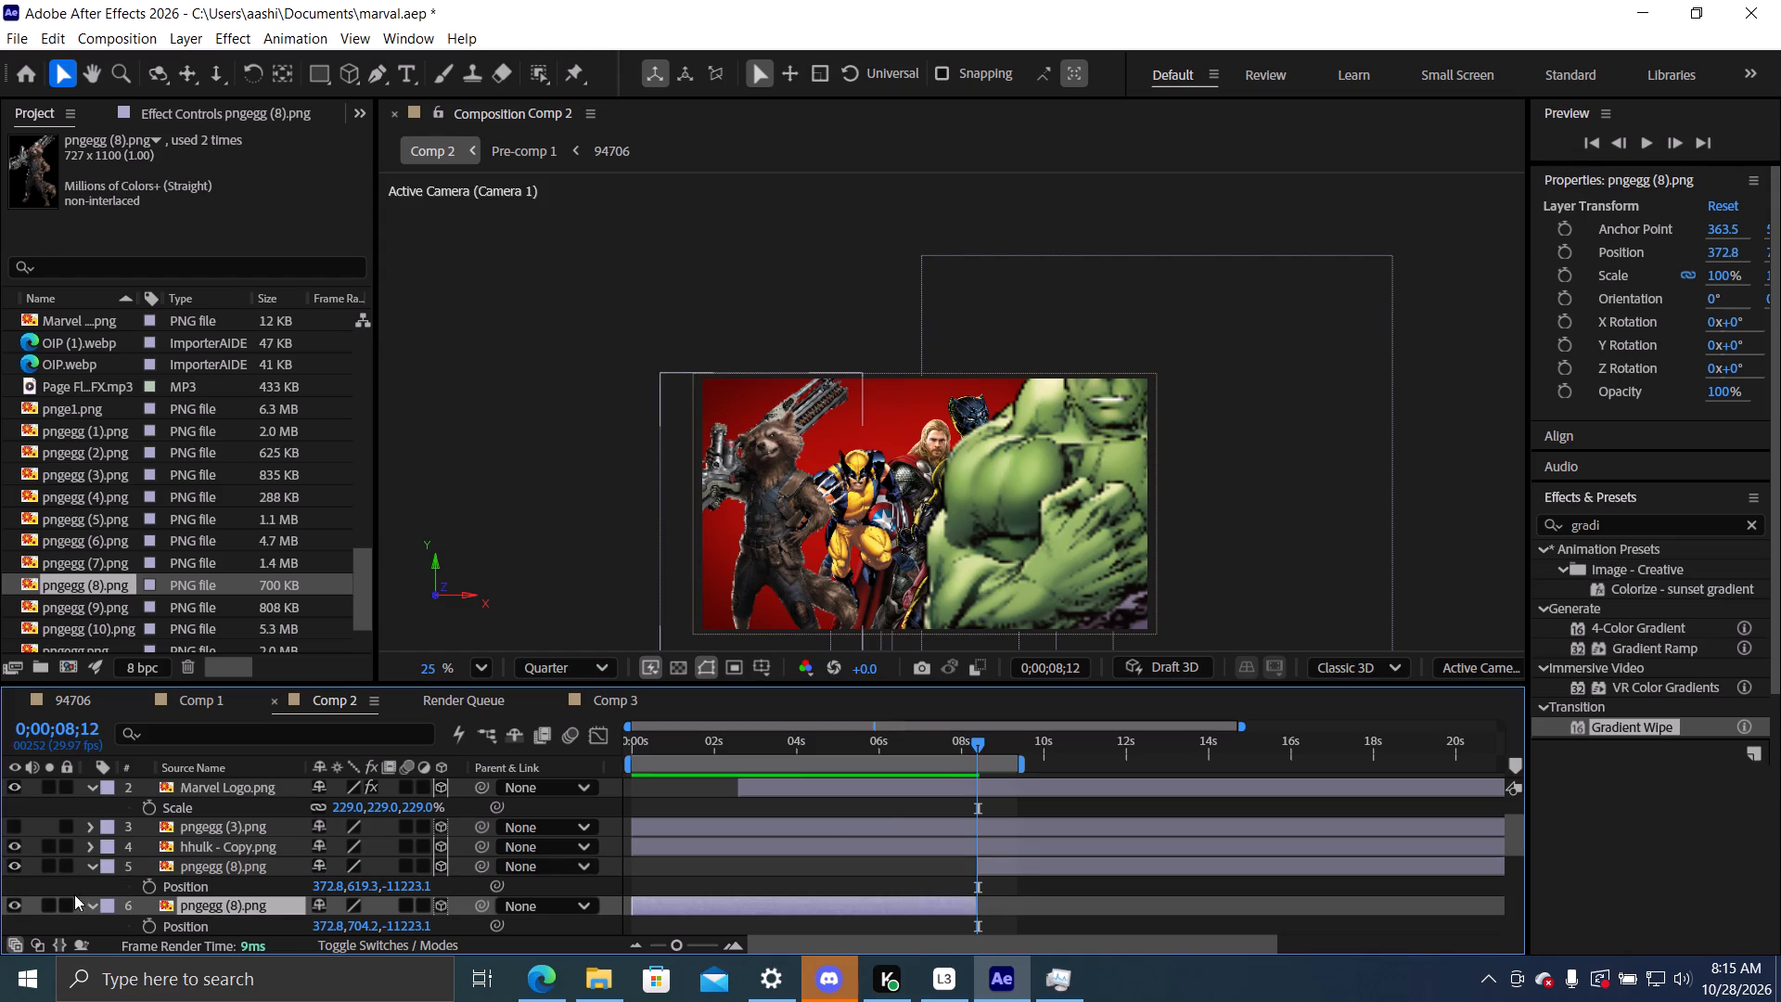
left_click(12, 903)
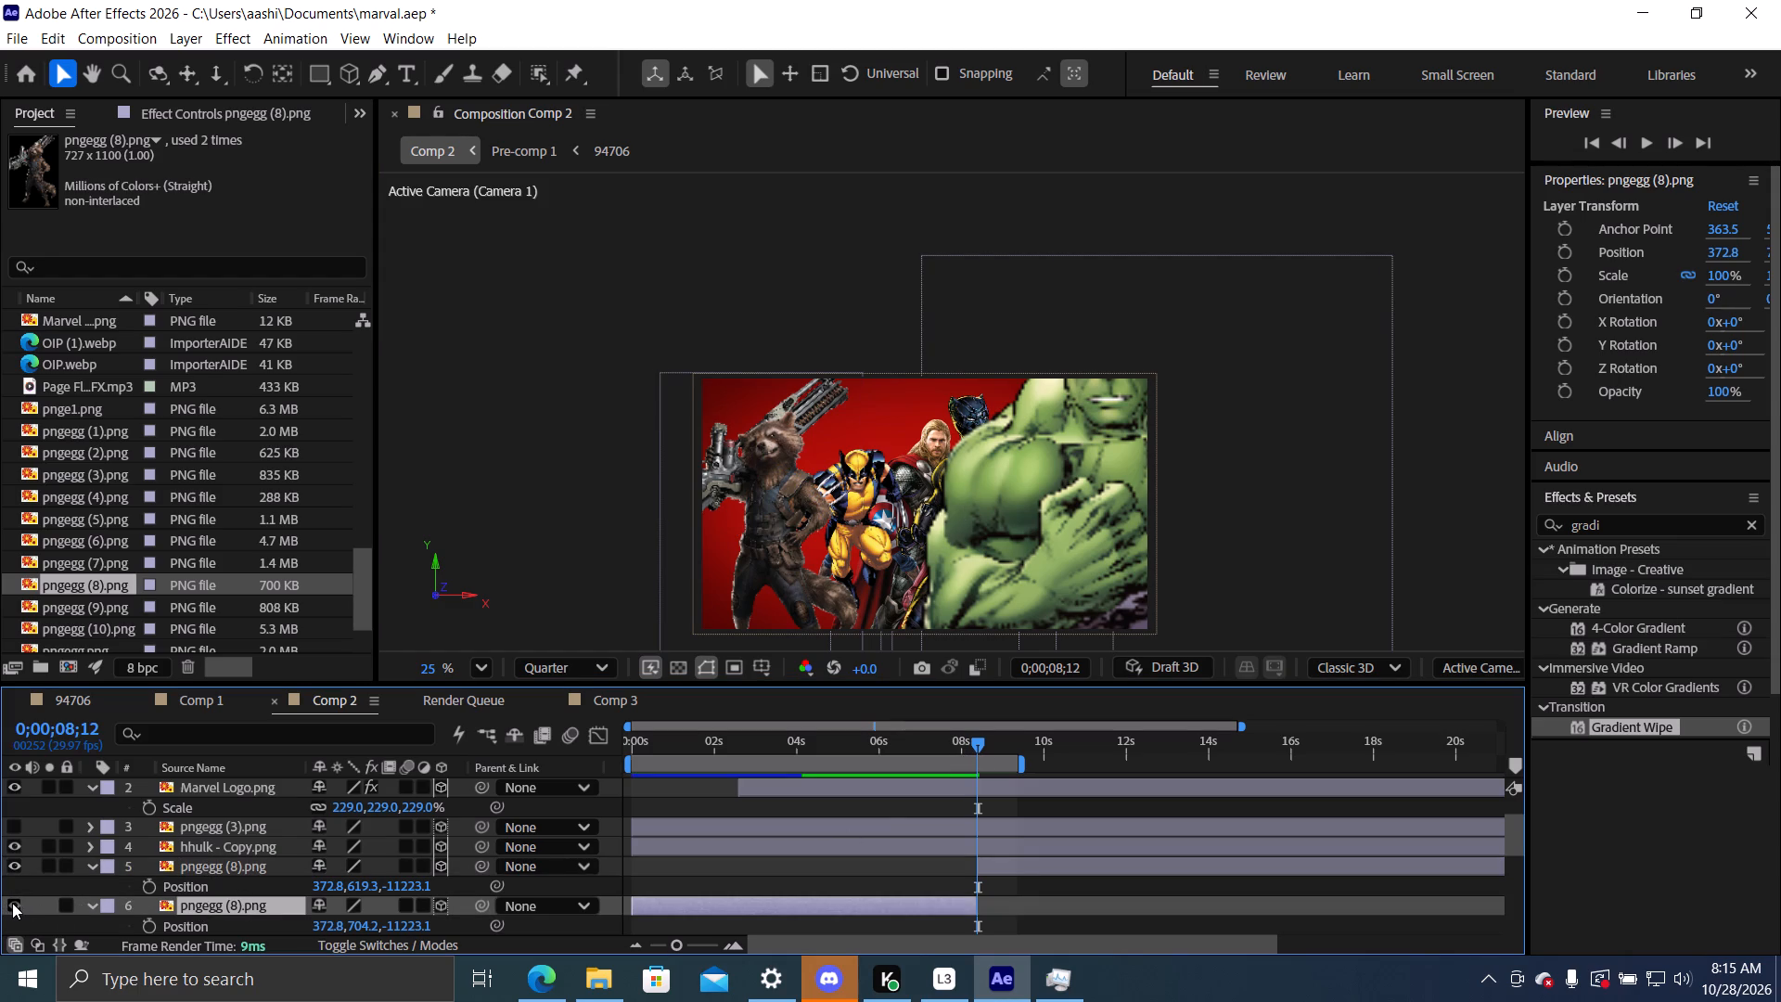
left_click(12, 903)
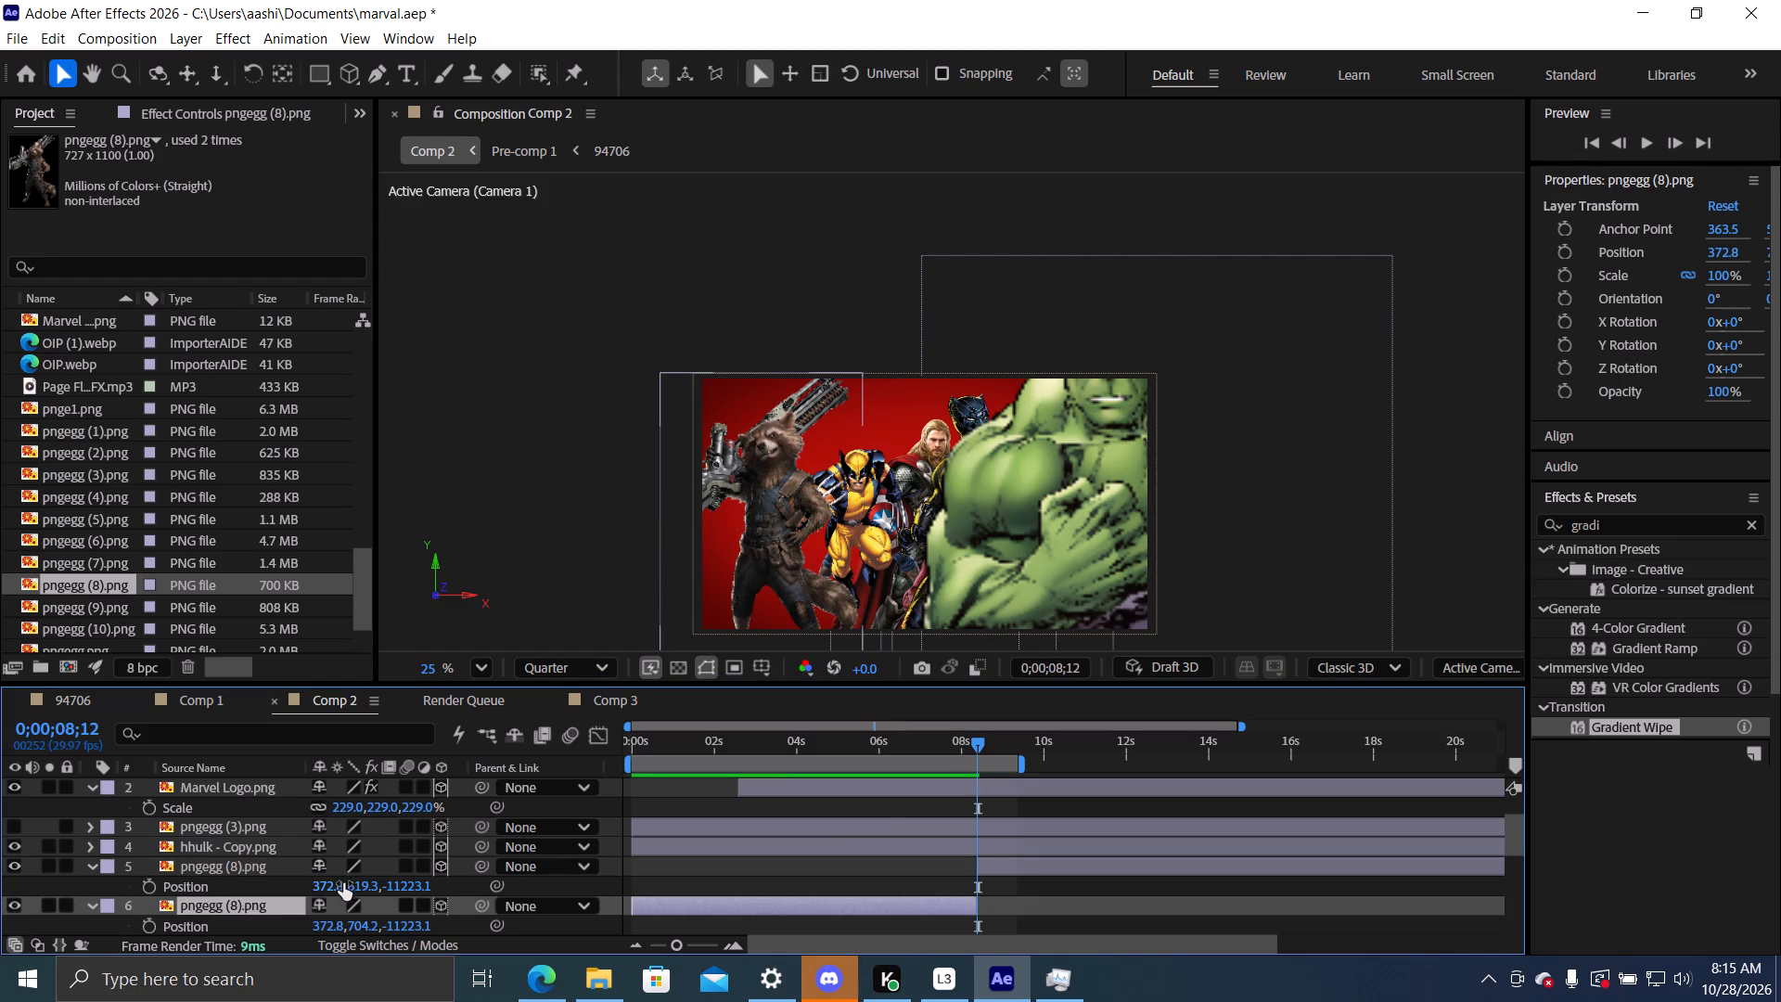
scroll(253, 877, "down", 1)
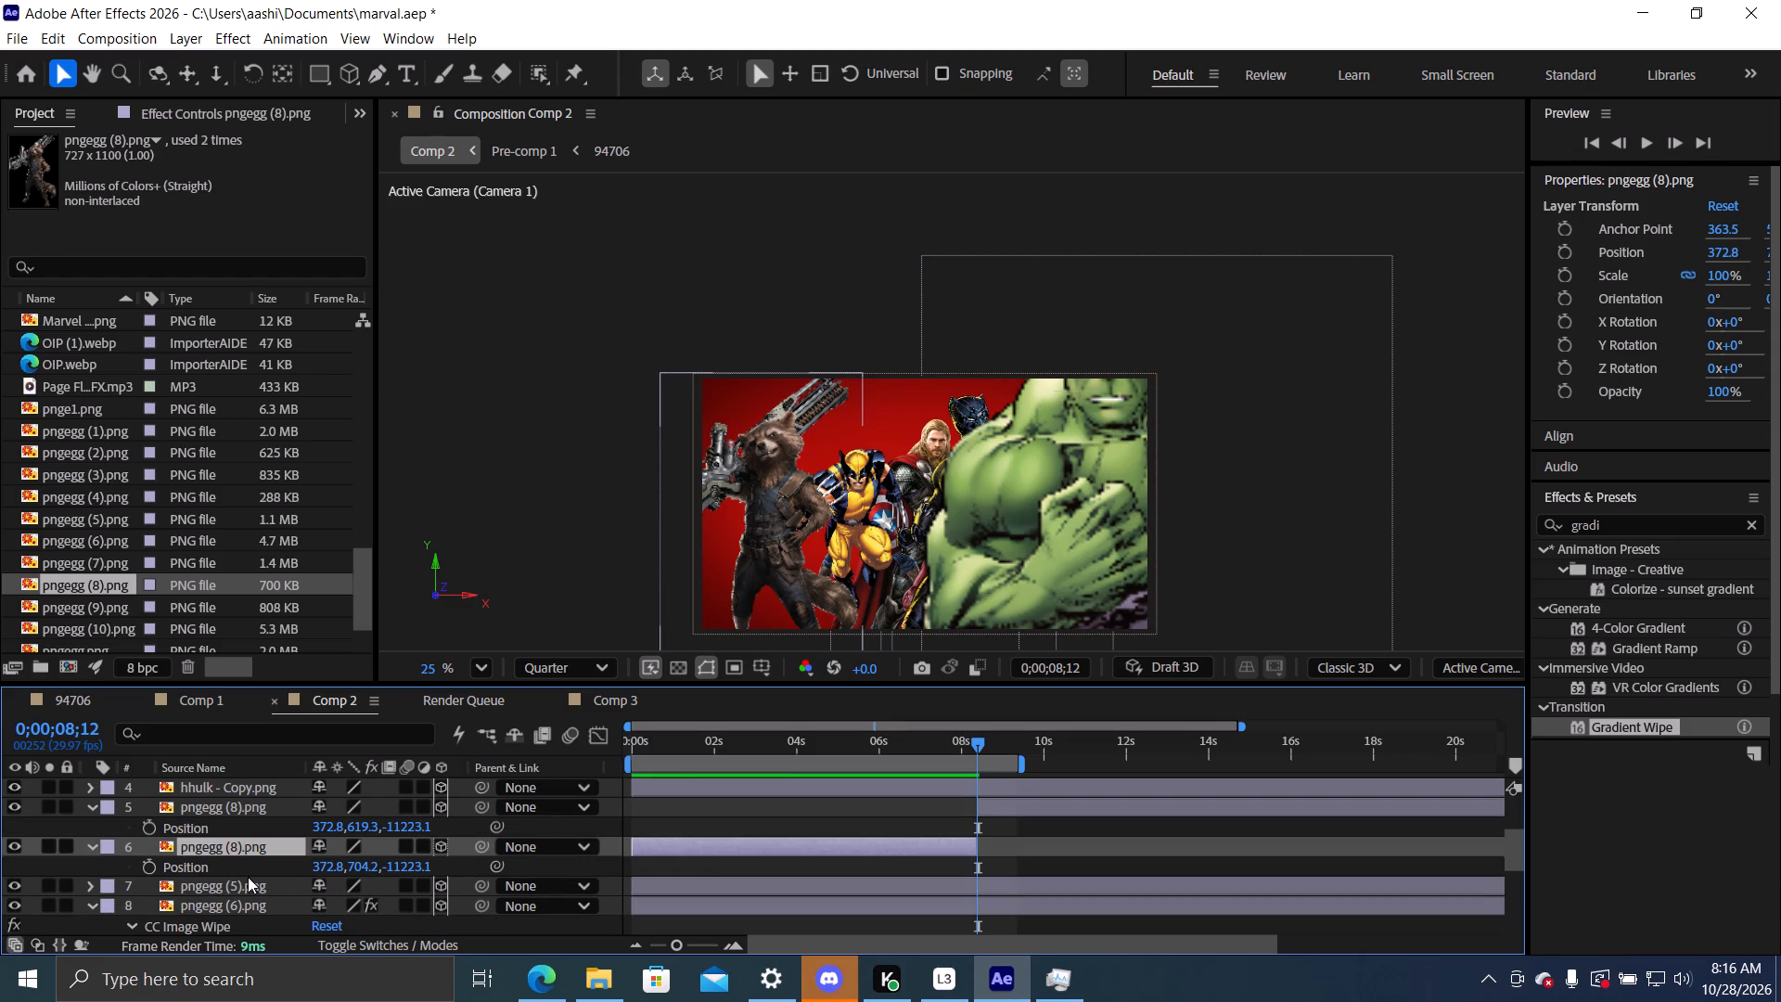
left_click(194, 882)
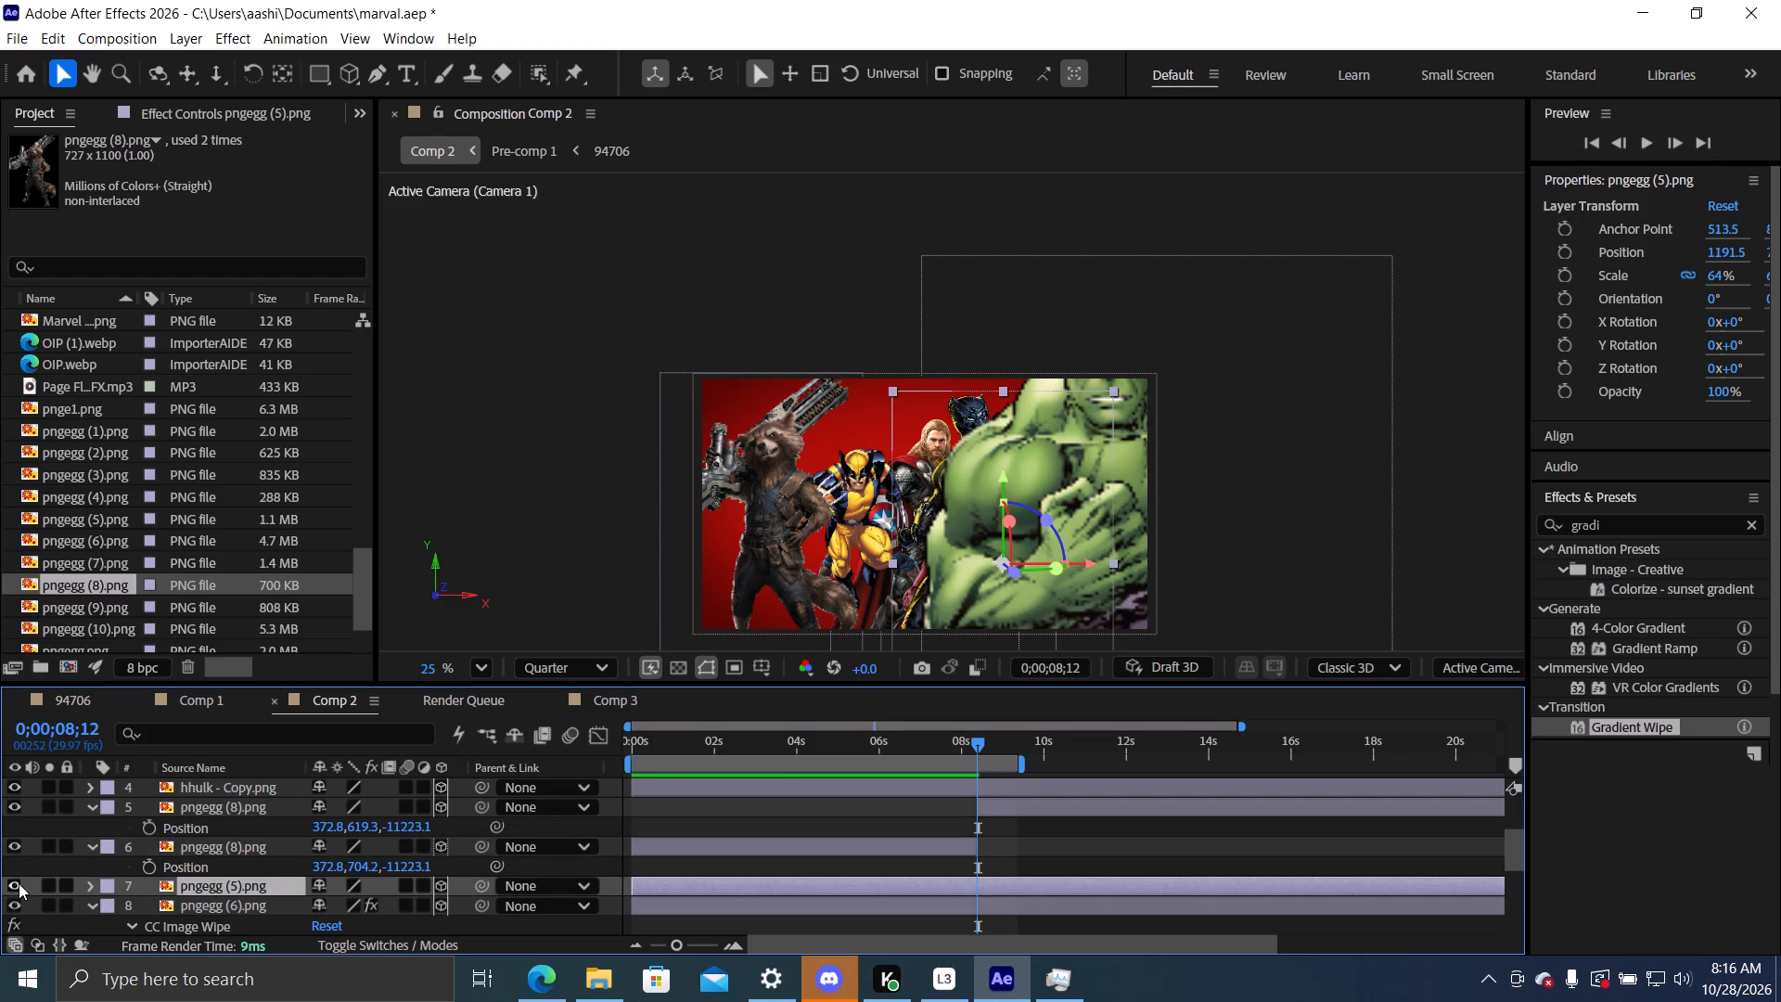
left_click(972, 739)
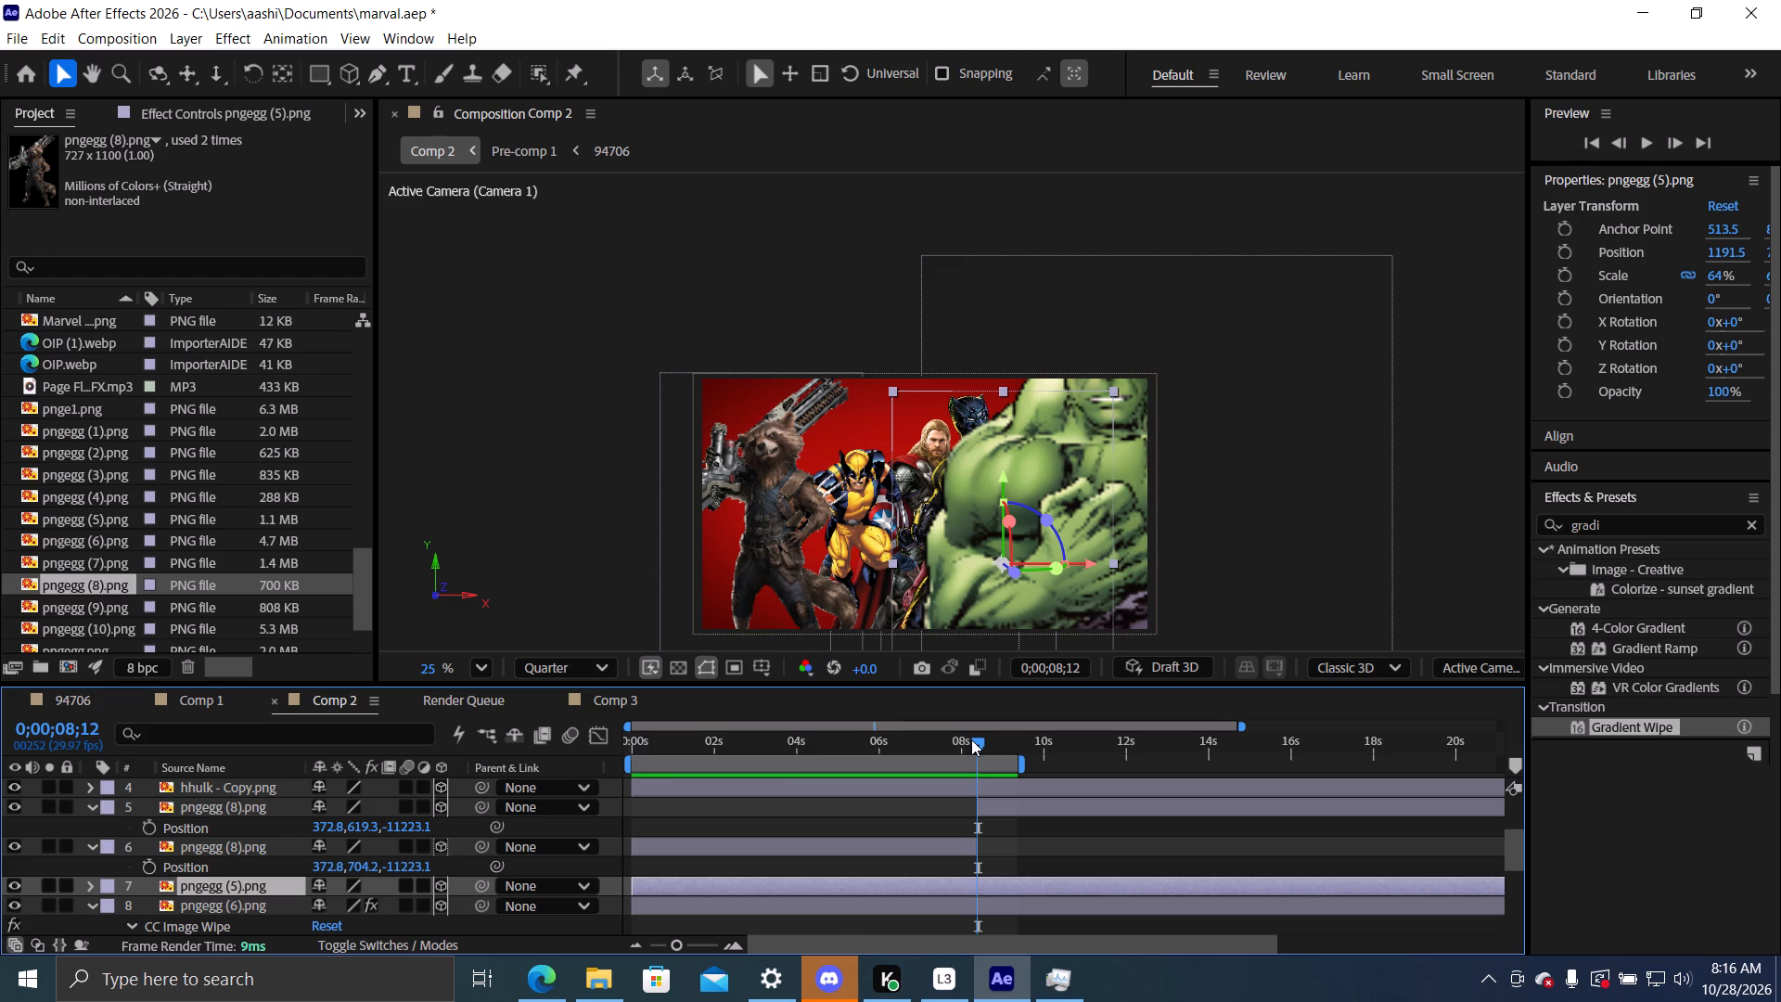
Show the Spider-Man layer pngegg (3).png again and scrub to 0;00;09;17 to check the raccoon's placement behind him.
scroll(221, 851, "up", 1)
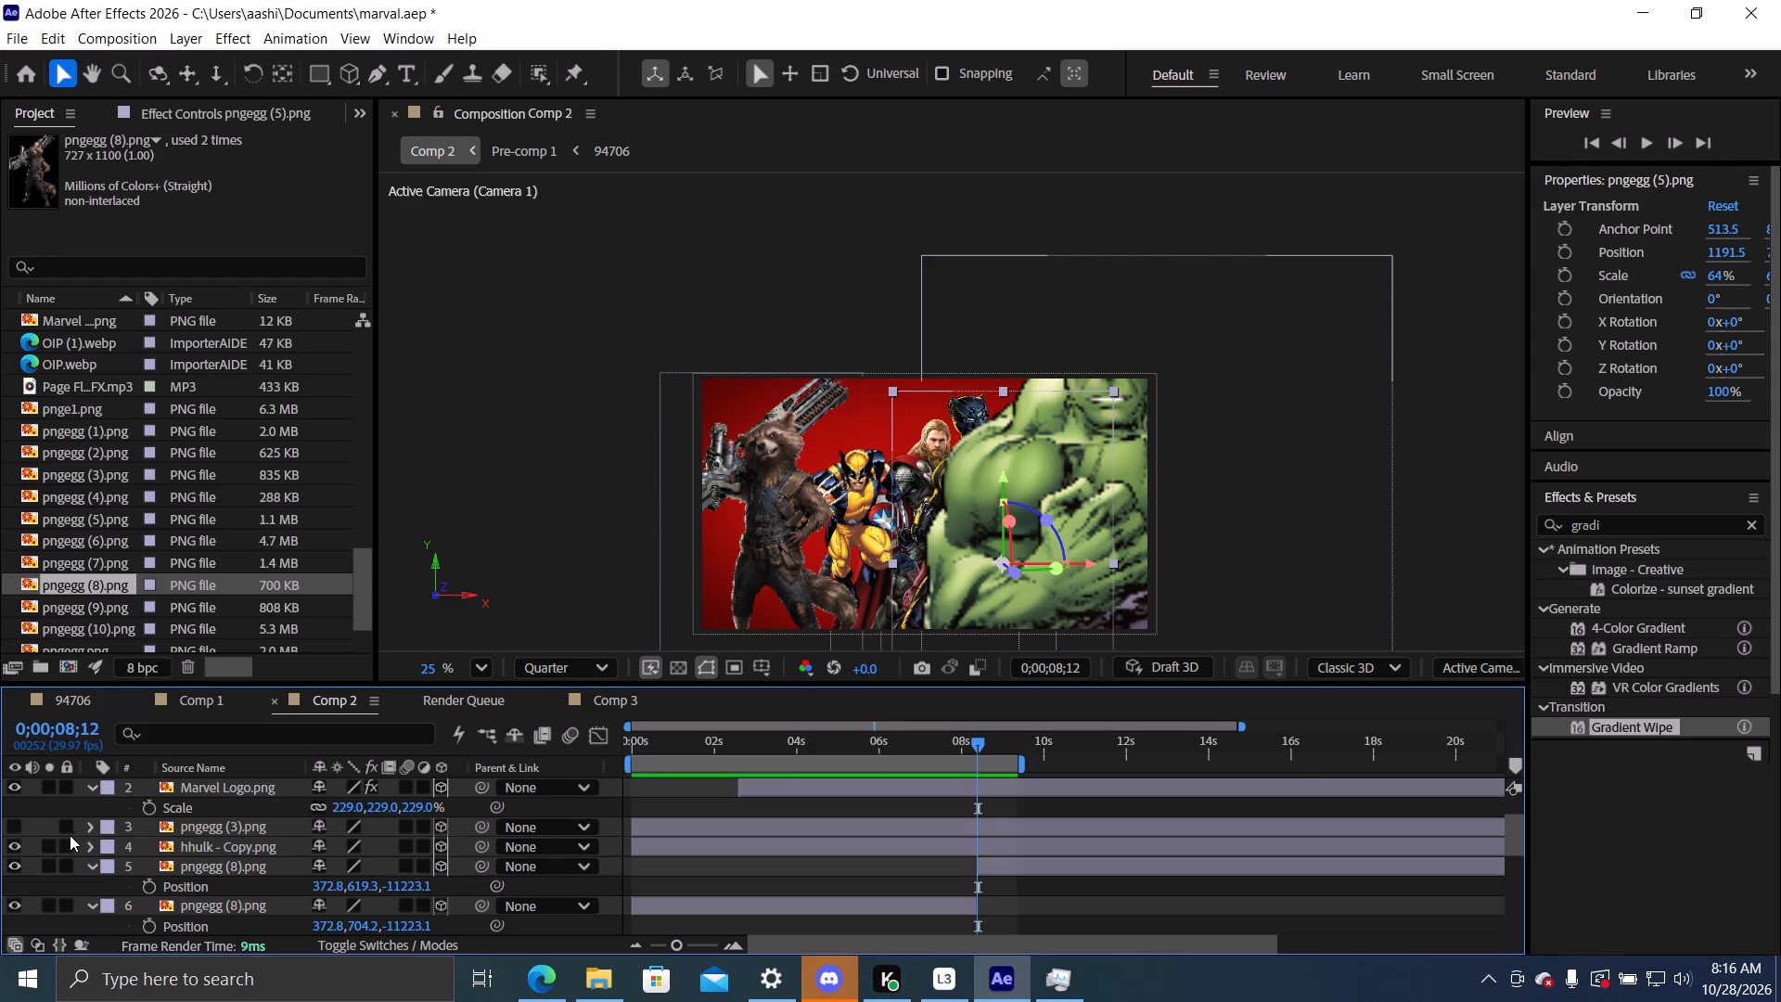
left_click(16, 824)
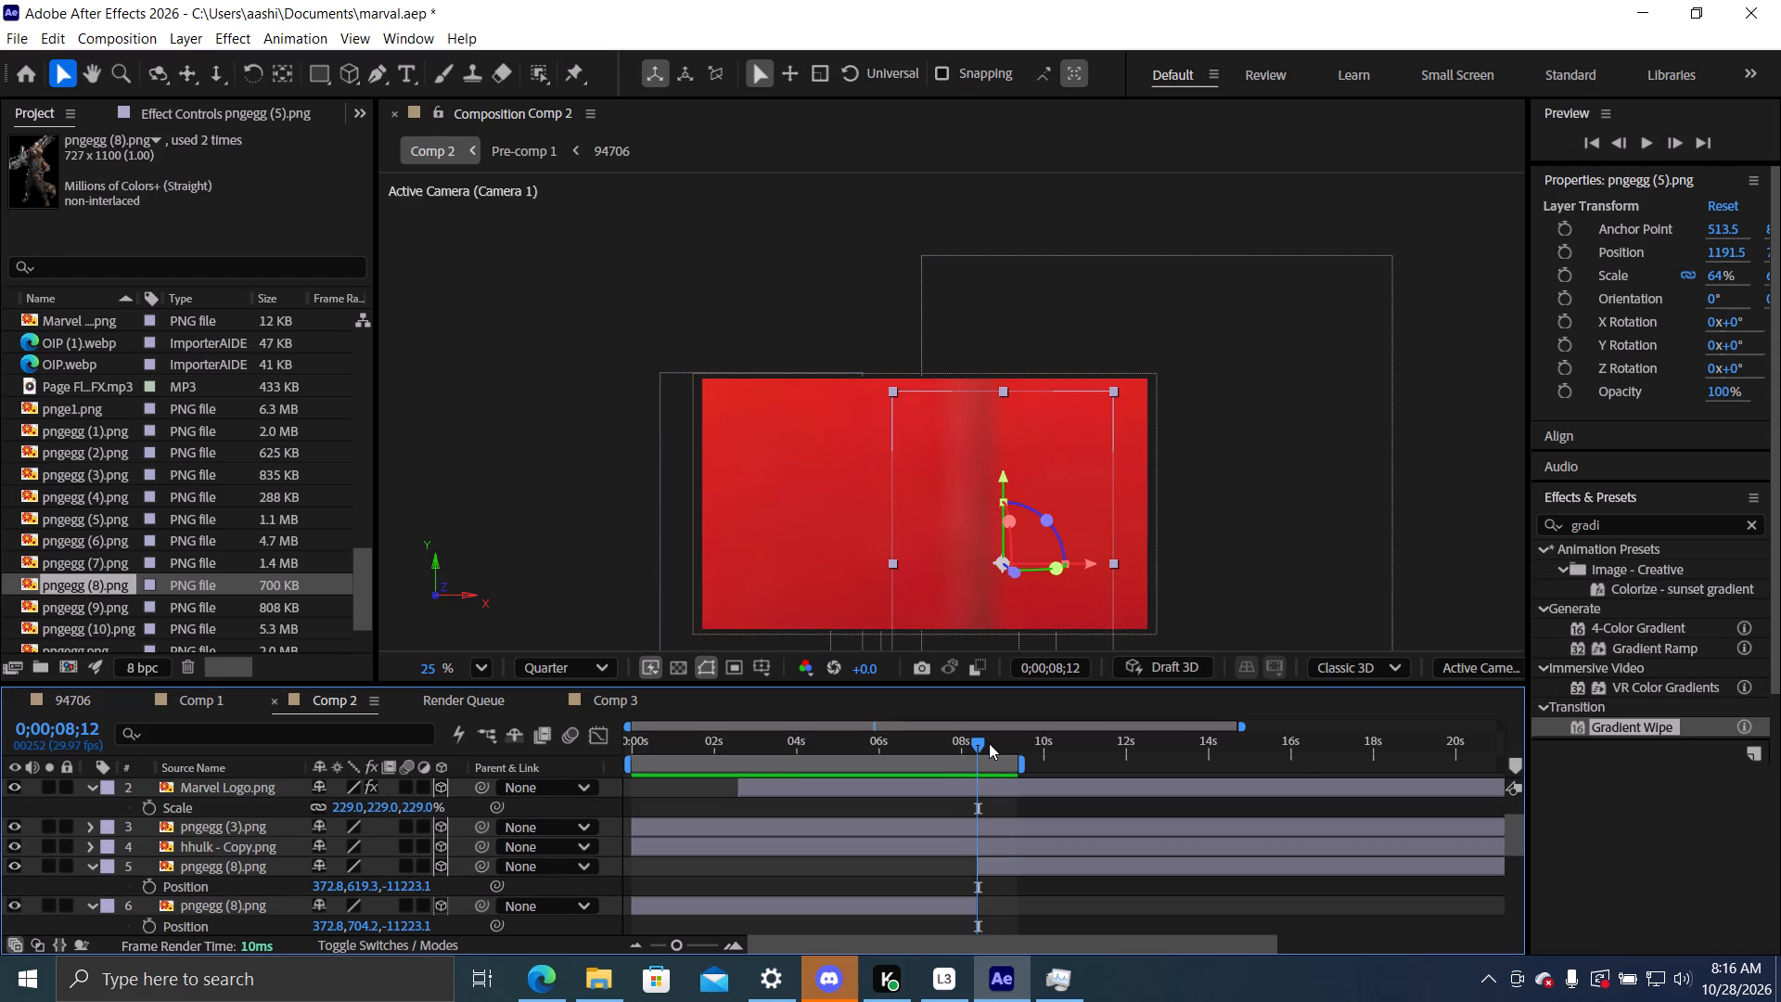
left_click_drag(981, 743, 993, 743)
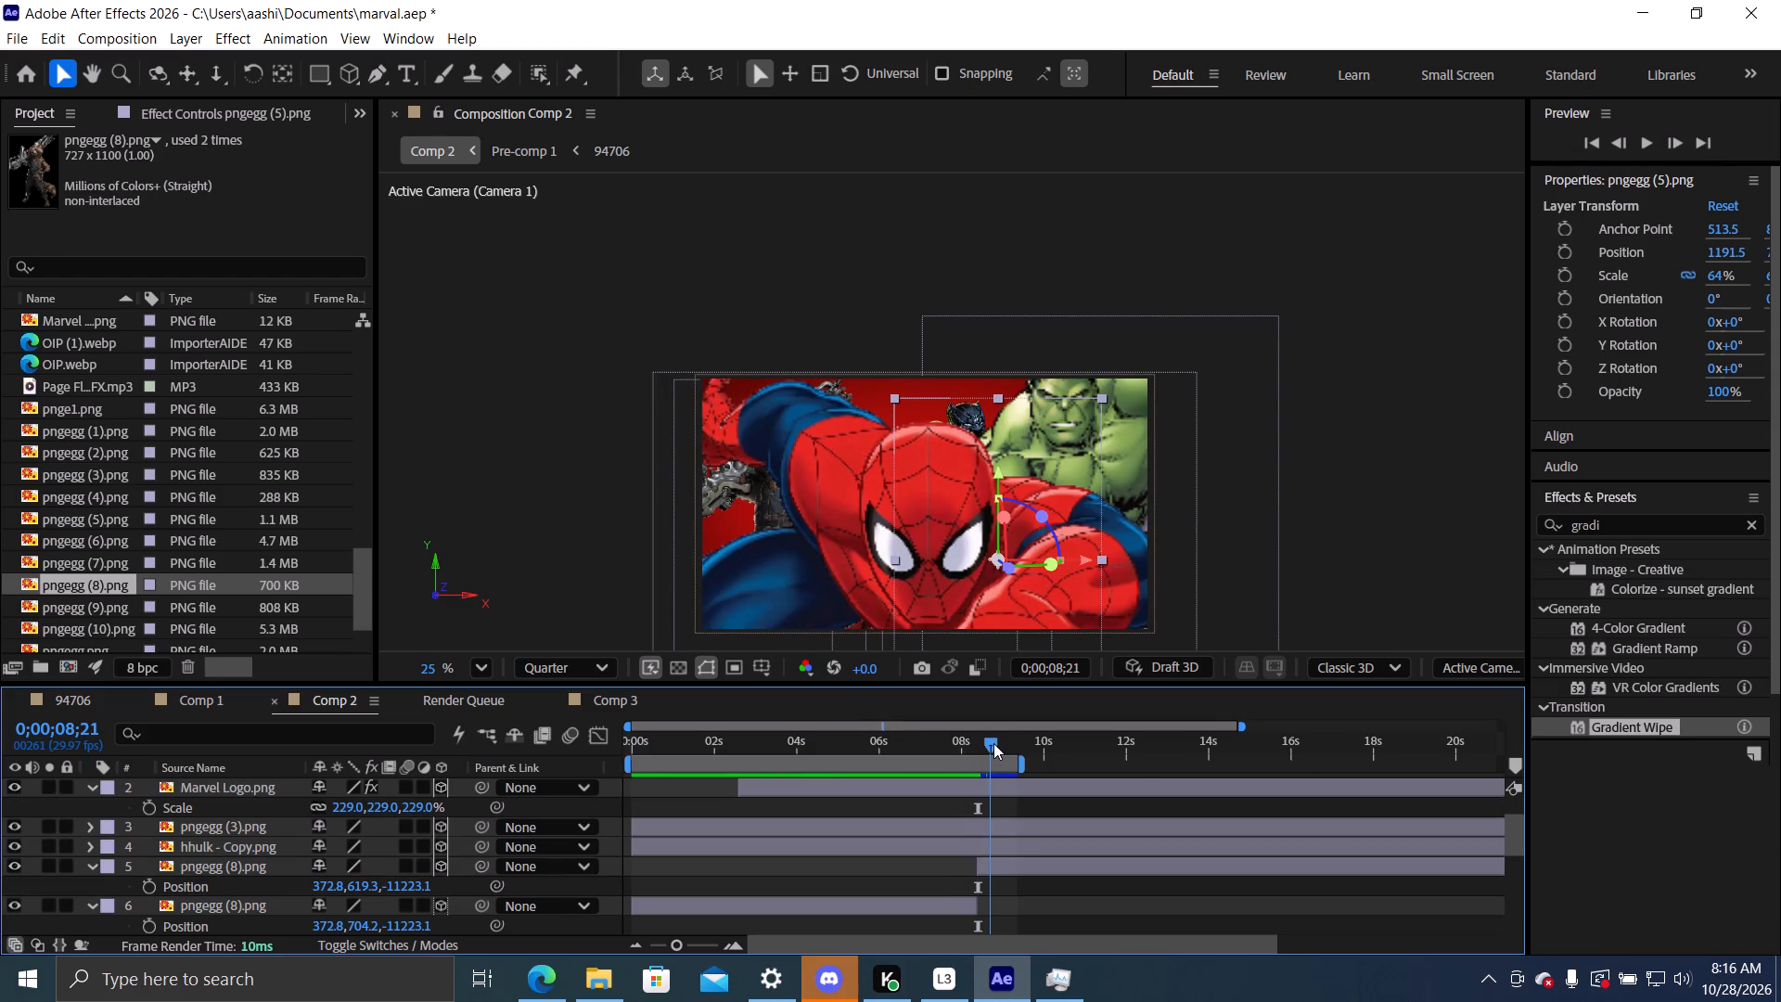
left_click_drag(993, 743, 1030, 737)
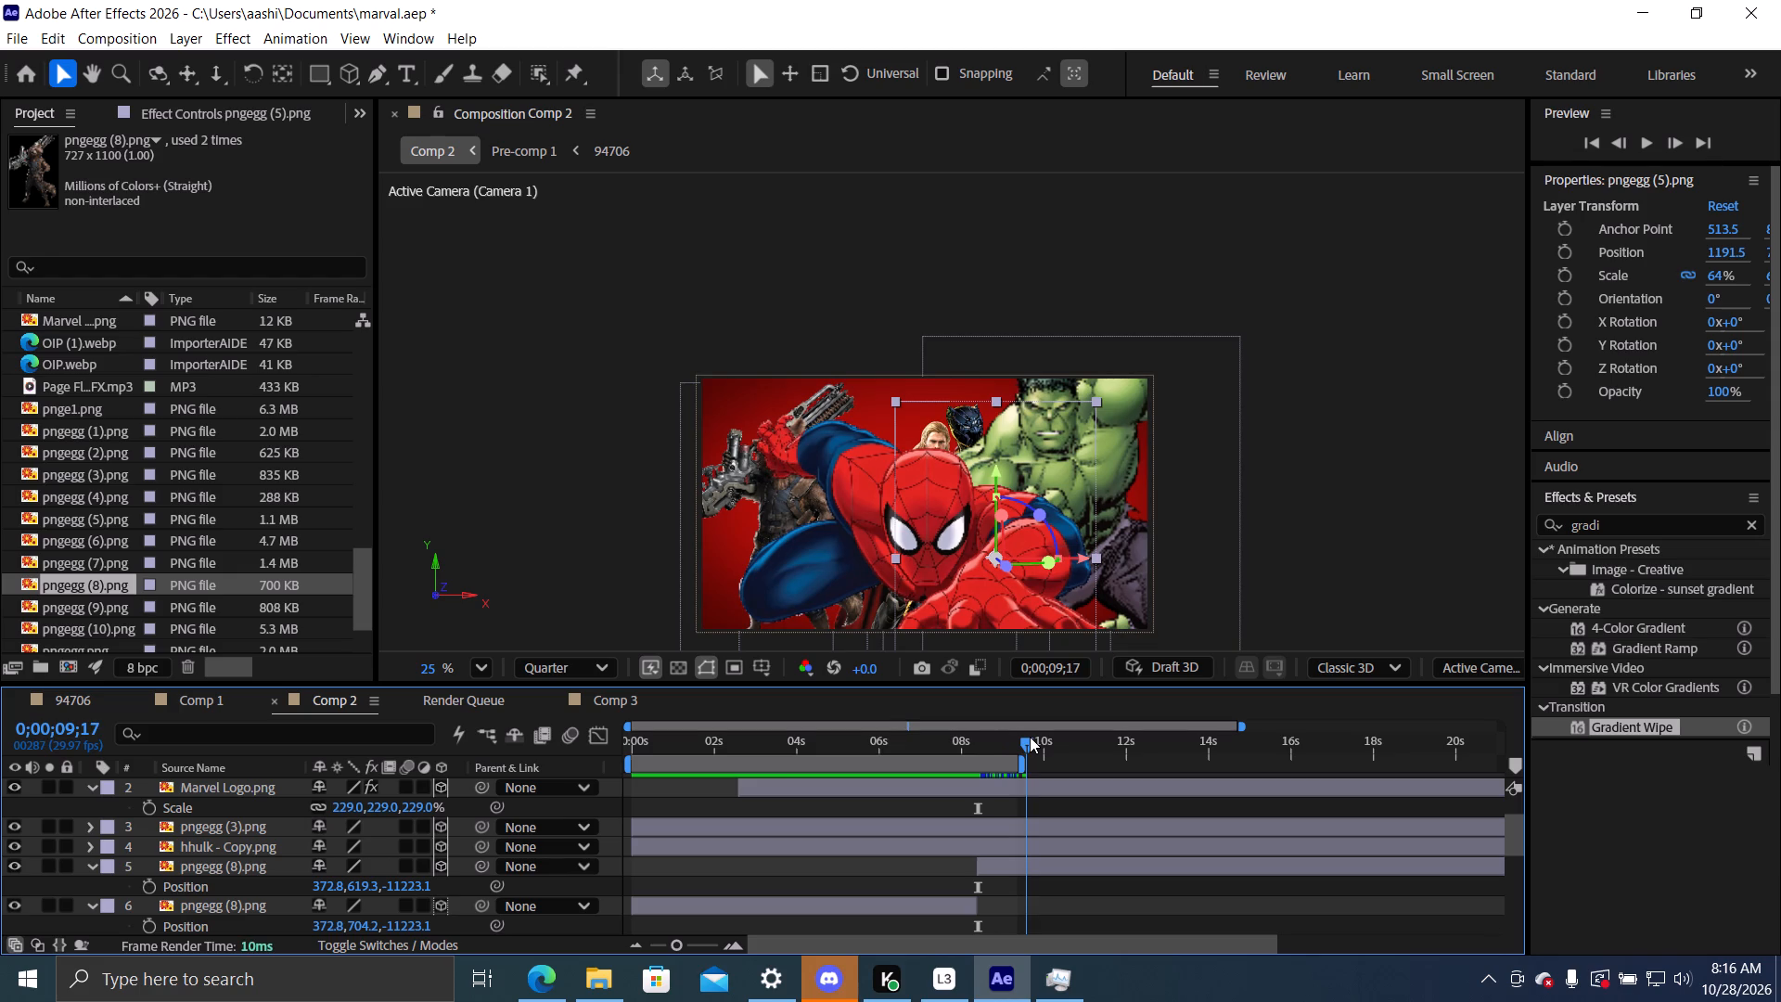
Reposition the raccoon's second segment vertically behind Spider-Man, trying higher and lower placements and settling at a Y position of about 720.
left_click(767, 511)
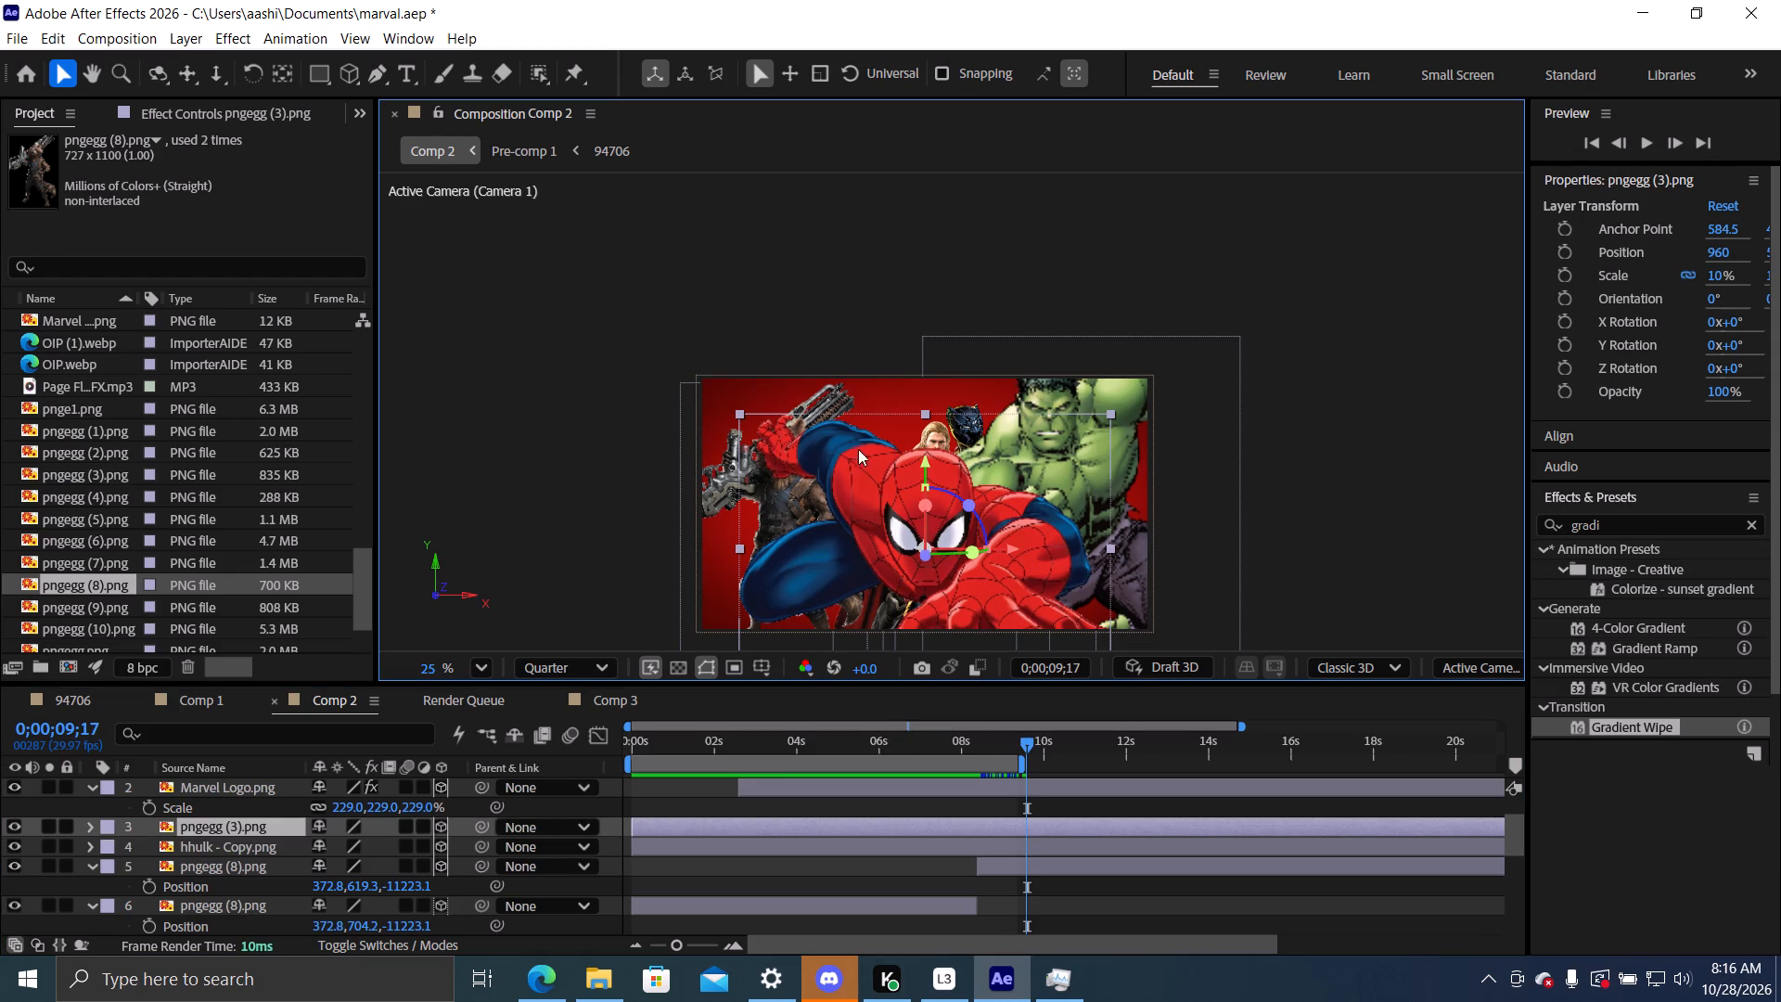
left_click(719, 493)
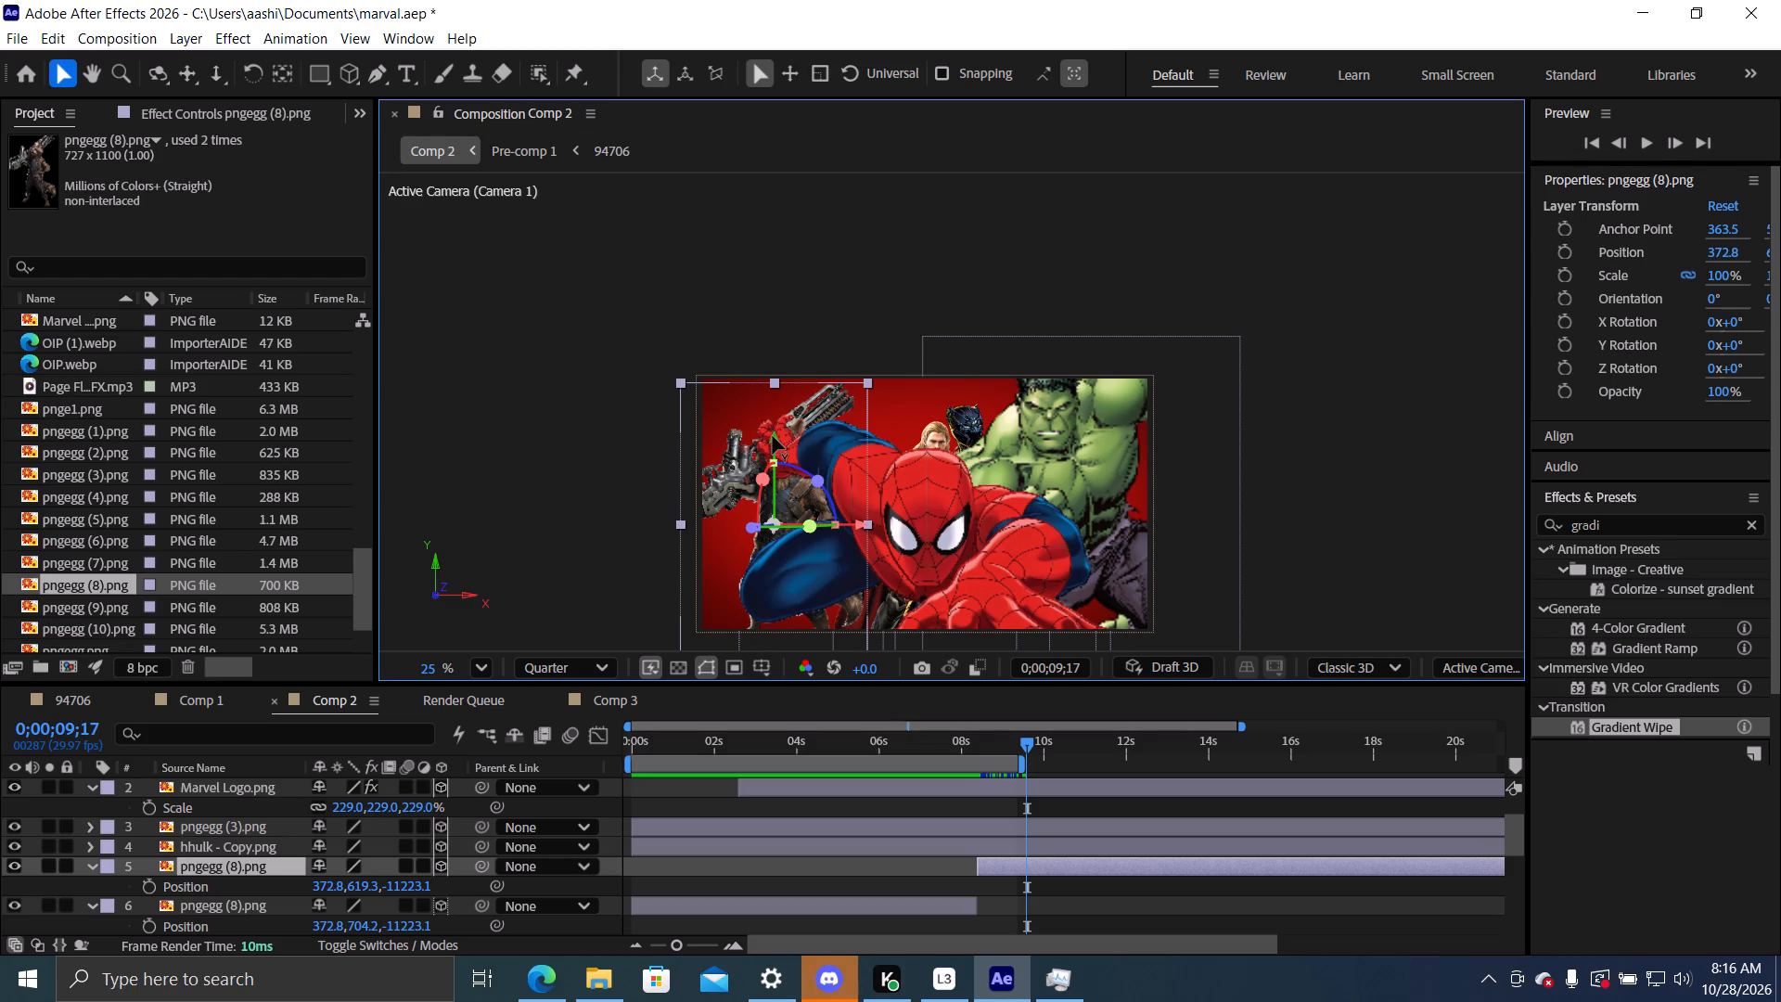
left_click_drag(773, 436, 774, 393)
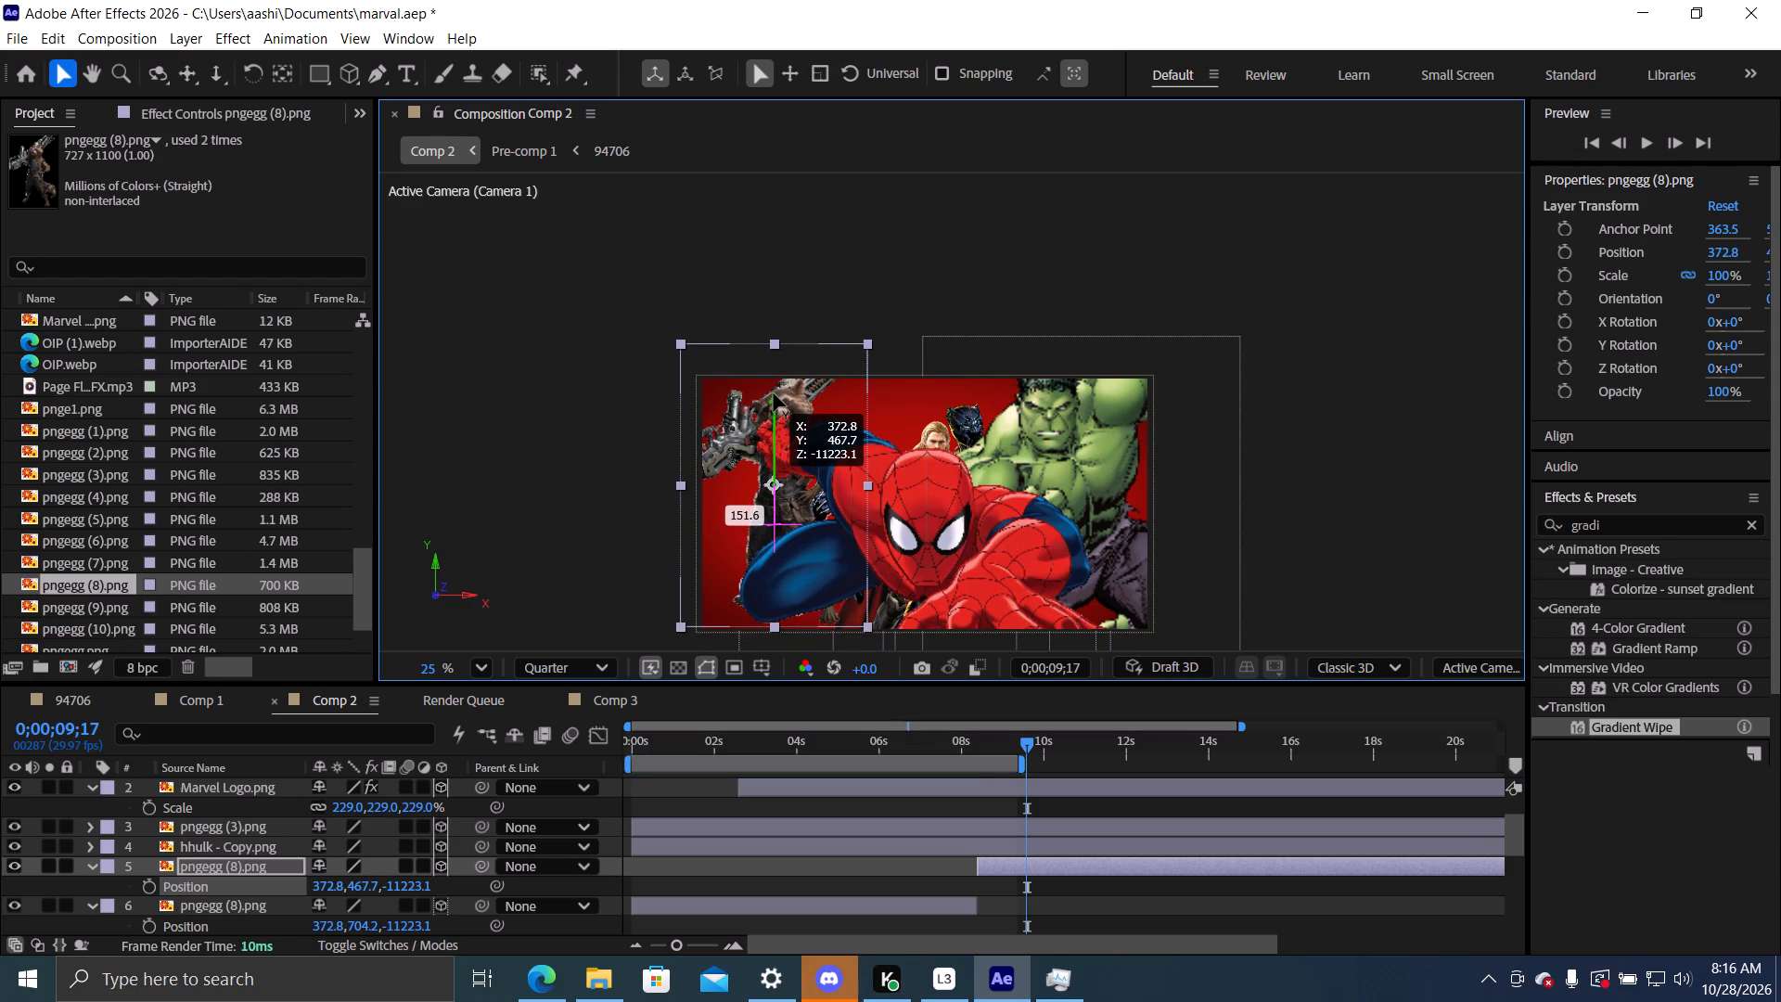
left_click_drag(774, 393, 752, 503)
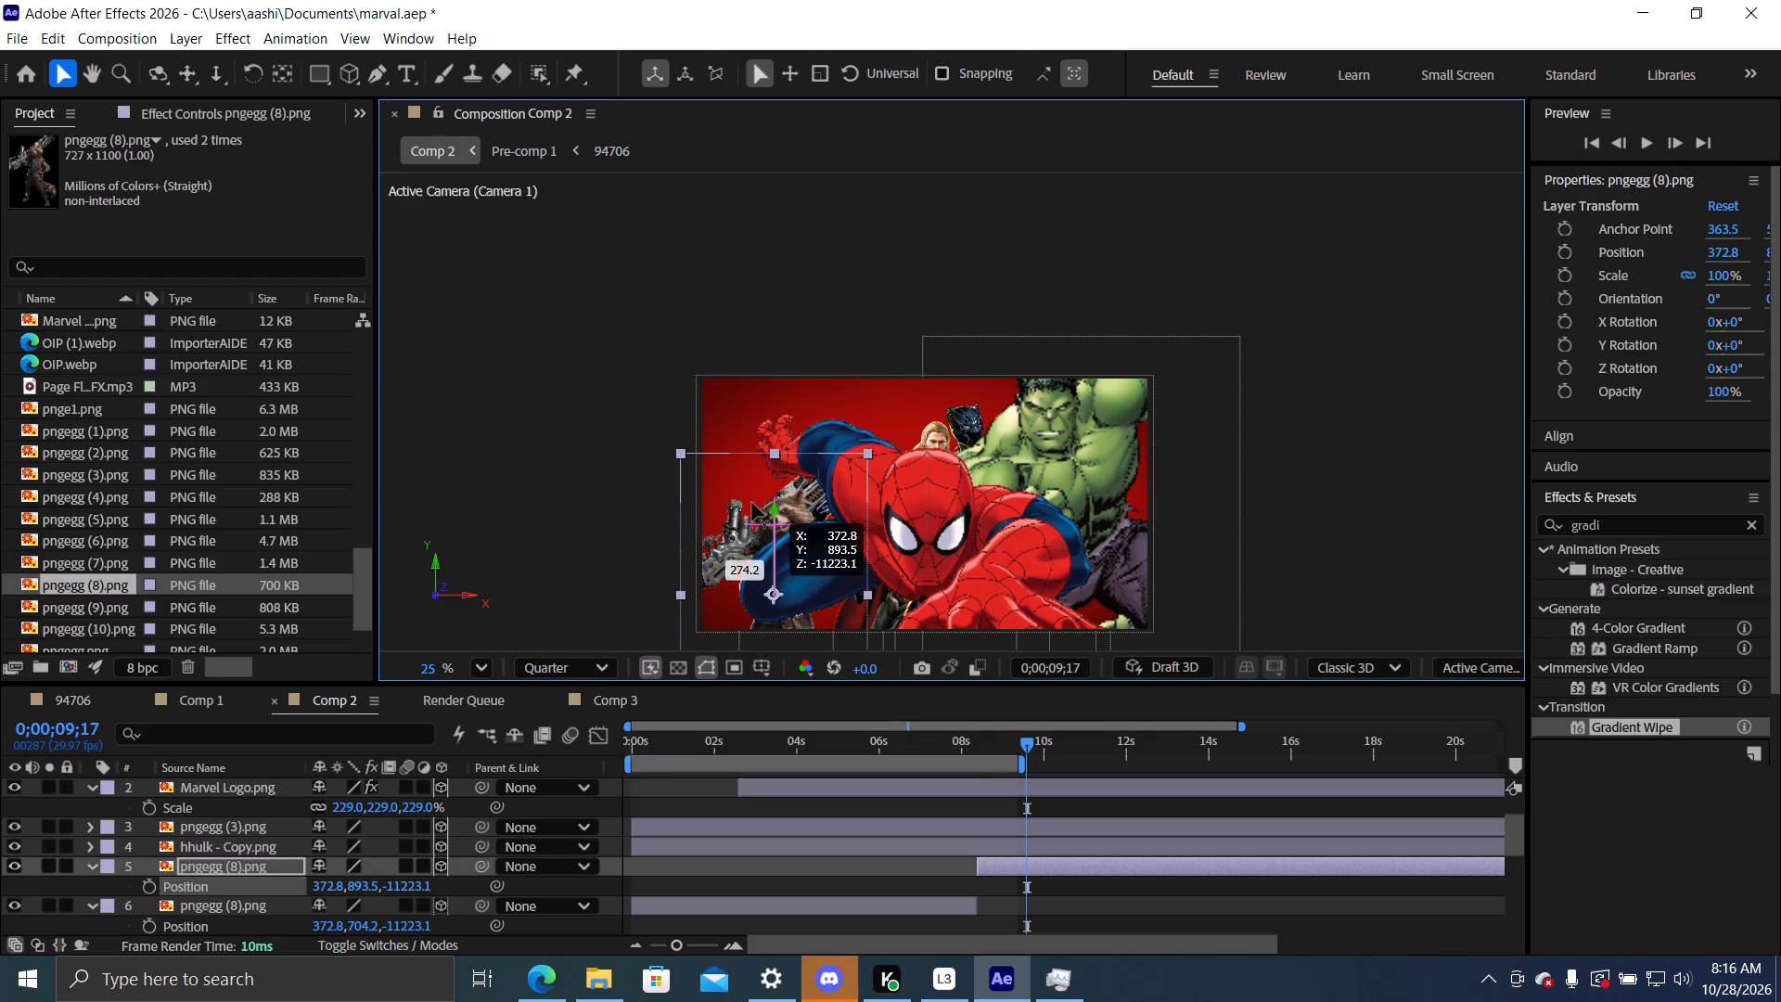
left_click_drag(752, 503, 750, 478)
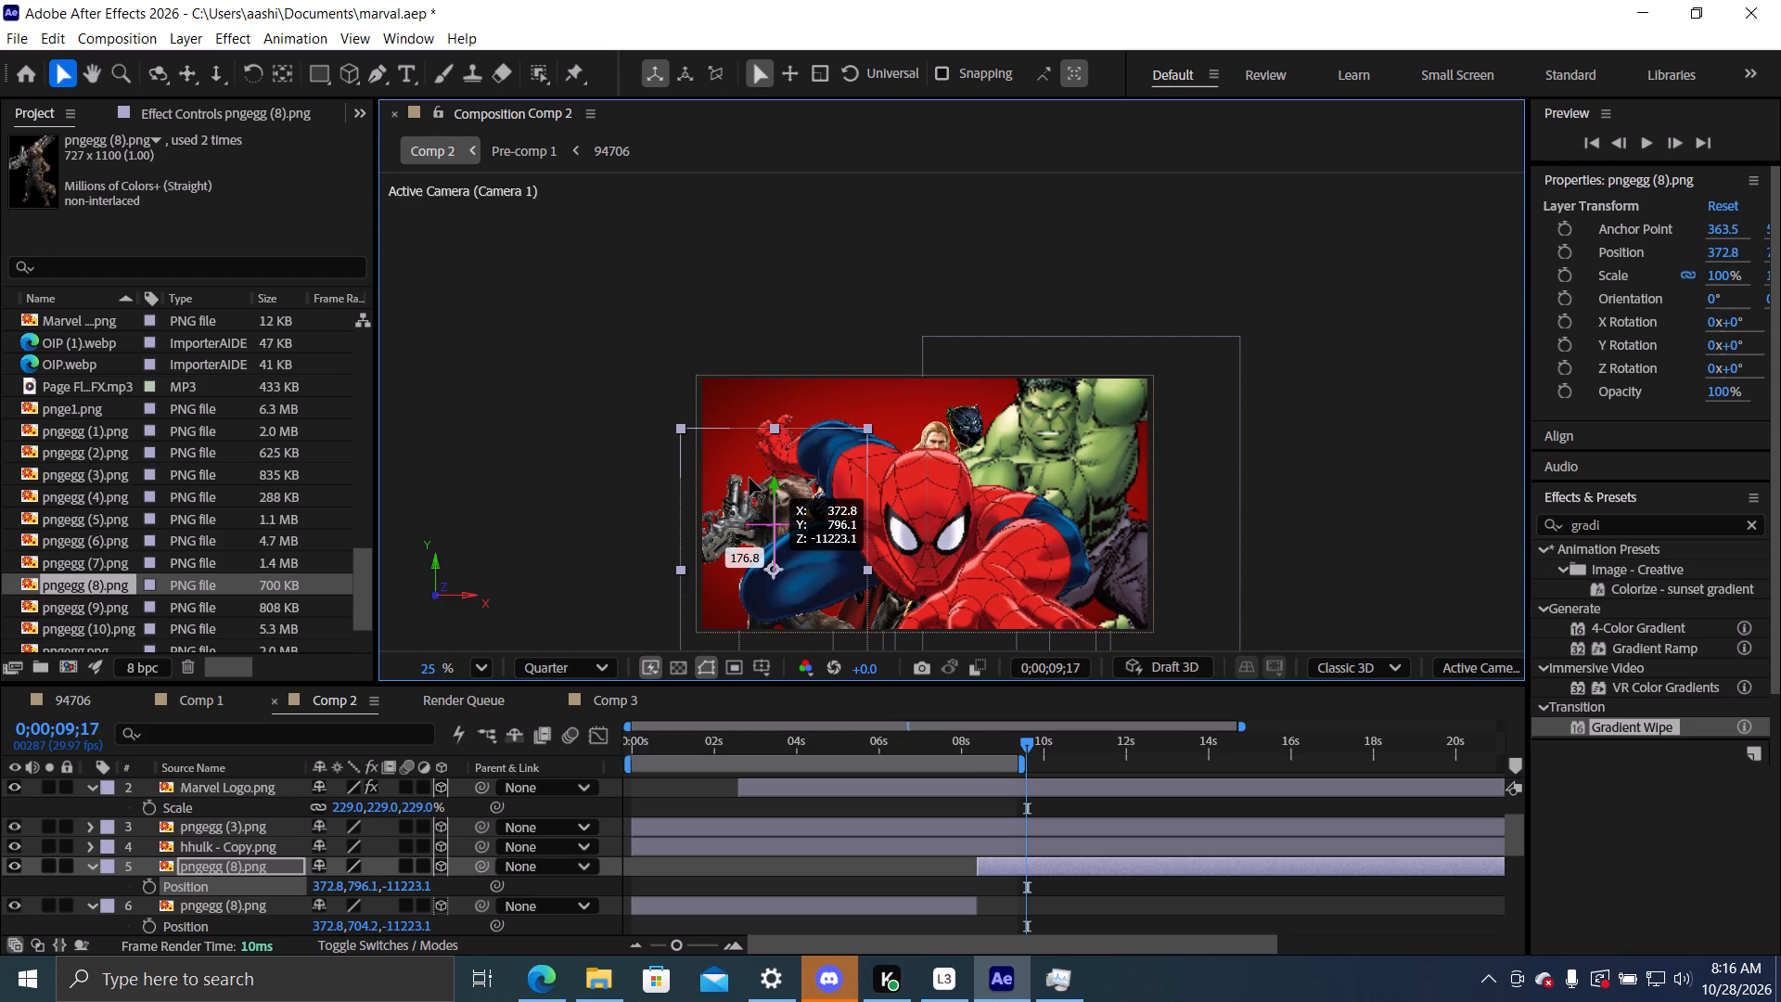
left_click_drag(750, 478, 744, 370)
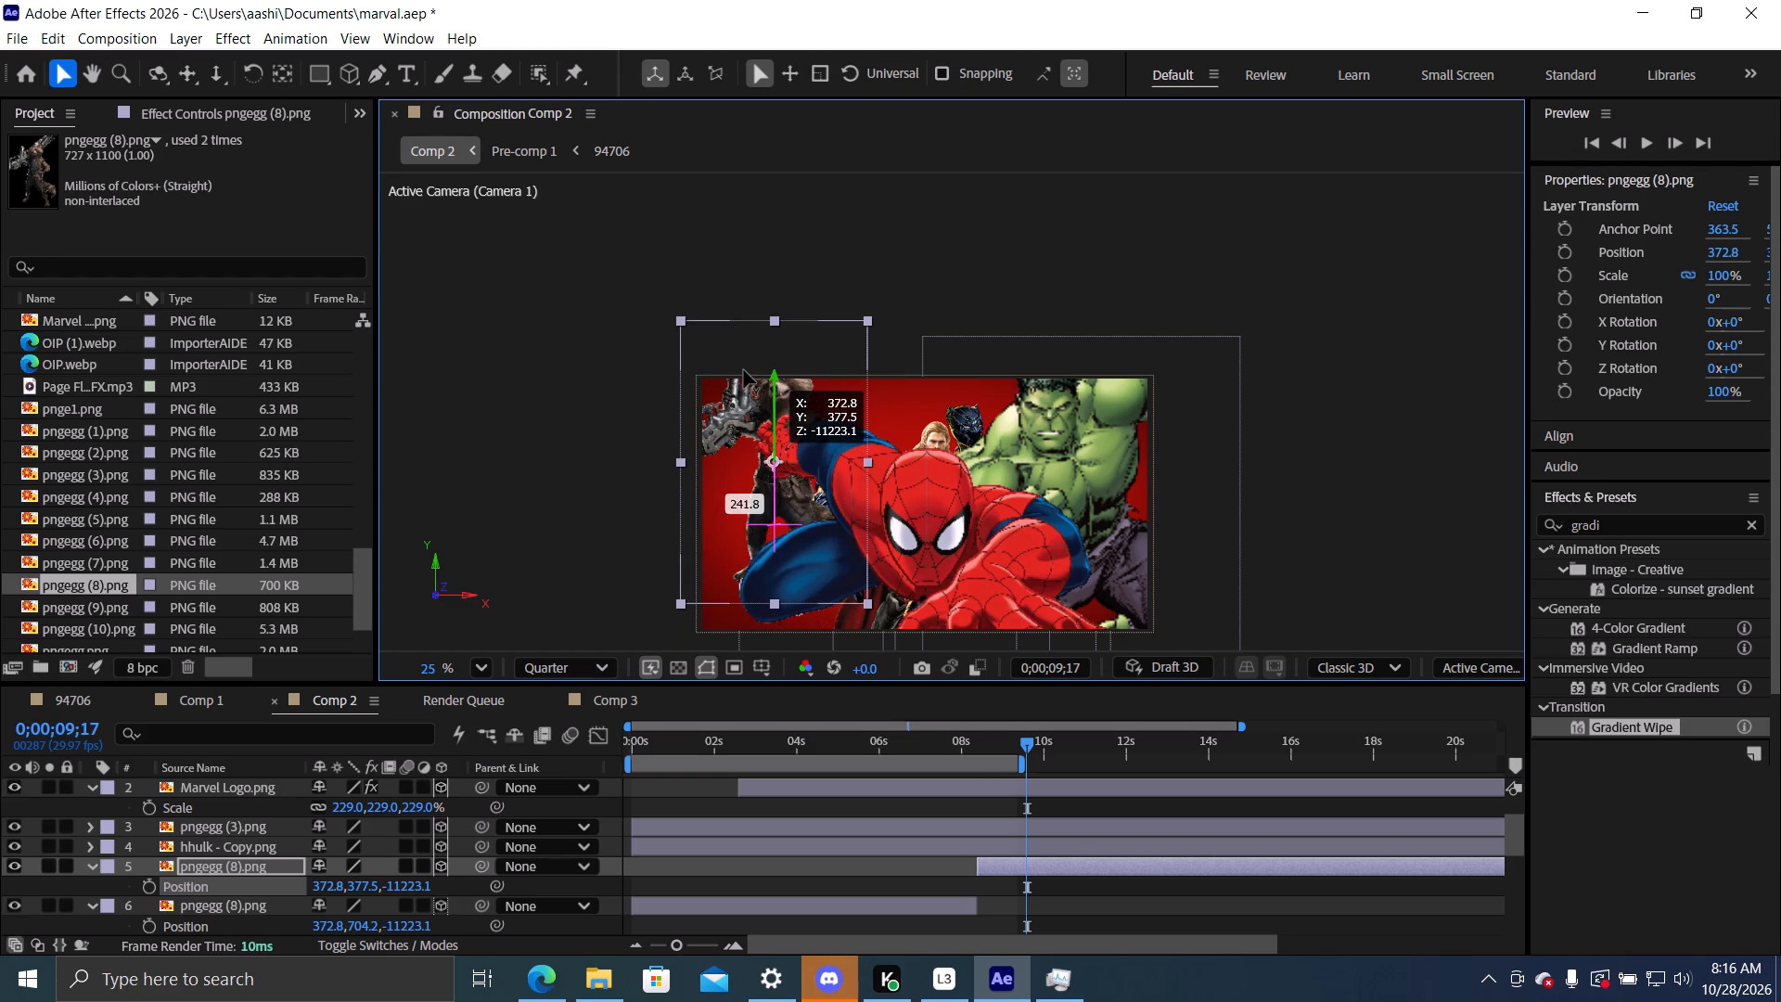
left_click_drag(744, 370, 743, 382)
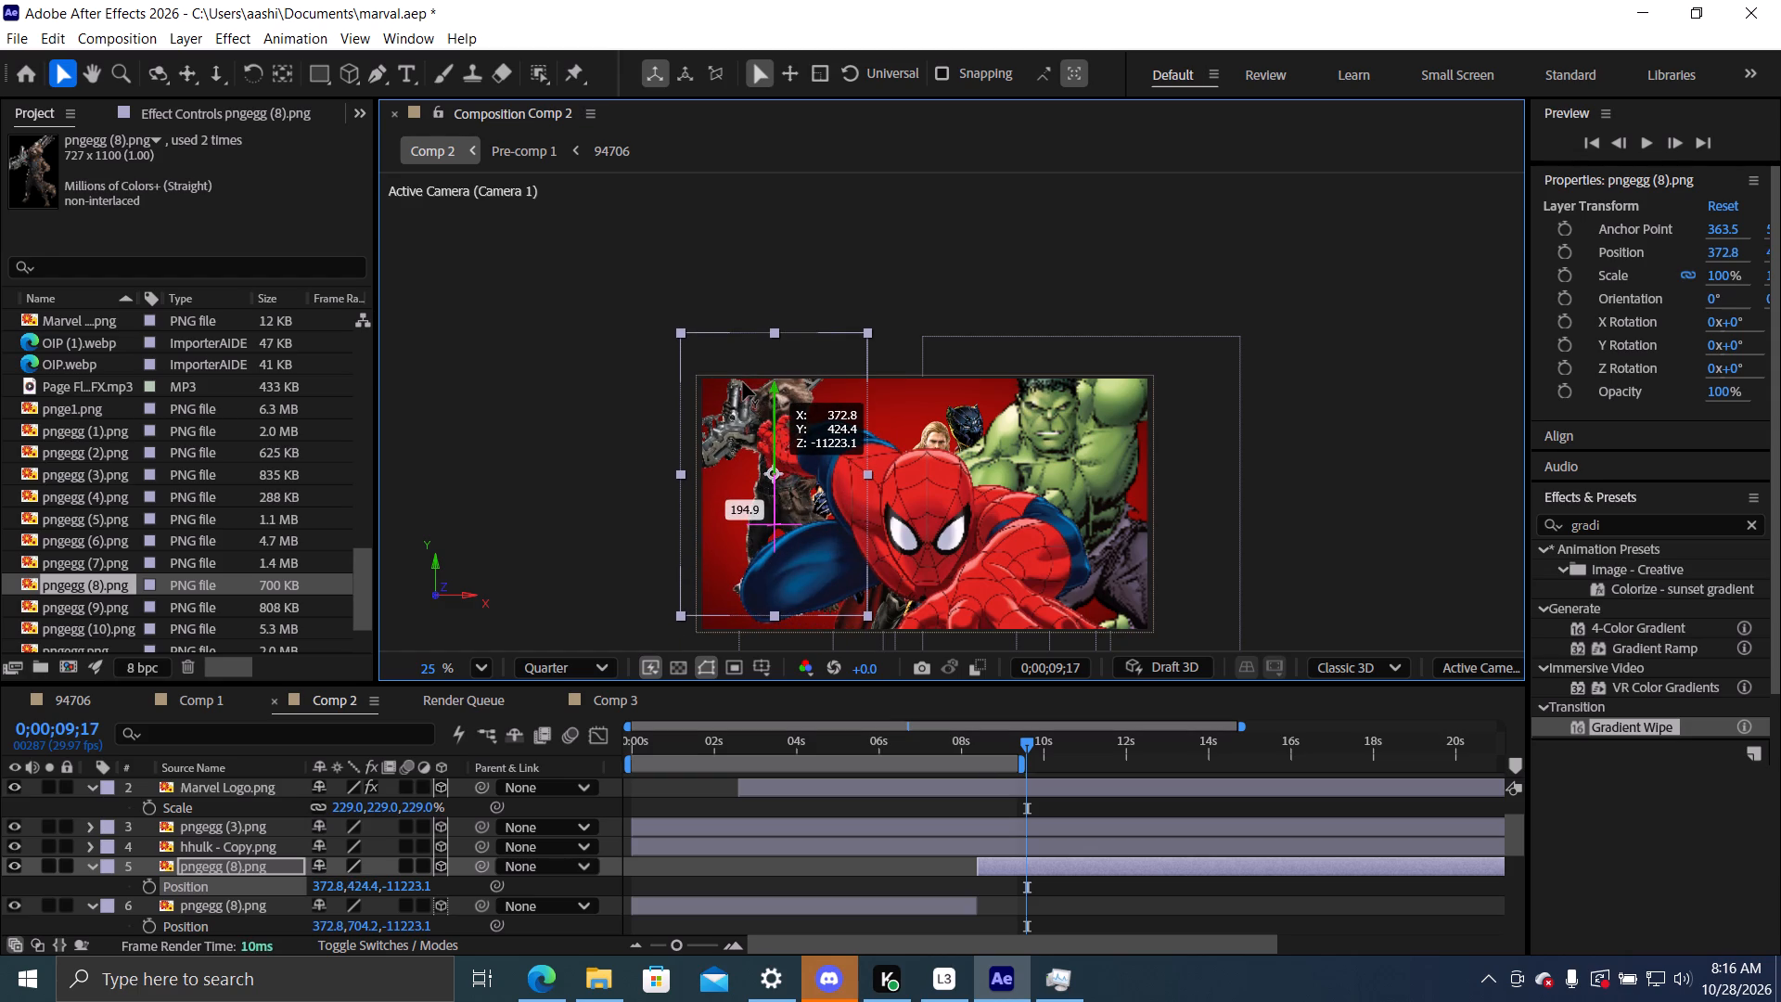
left_click_drag(743, 382, 708, 458)
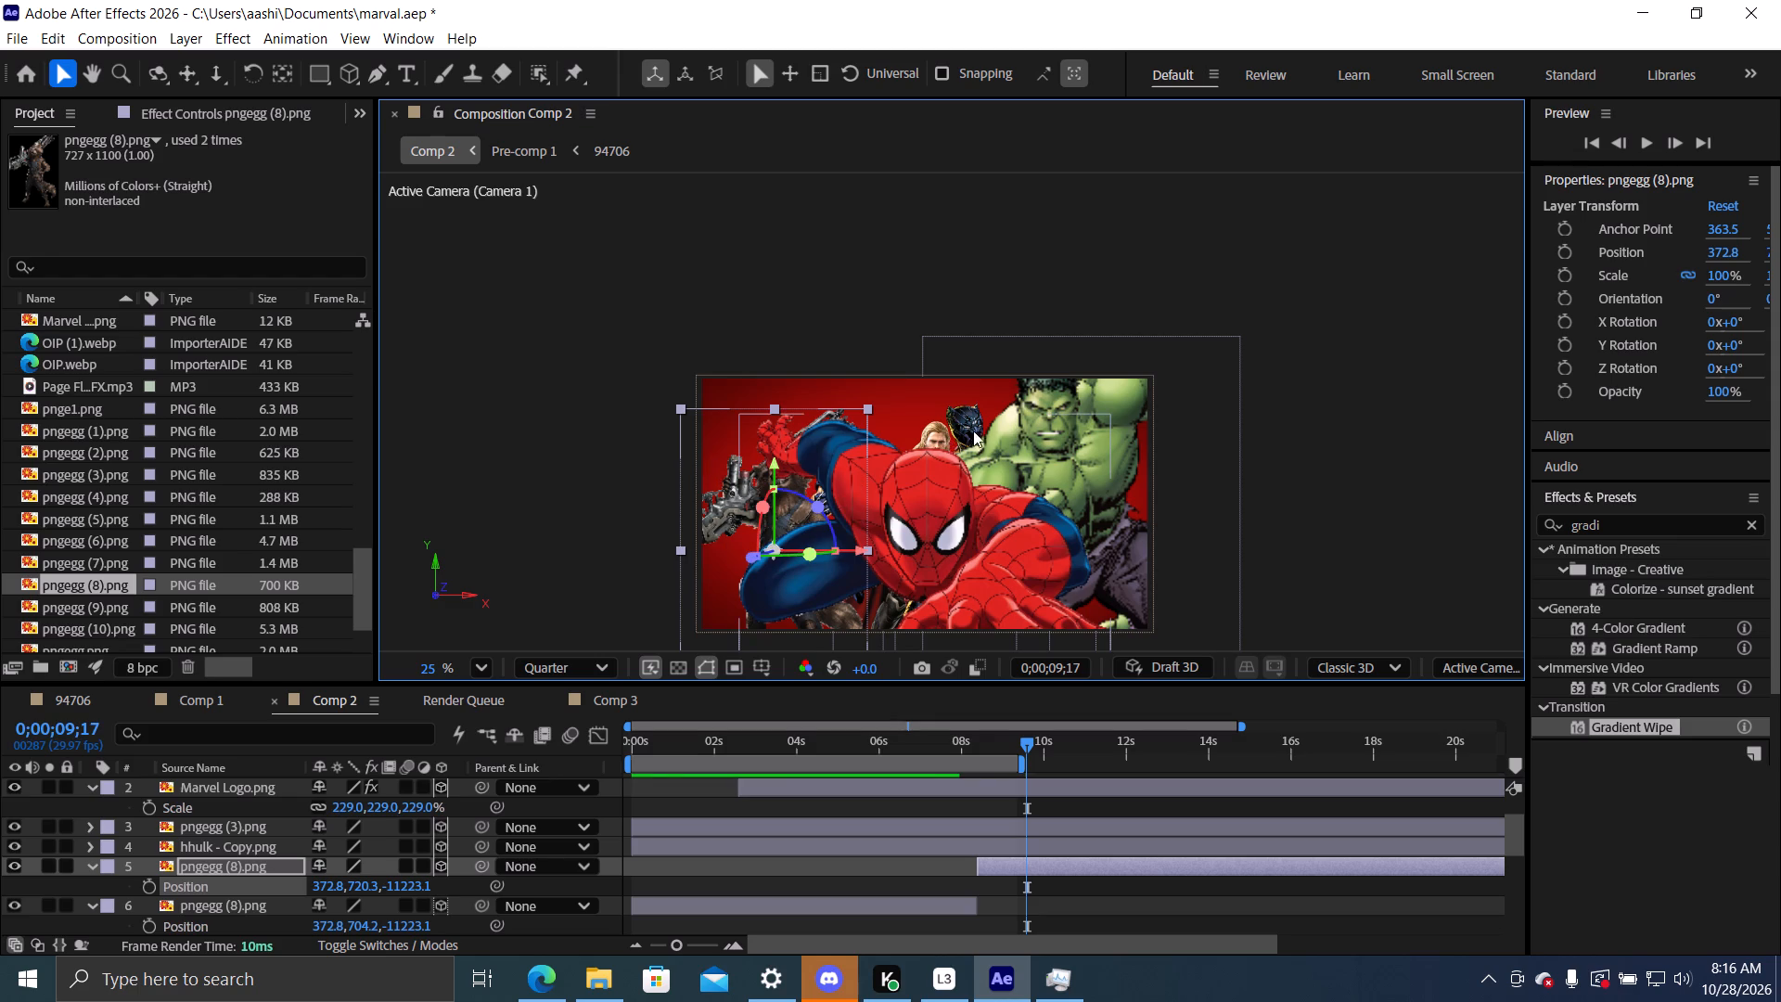
Hide the Spider-Man layer pngegg (3).png to expose the characters behind him at 0;00;09;17.
scroll(975, 430, "up", 8)
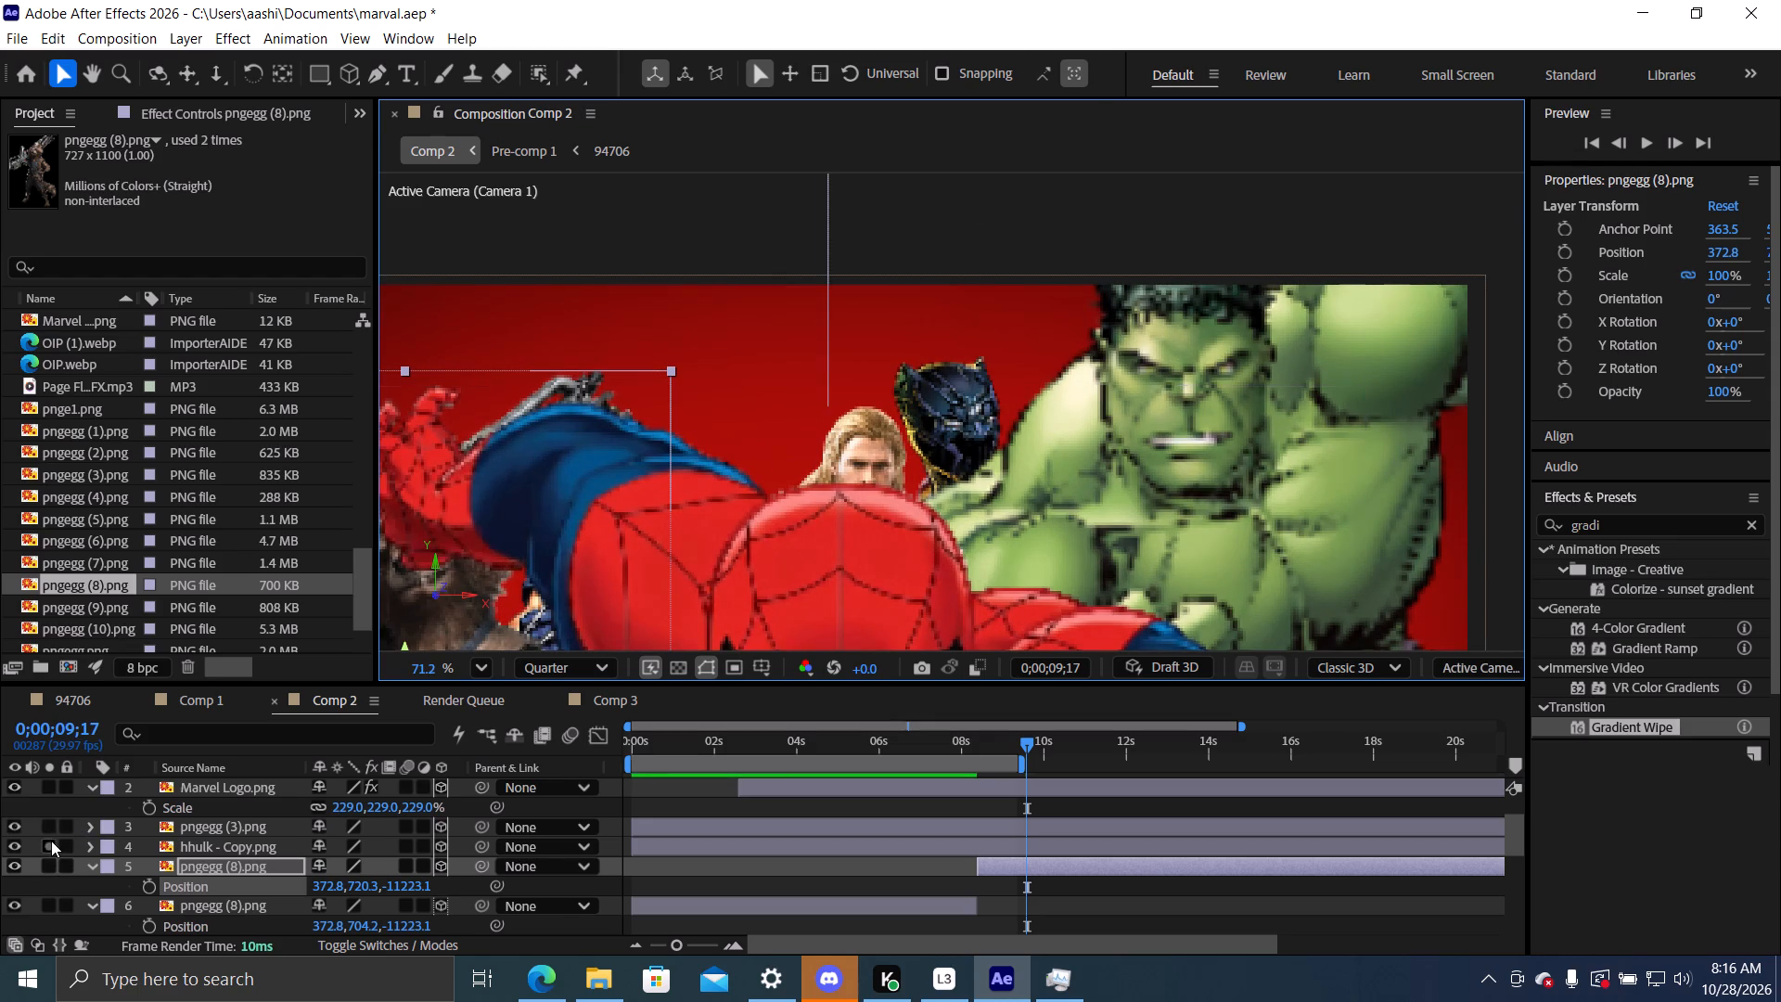
scroll(51, 841, "up", 1)
left_click(12, 885)
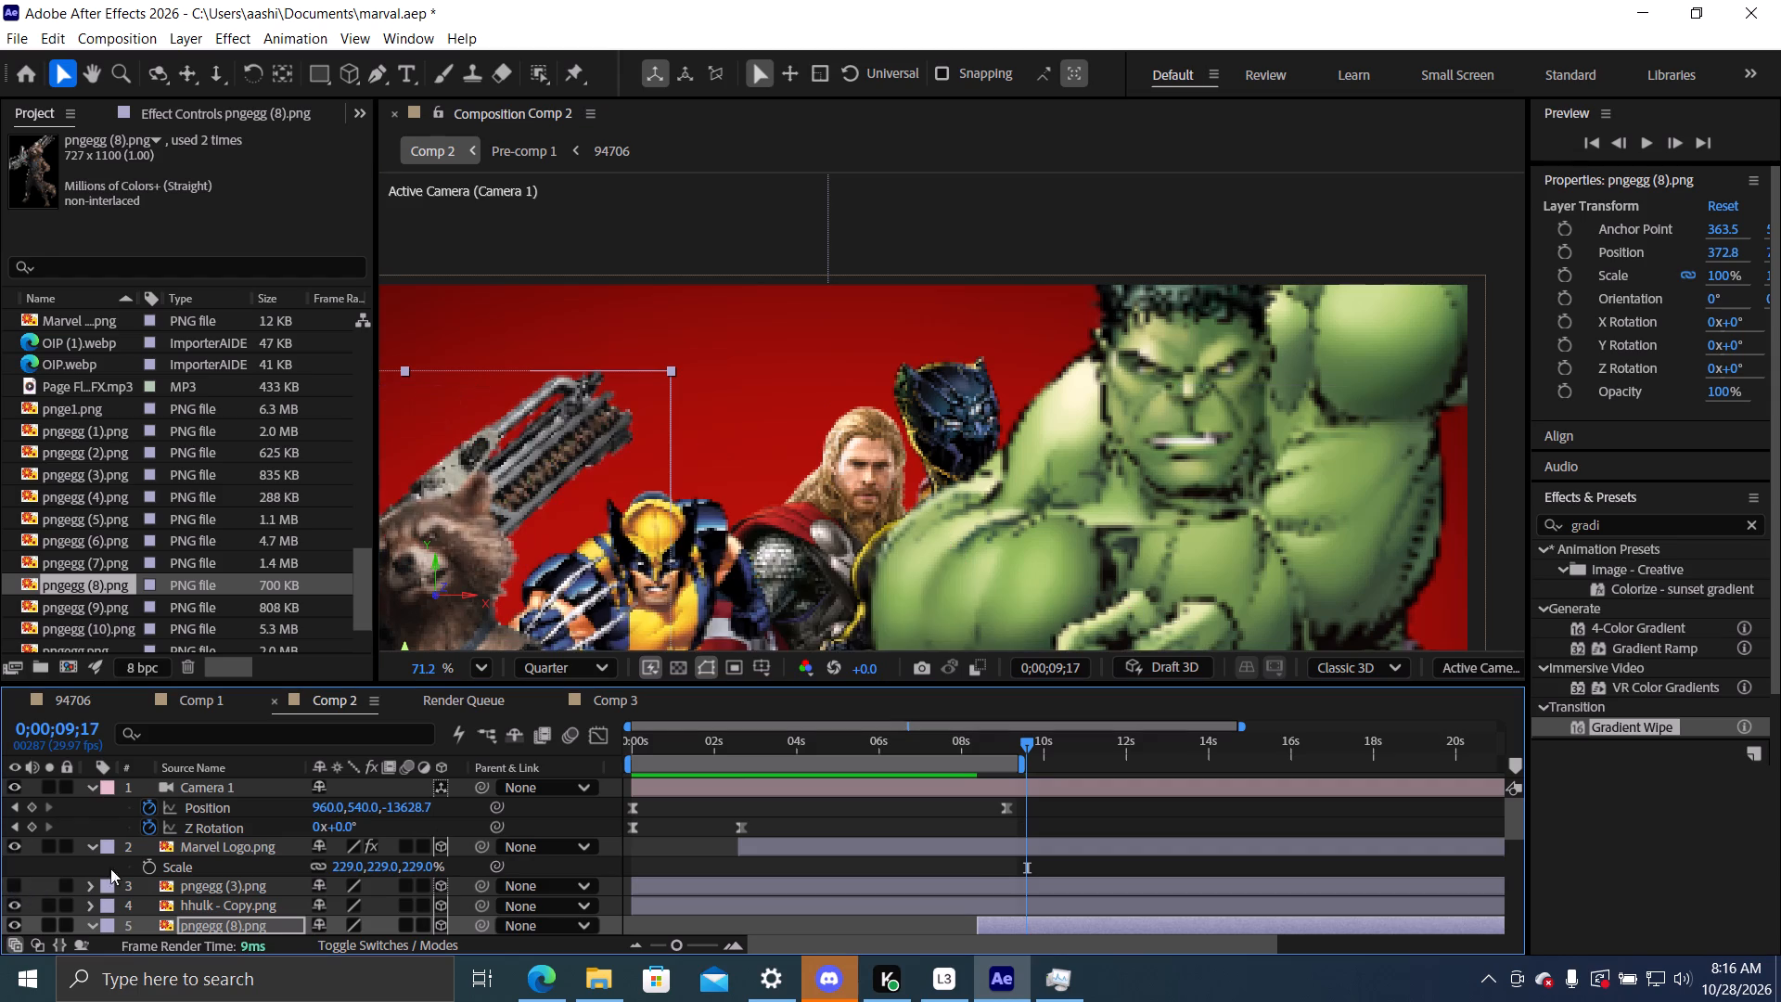
Raise the Wolverine layer pngegg (4).png beside the raccoon to a Y position of about 360, keeping its X and Z.
scroll(806, 578, "down", 4)
scroll(748, 595, "up", 3)
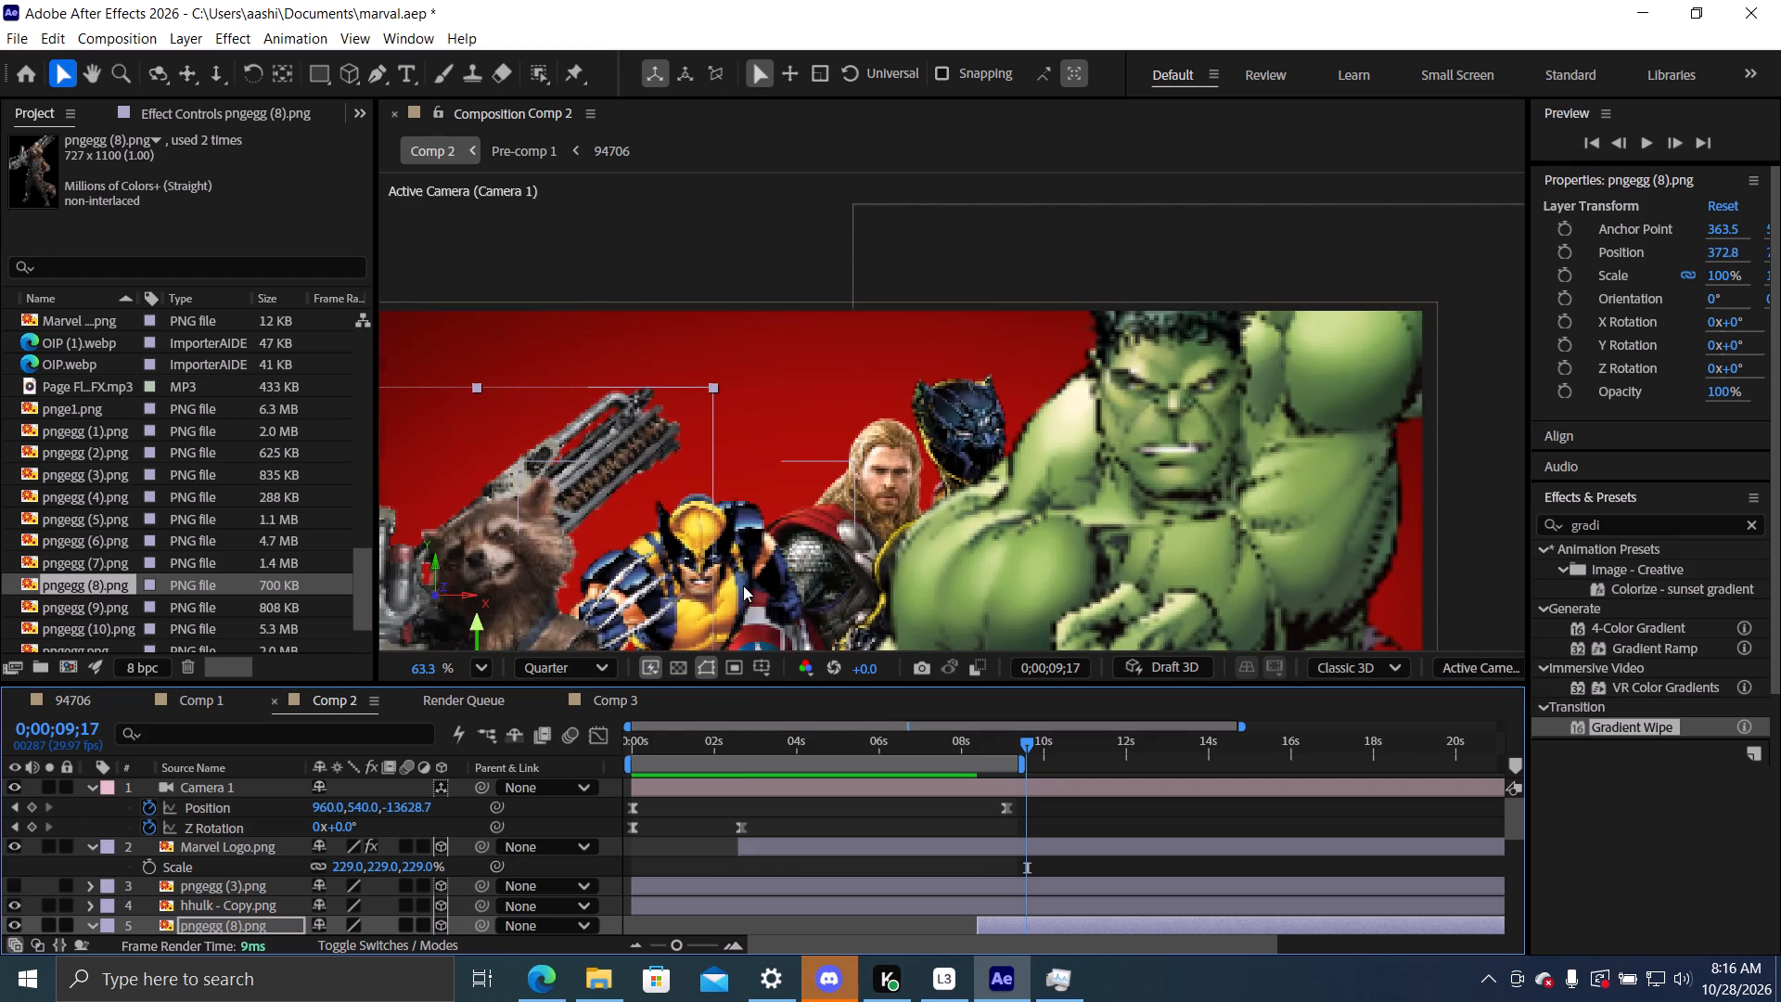
left_click(738, 559)
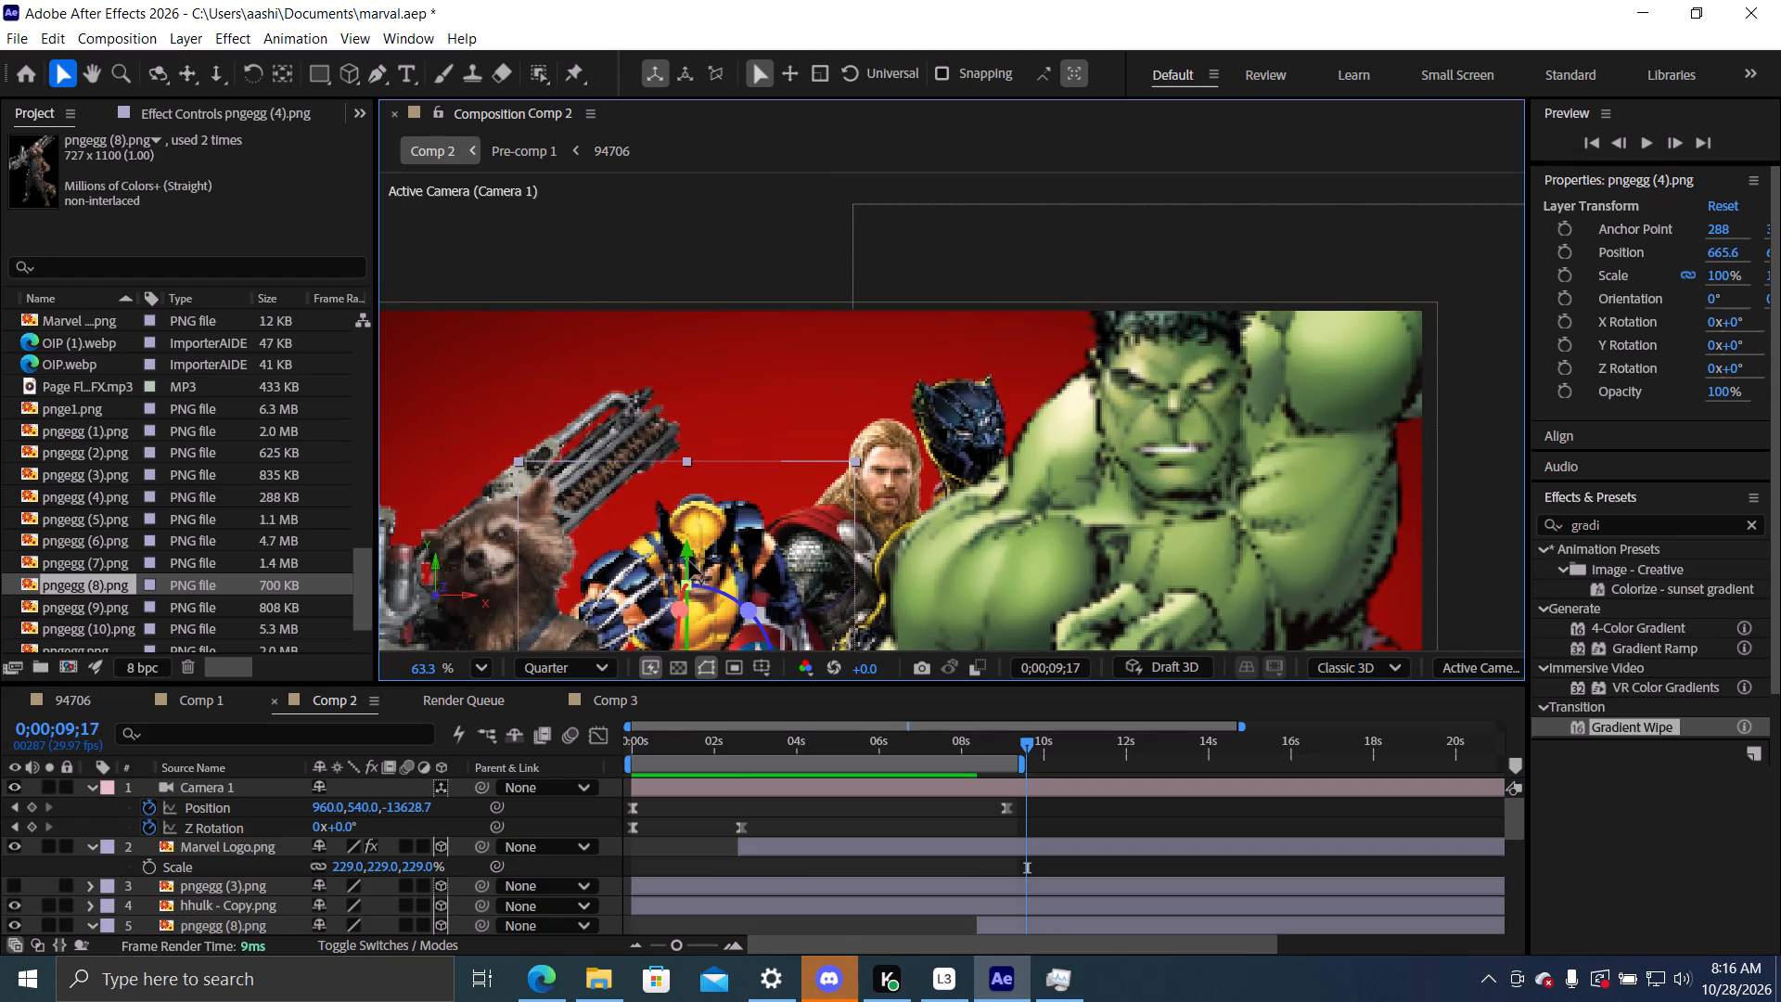
left_click_drag(689, 561, 694, 436)
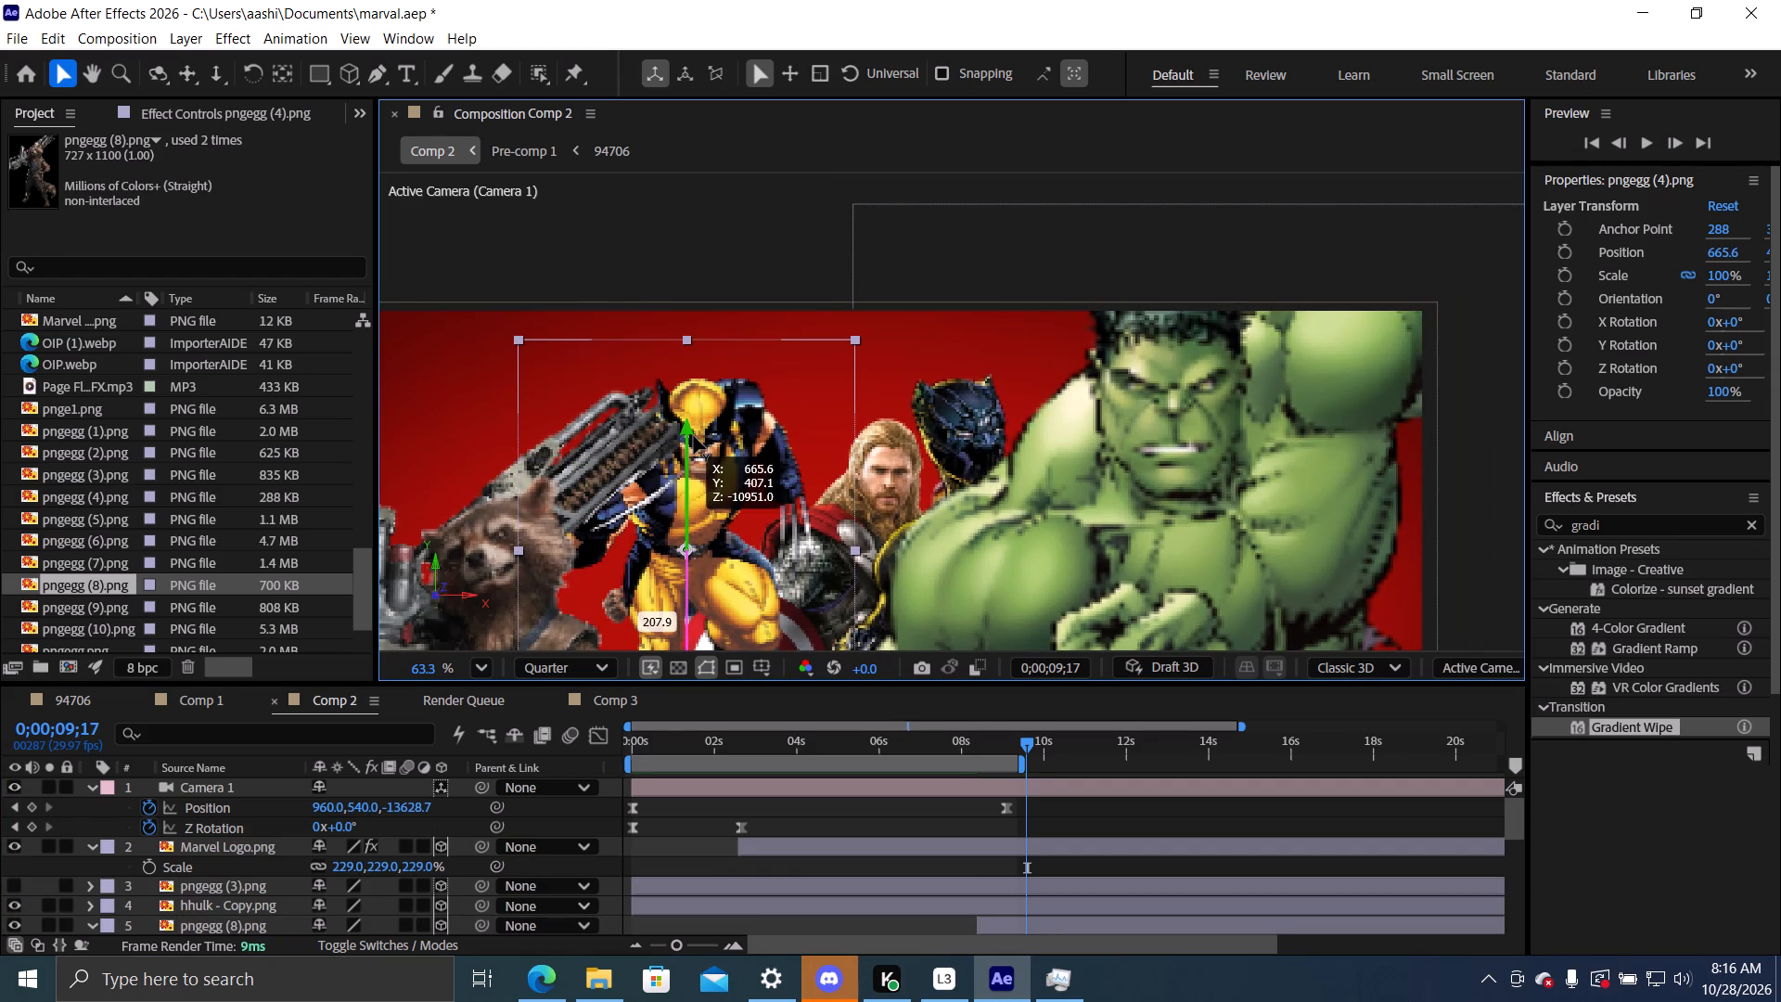
left_click_drag(694, 436, 694, 430)
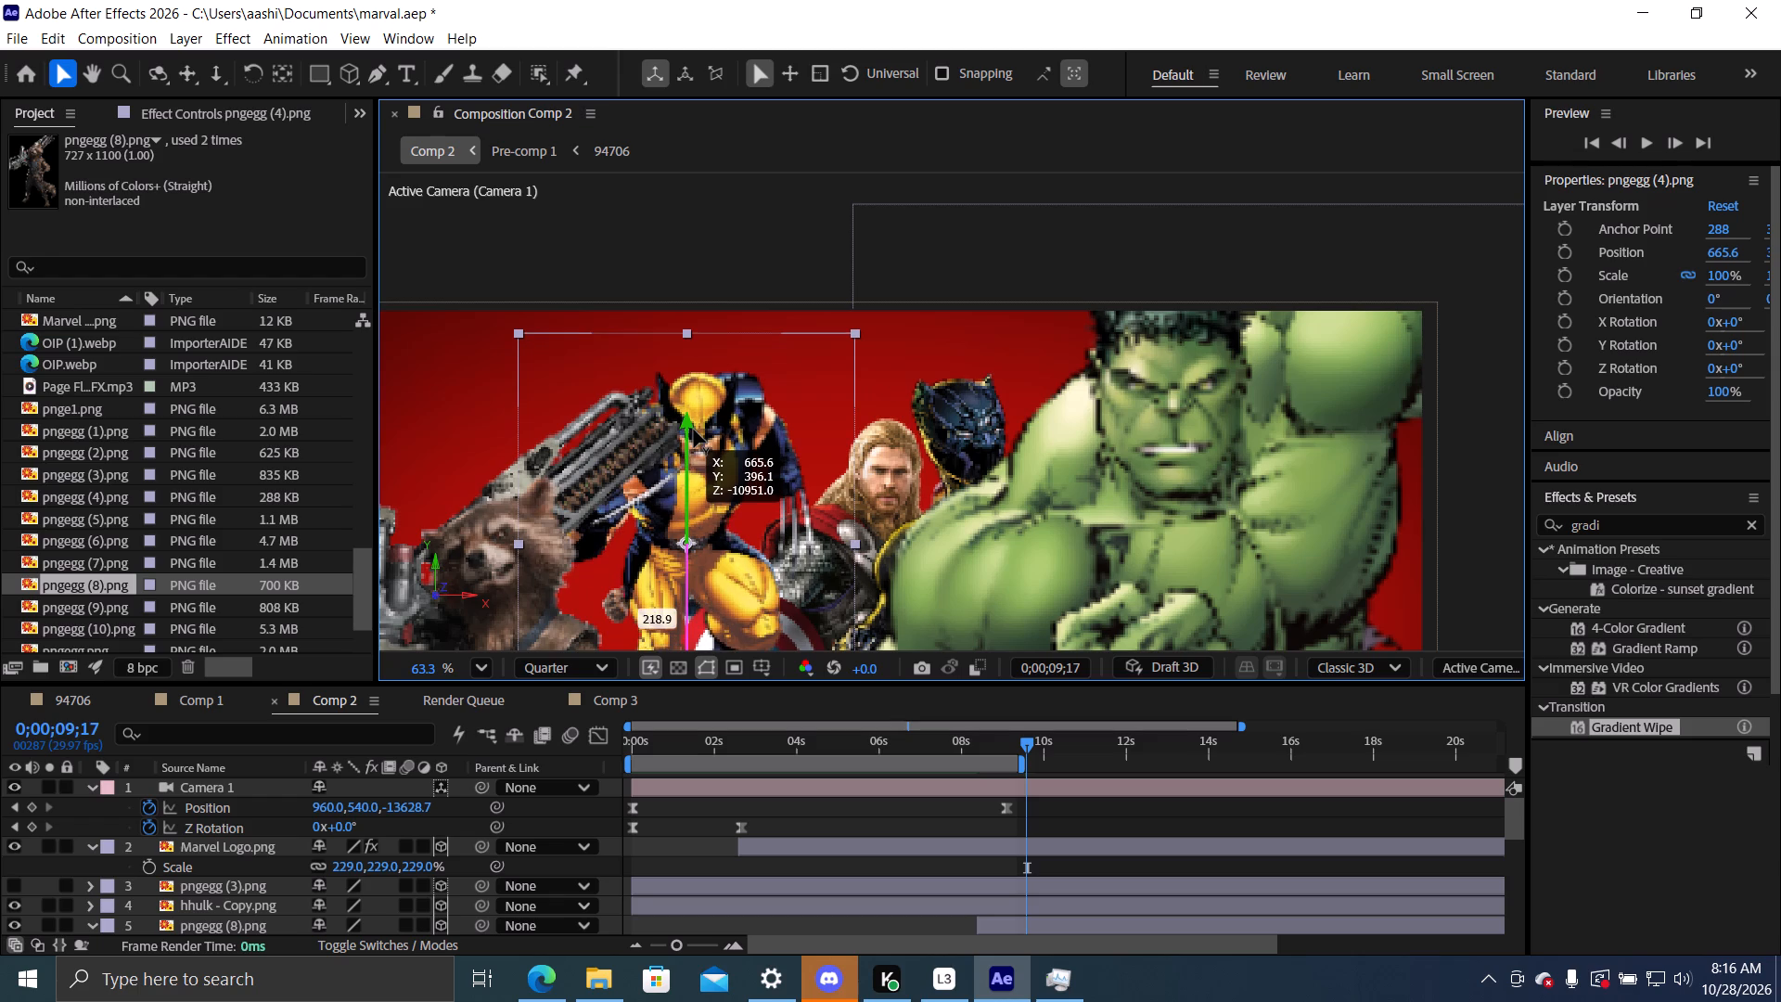
left_click_drag(694, 430, 698, 408)
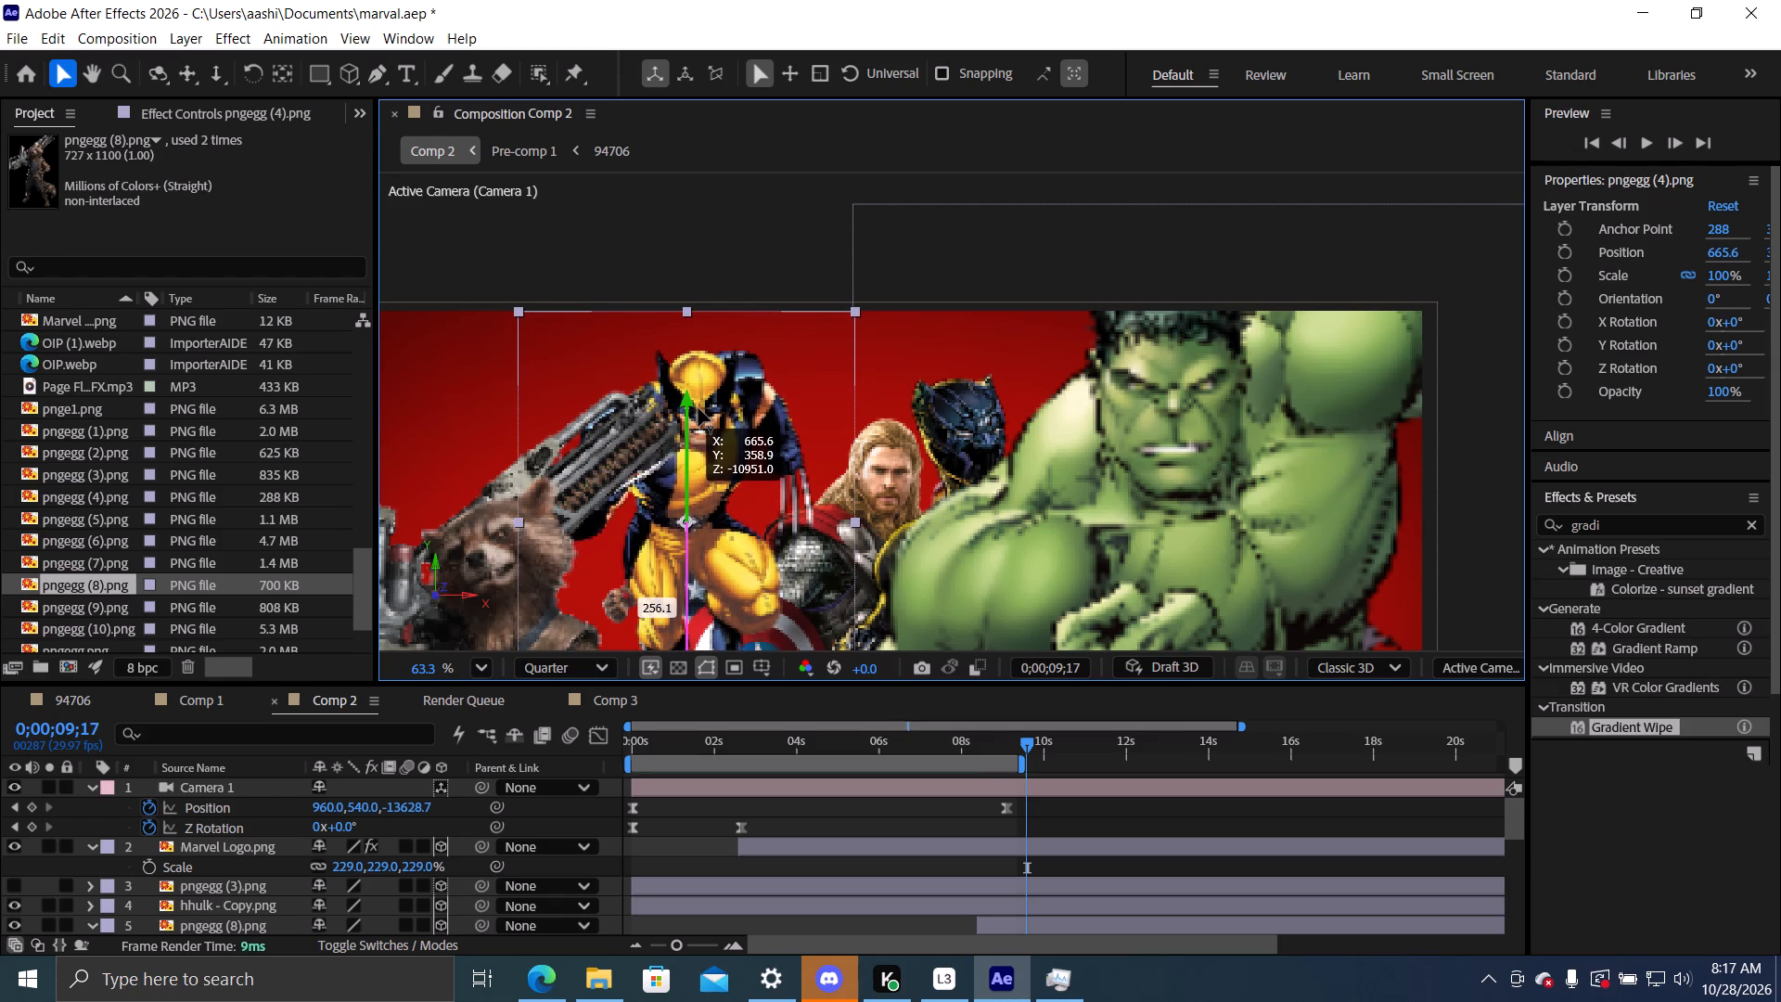
left_click_drag(698, 408, 698, 407)
scroll(904, 447, "down", 3)
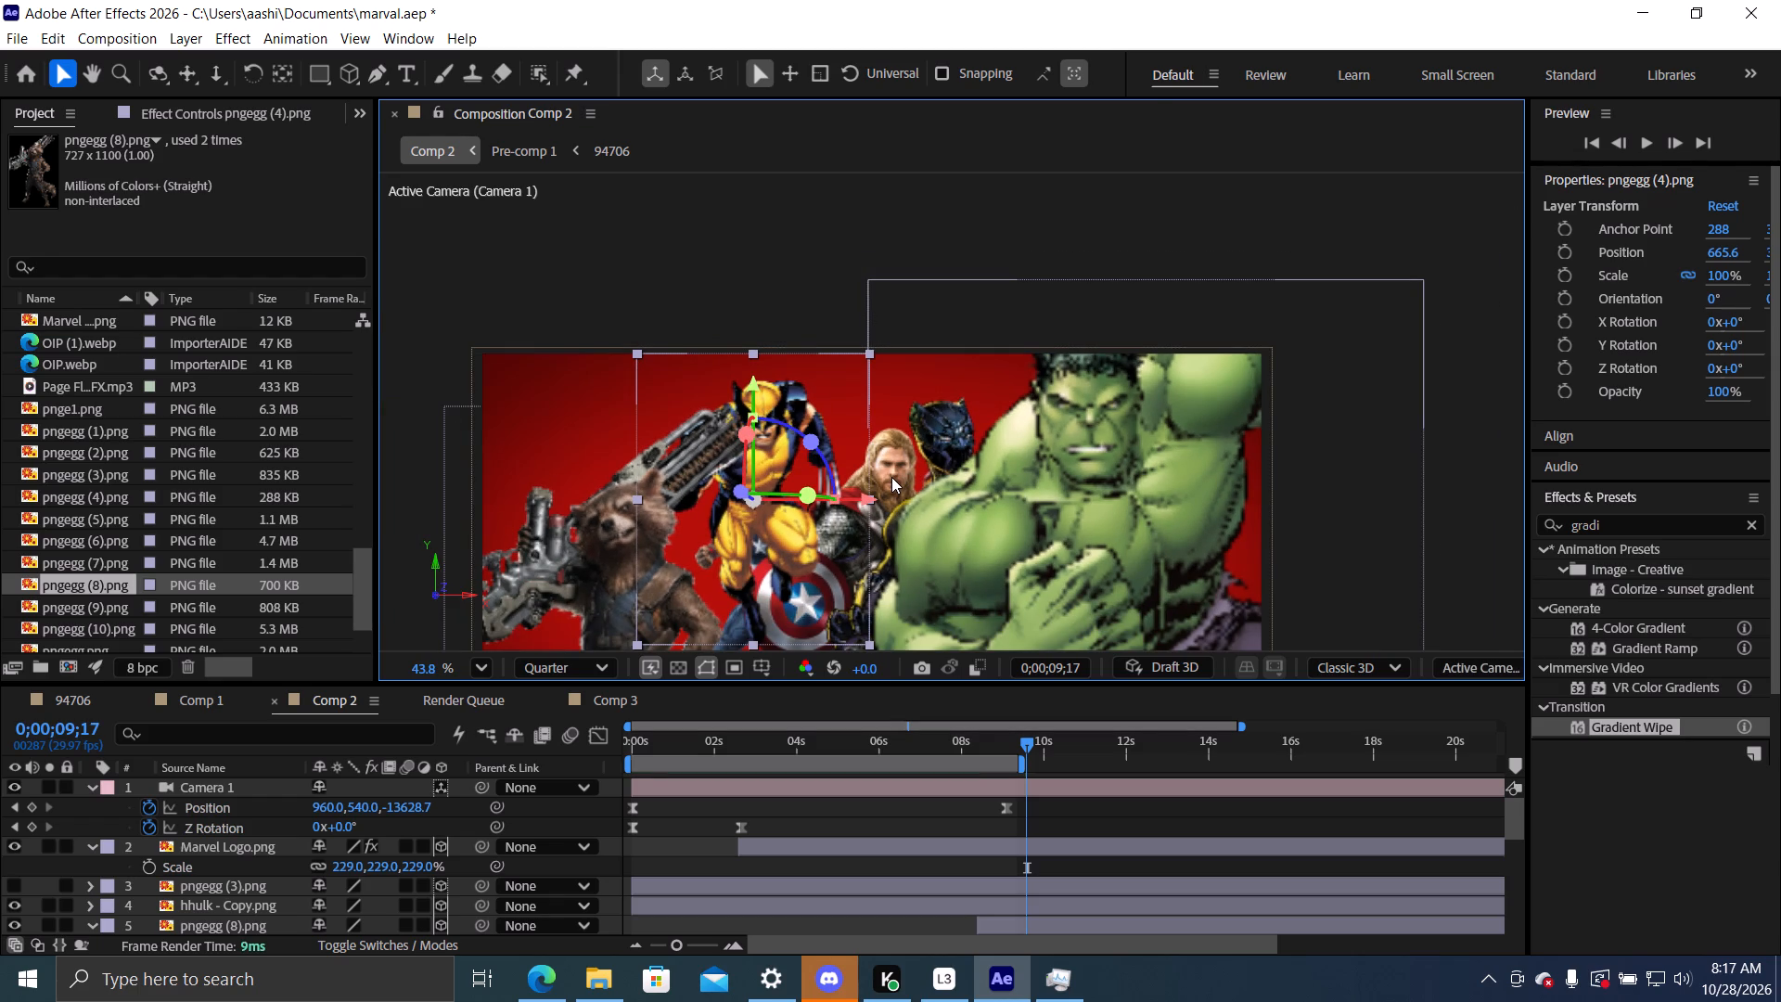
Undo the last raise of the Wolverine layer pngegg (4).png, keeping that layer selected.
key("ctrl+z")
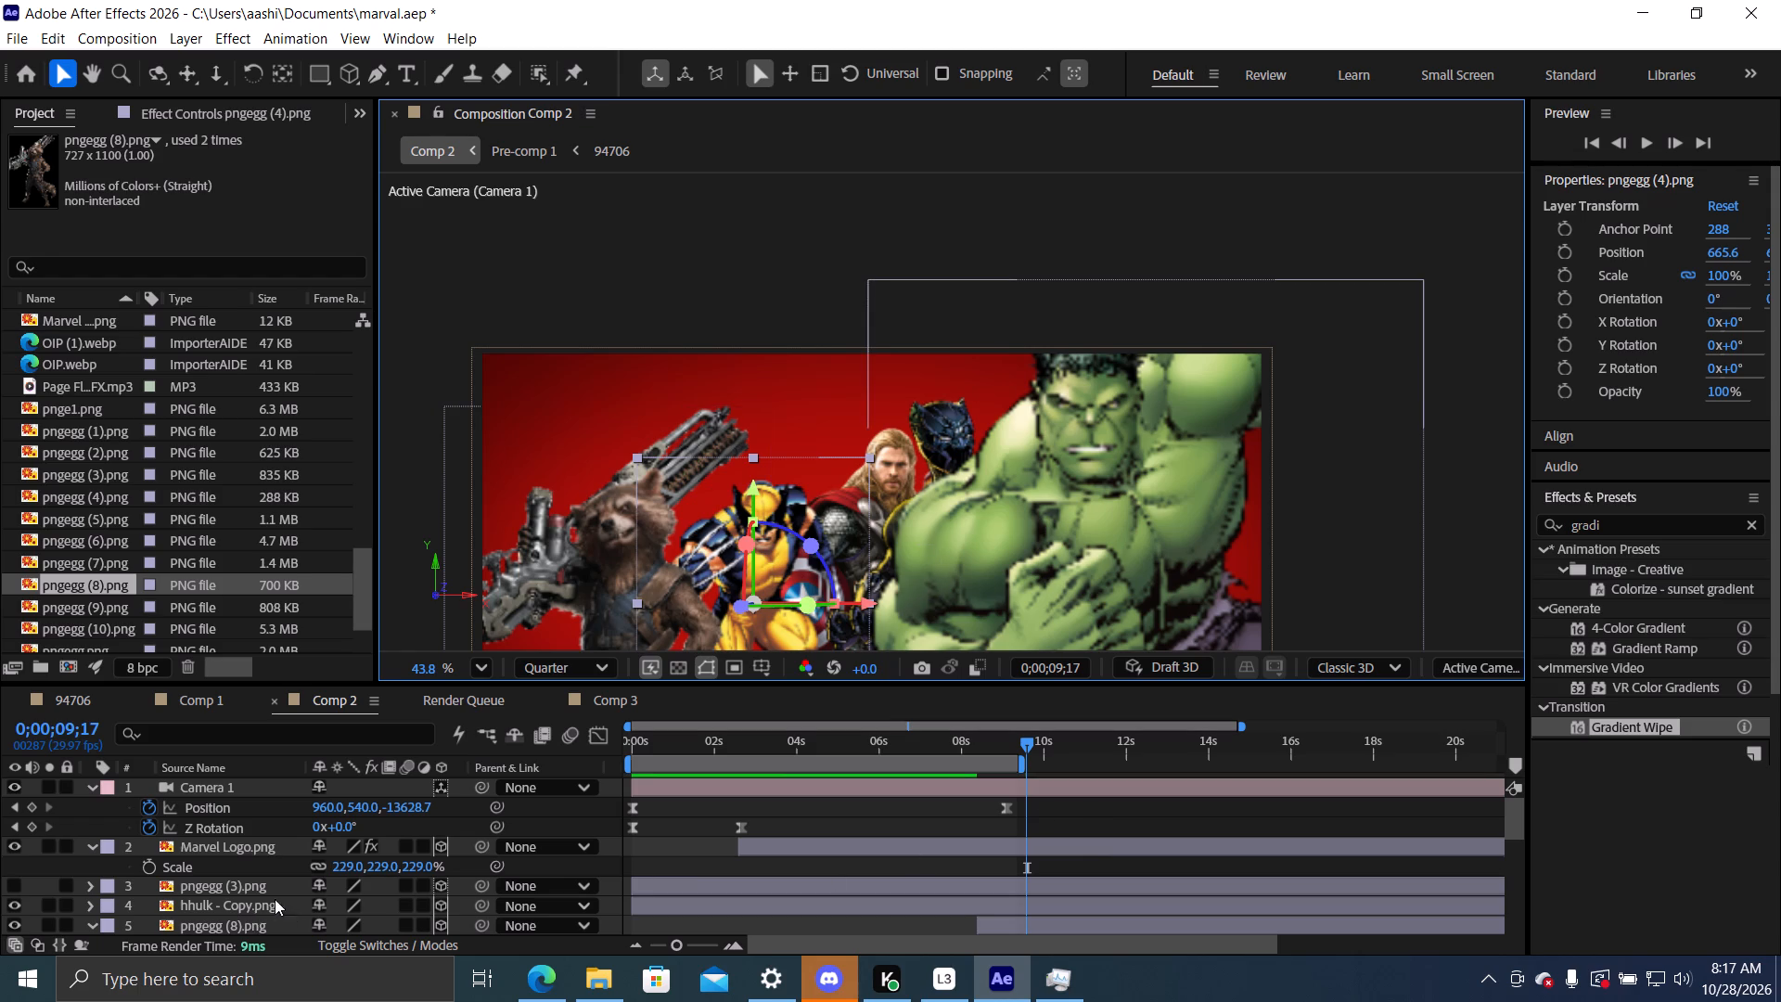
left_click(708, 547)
Scrub back to 0;00;08;23 and show the Spider-Man layer pngegg (3).png again.
scroll(352, 832, "down", 4)
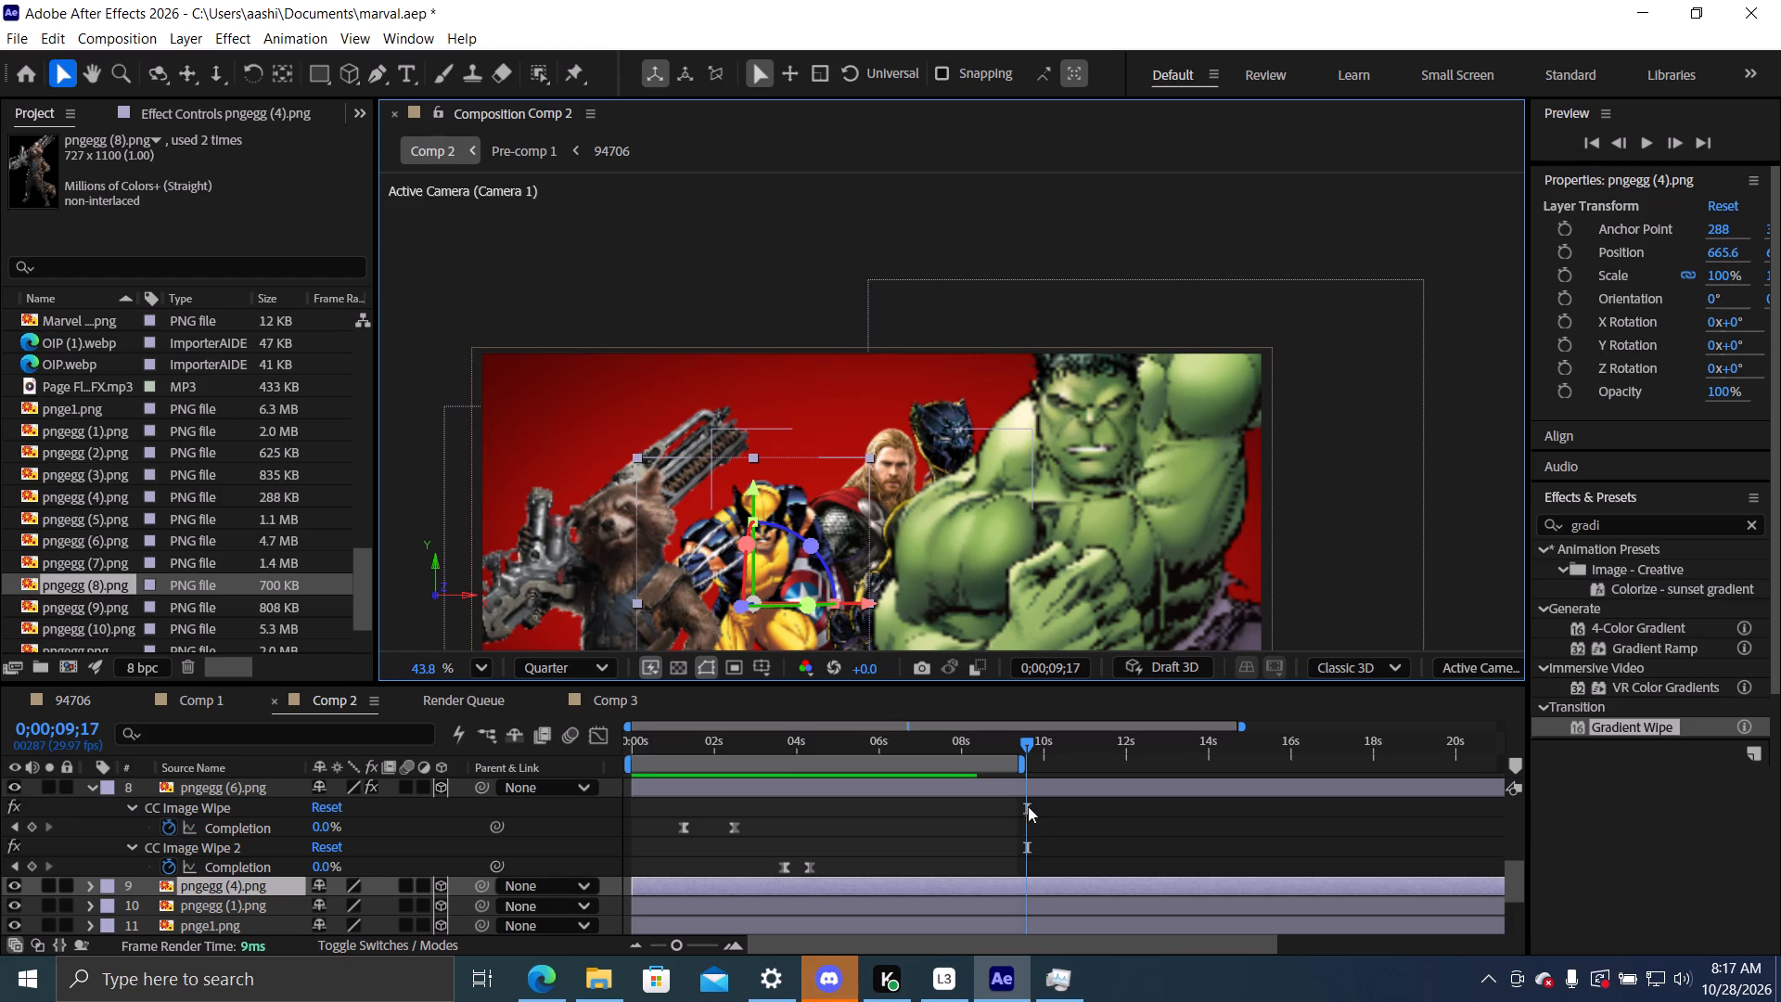
left_click_drag(1026, 747, 1018, 748)
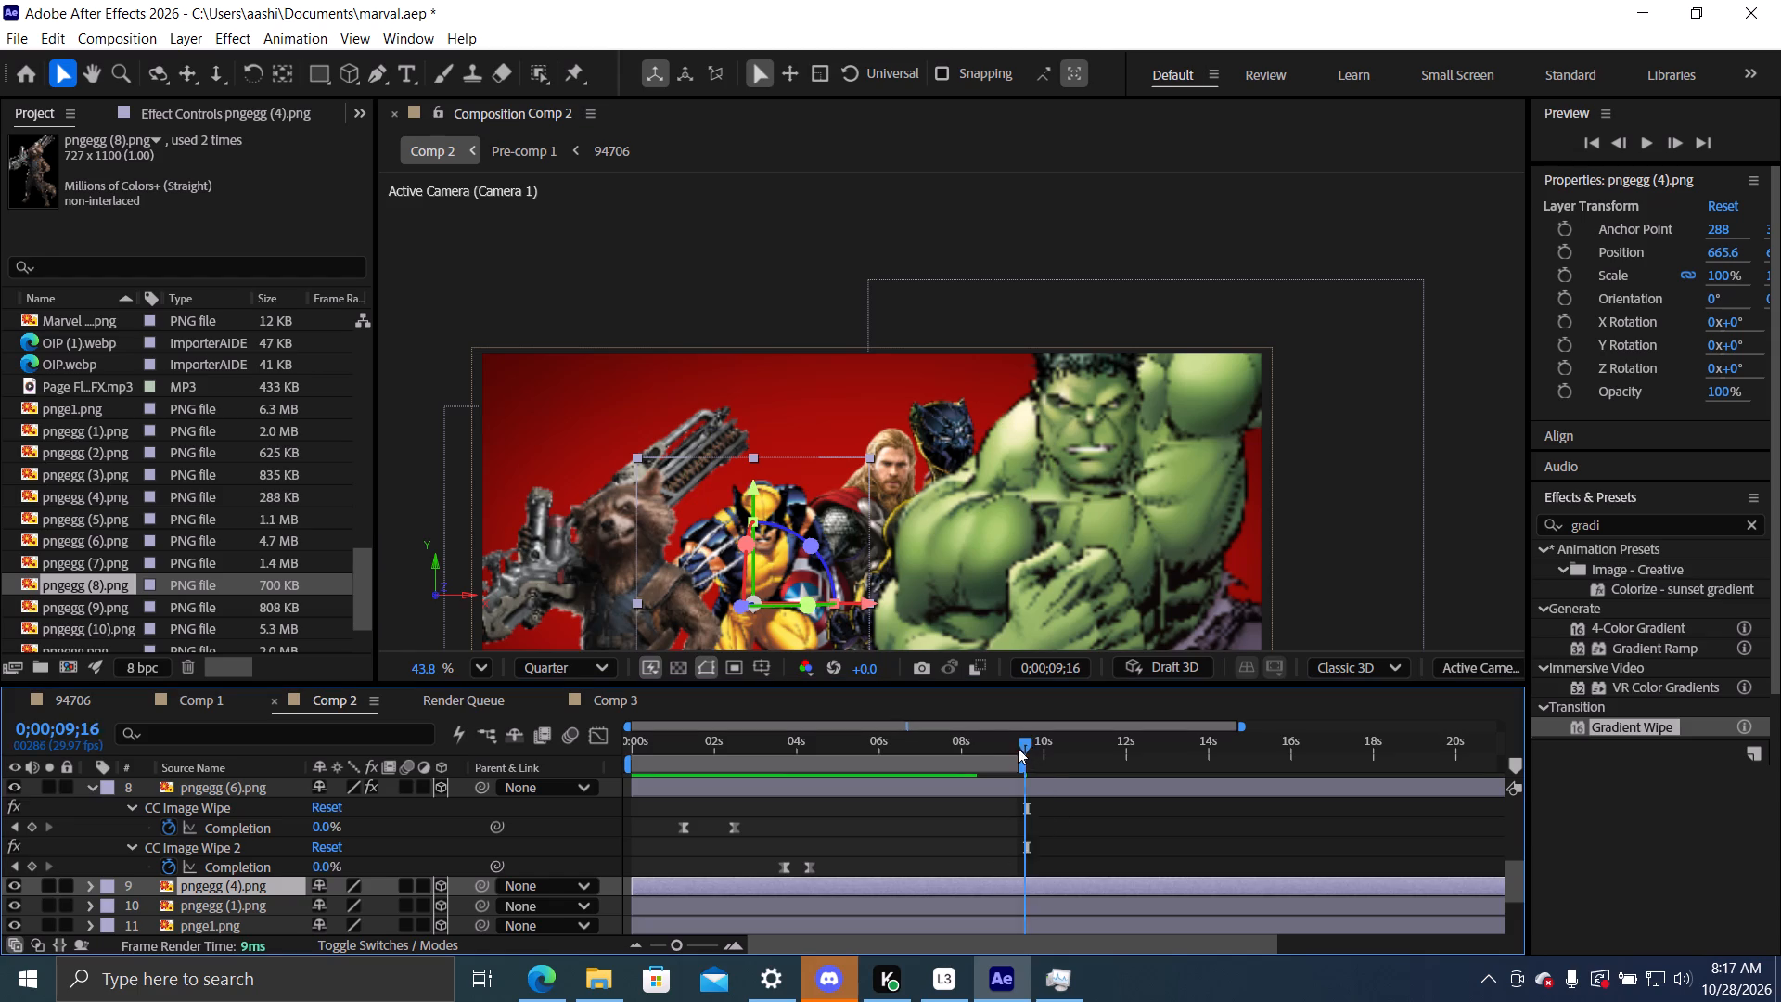
left_click_drag(1018, 748, 968, 785)
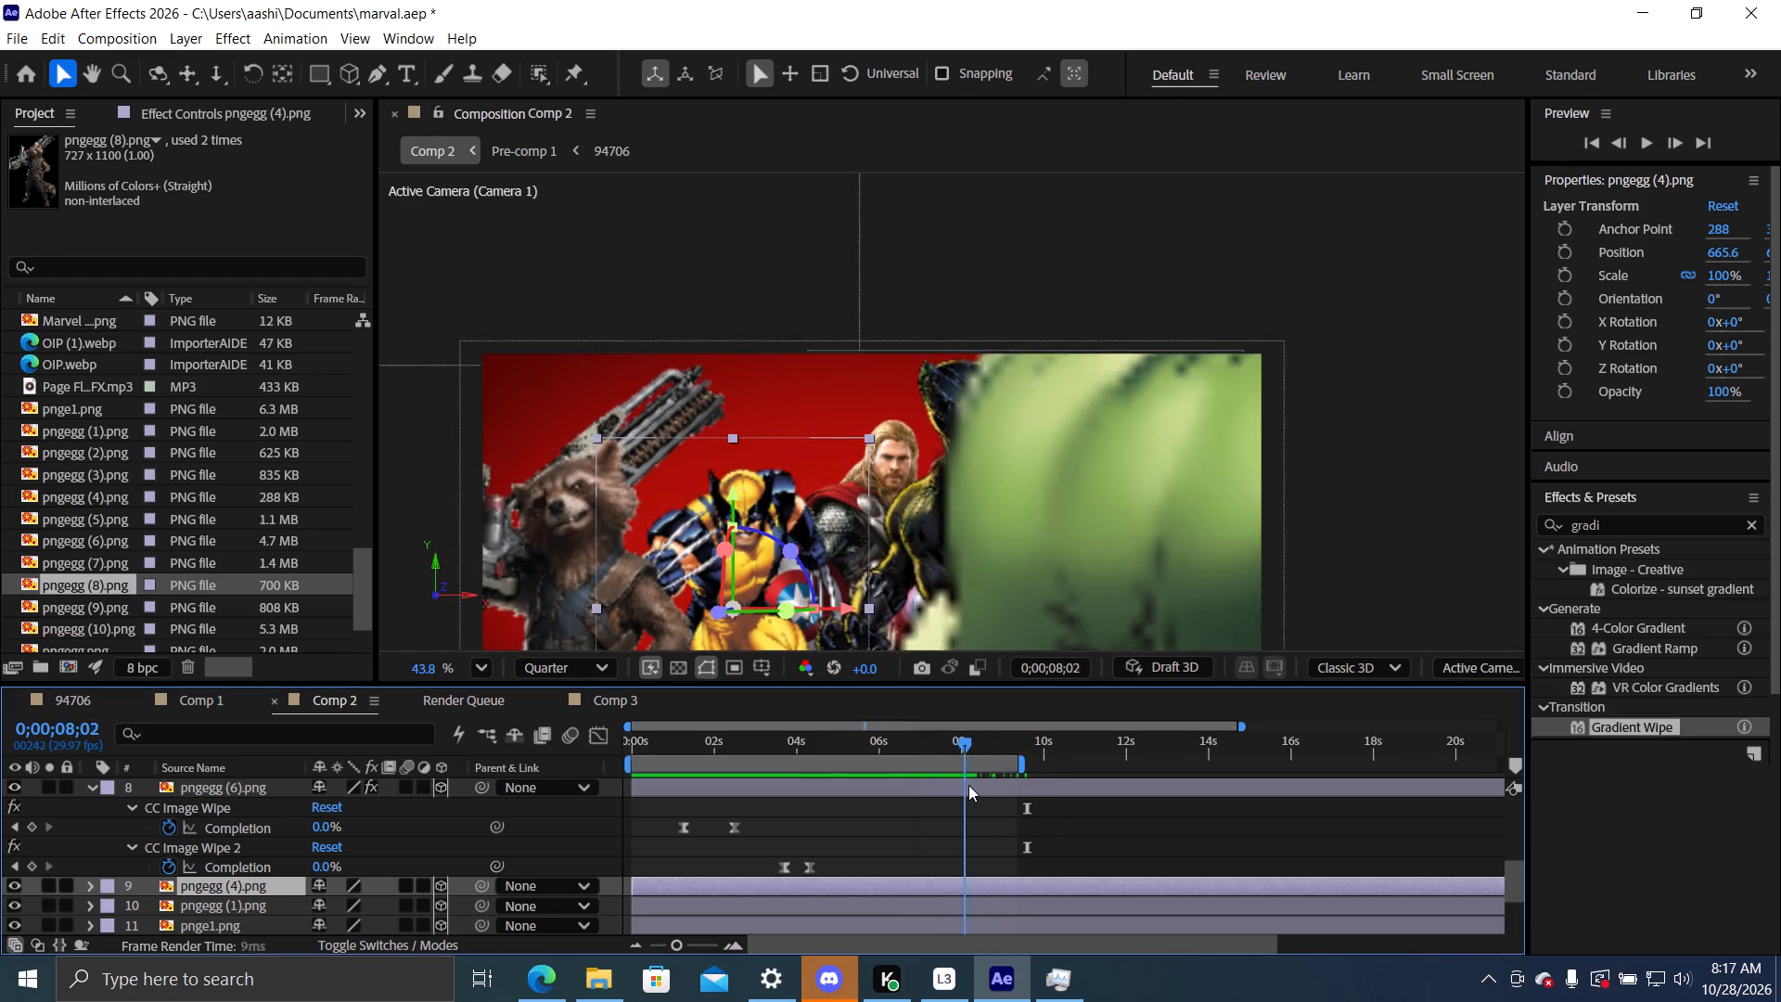
left_click_drag(968, 785, 993, 780)
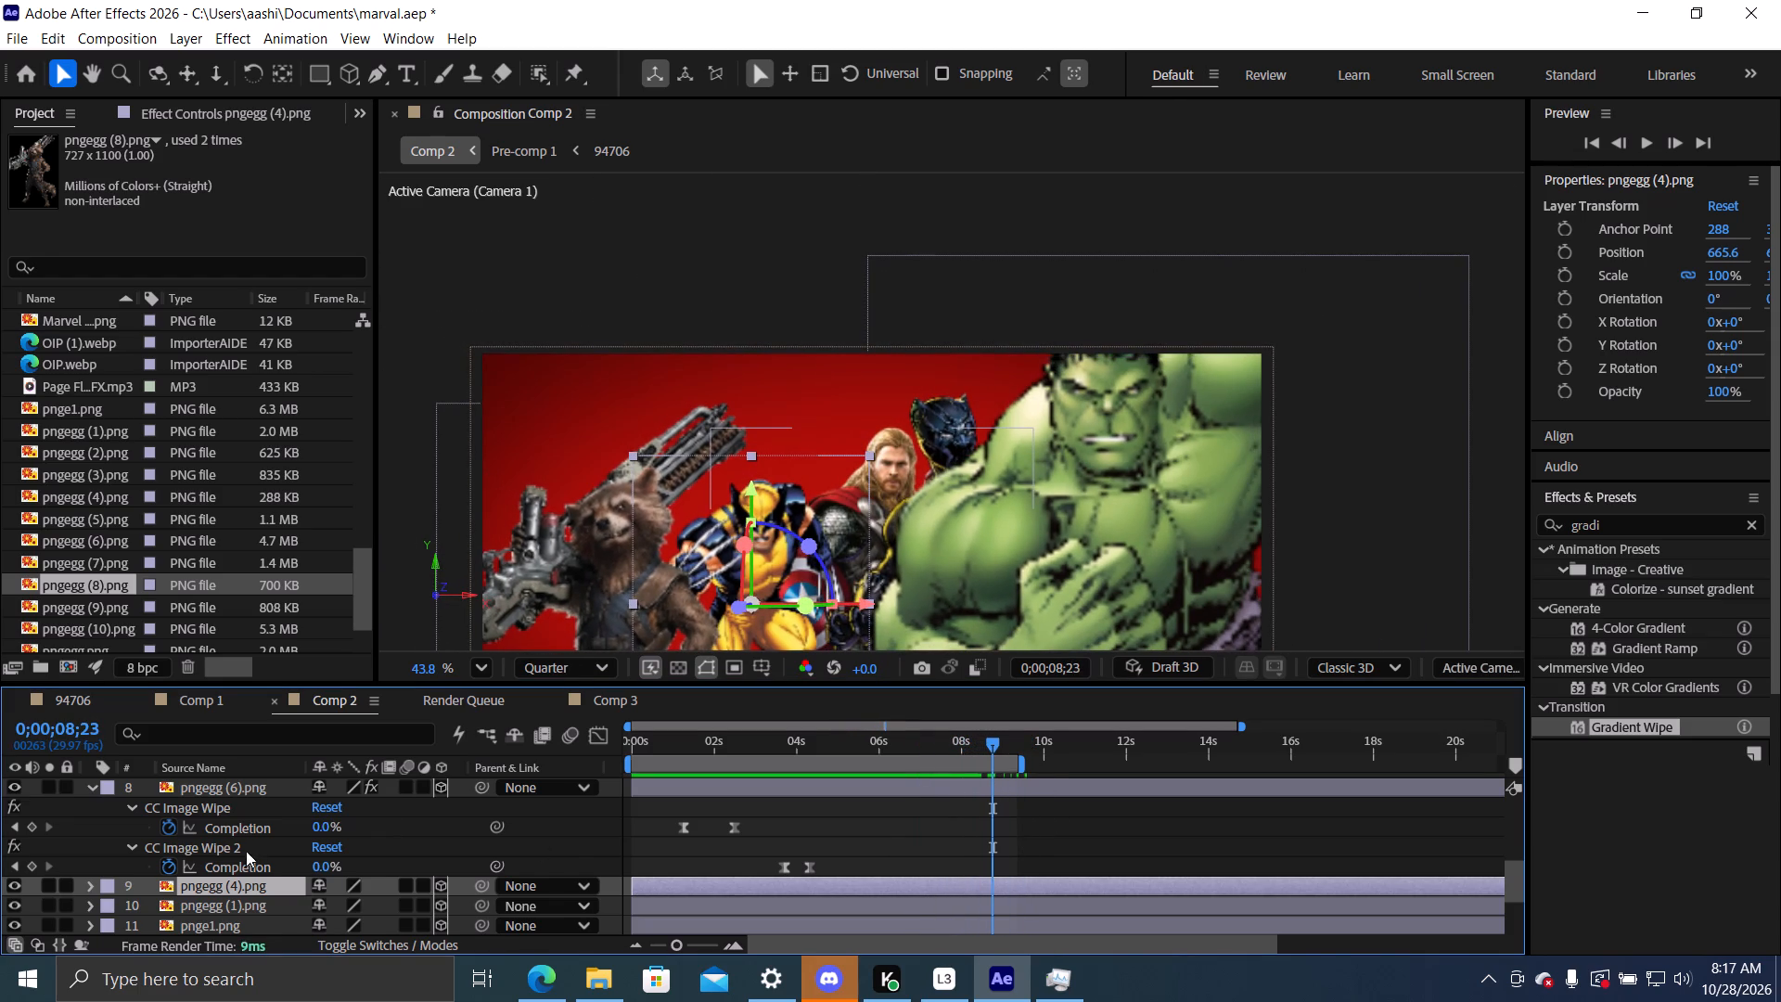
scroll(187, 855, "up", 2)
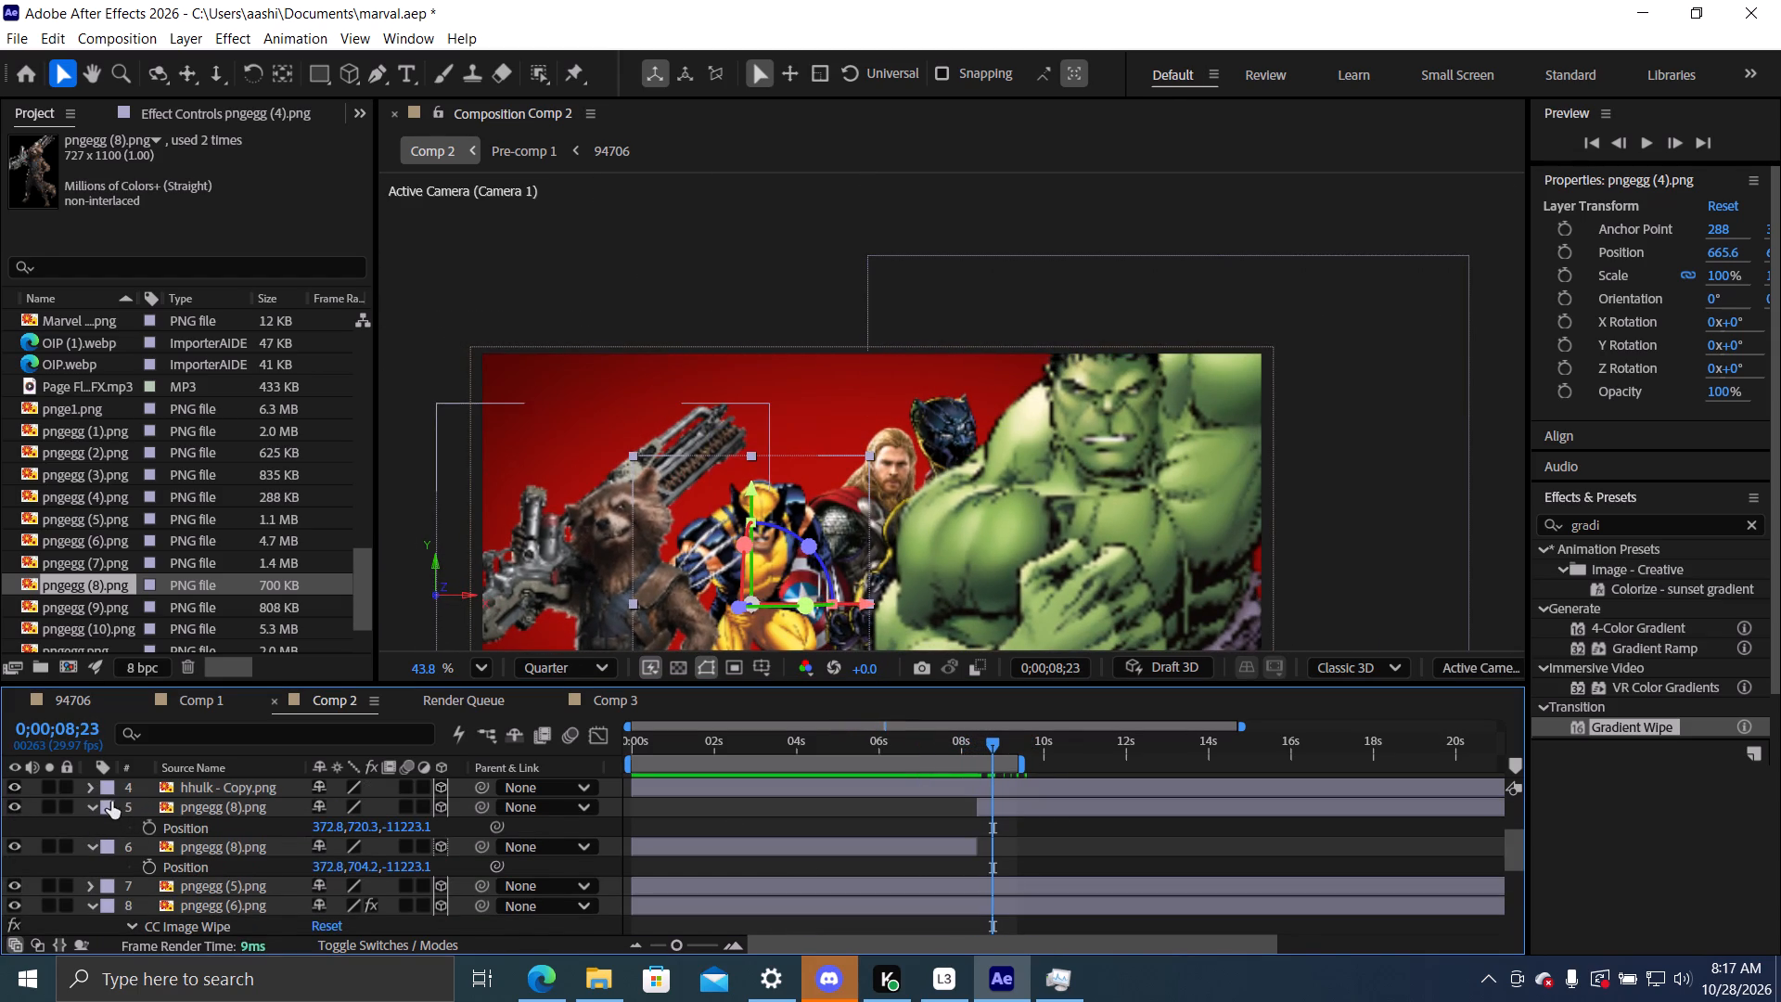
scroll(63, 851, "up", 1)
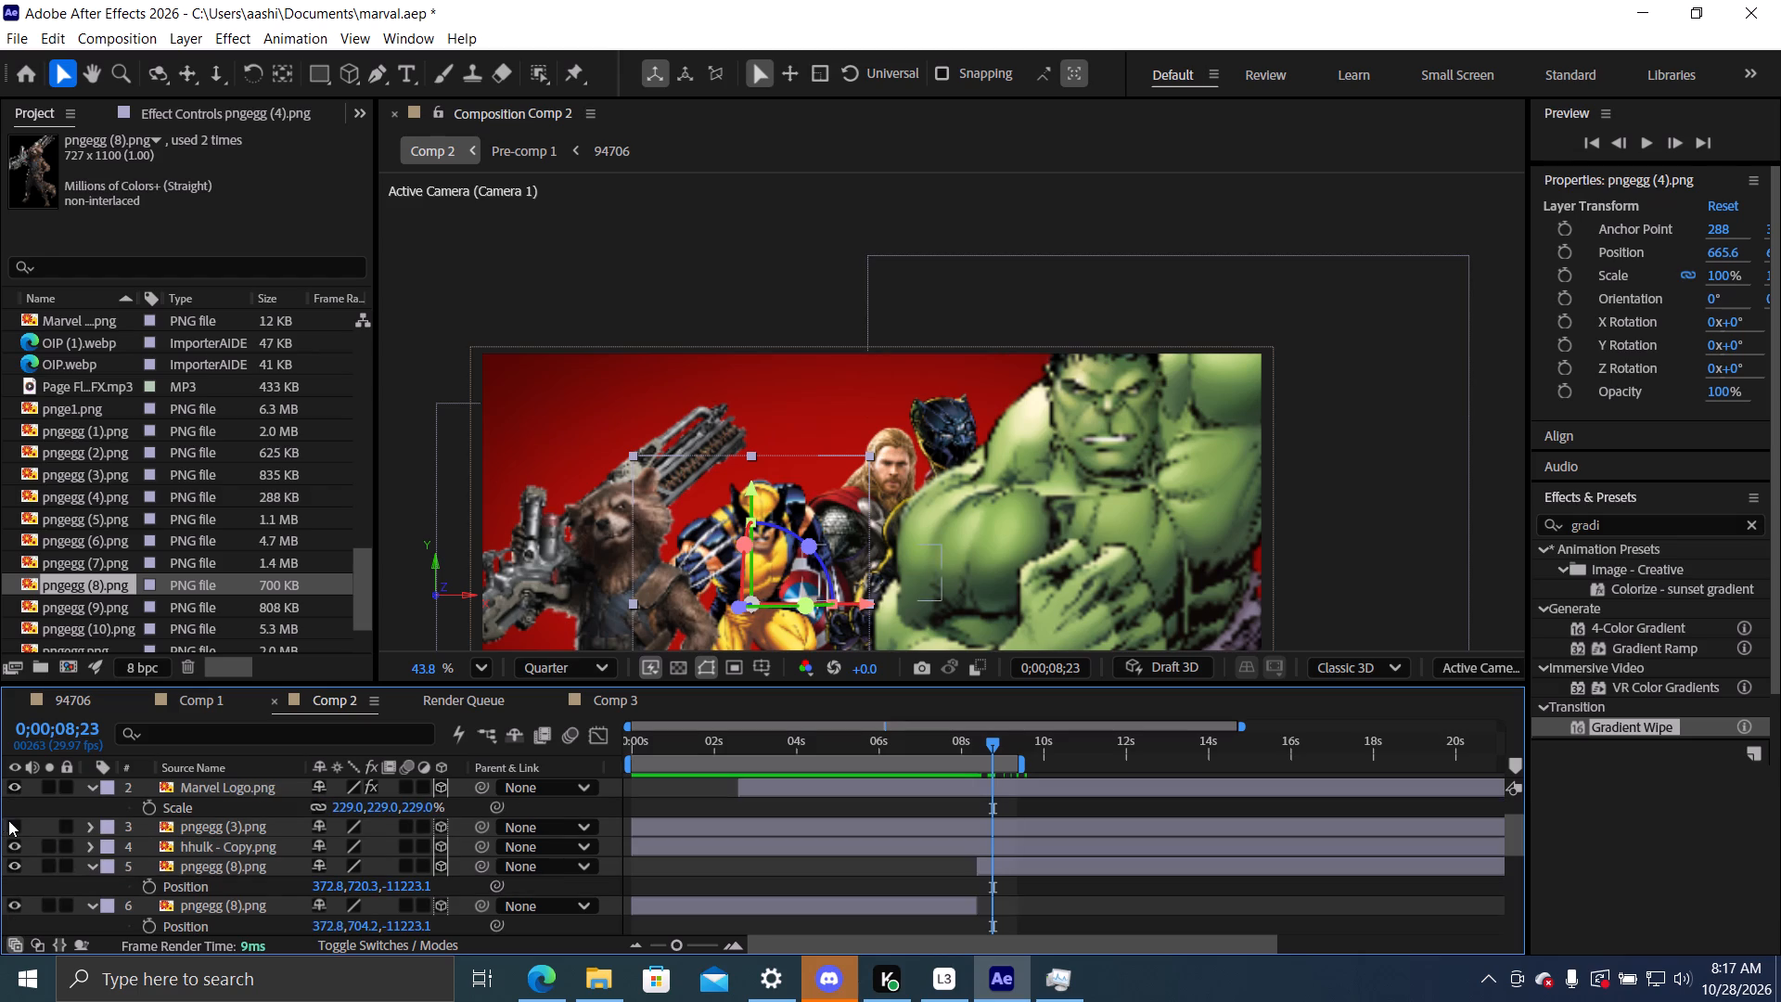
left_click(10, 824)
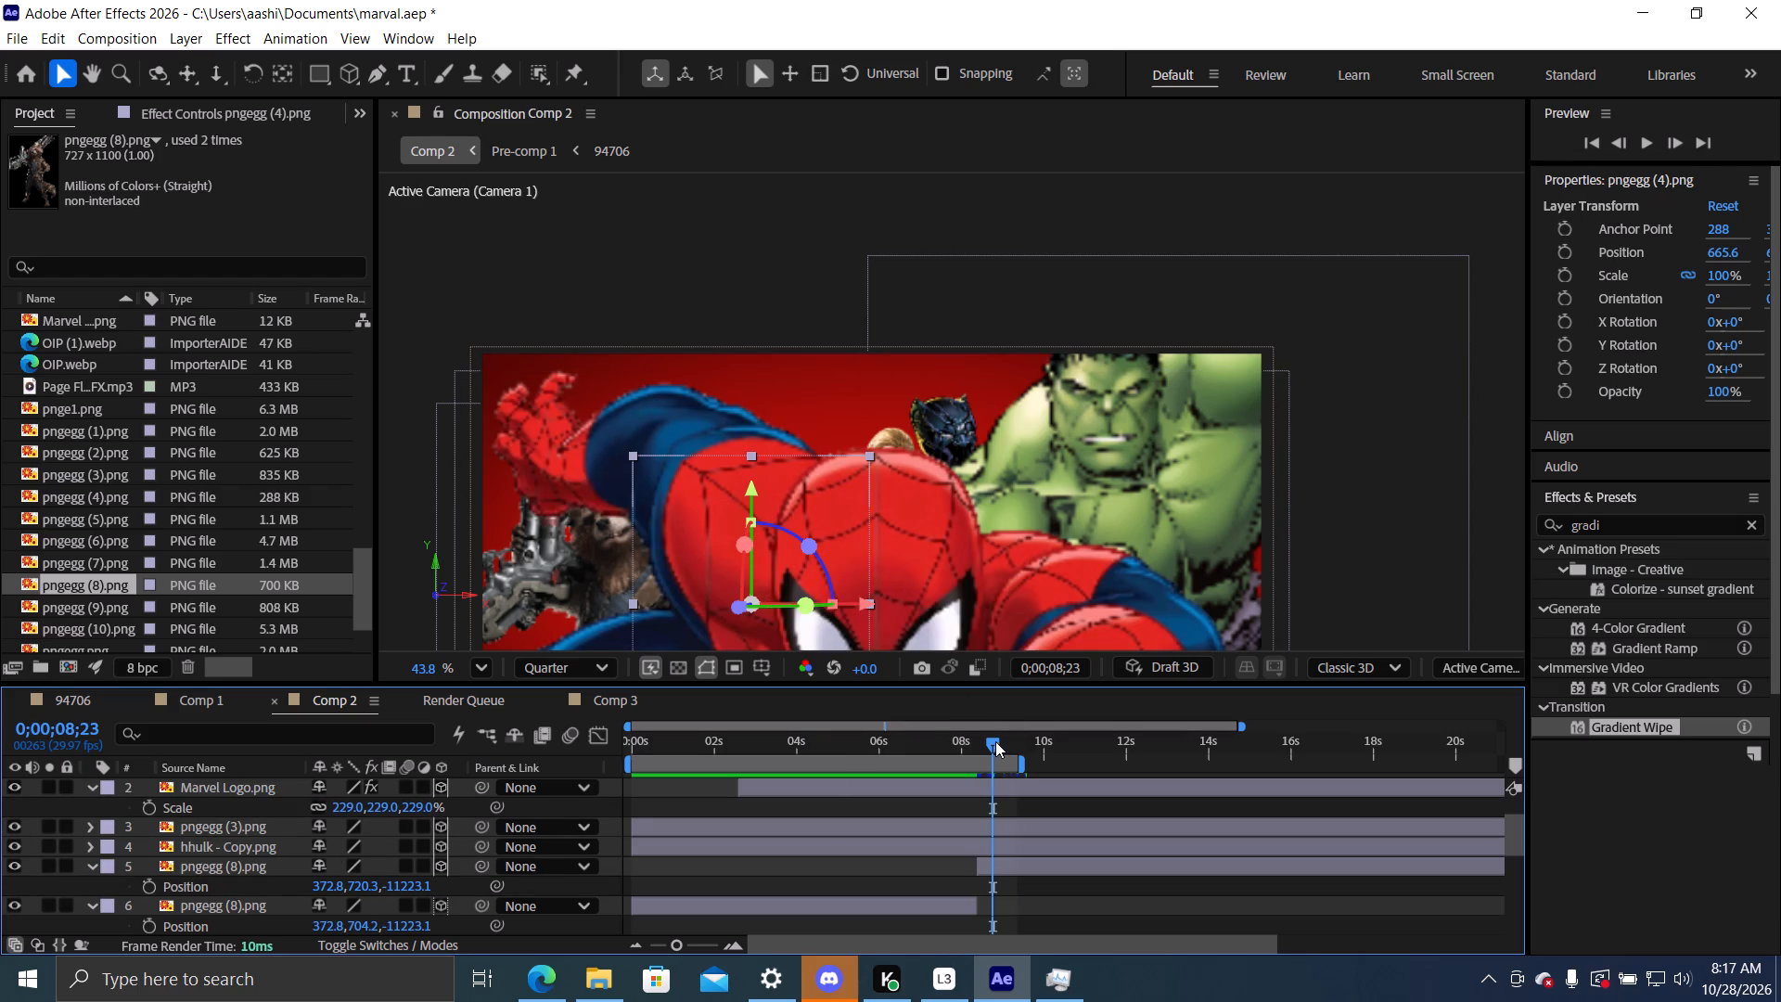
At 0;00;08;12, where red fills the frame, raise the Wolverine layer pngegg (4).png straight up along its Y axis.
left_click_drag(990, 741, 968, 745)
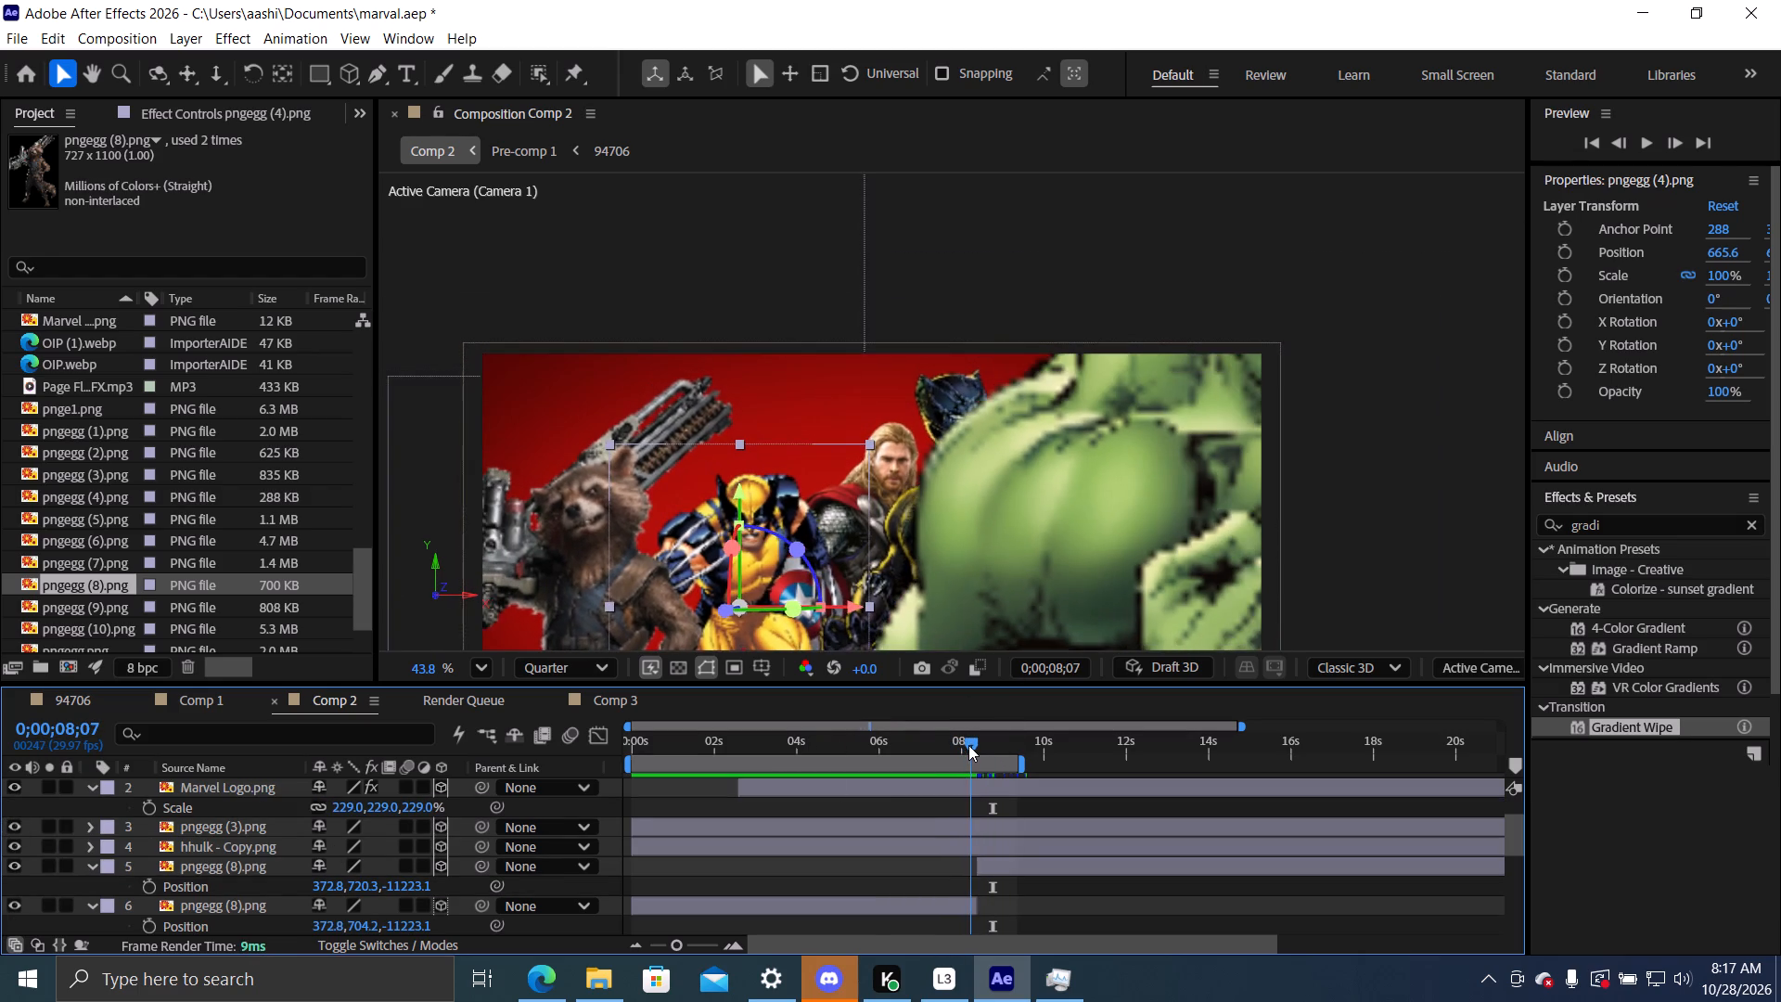
left_click_drag(968, 745, 977, 741)
left_click_drag(749, 495, 749, 492)
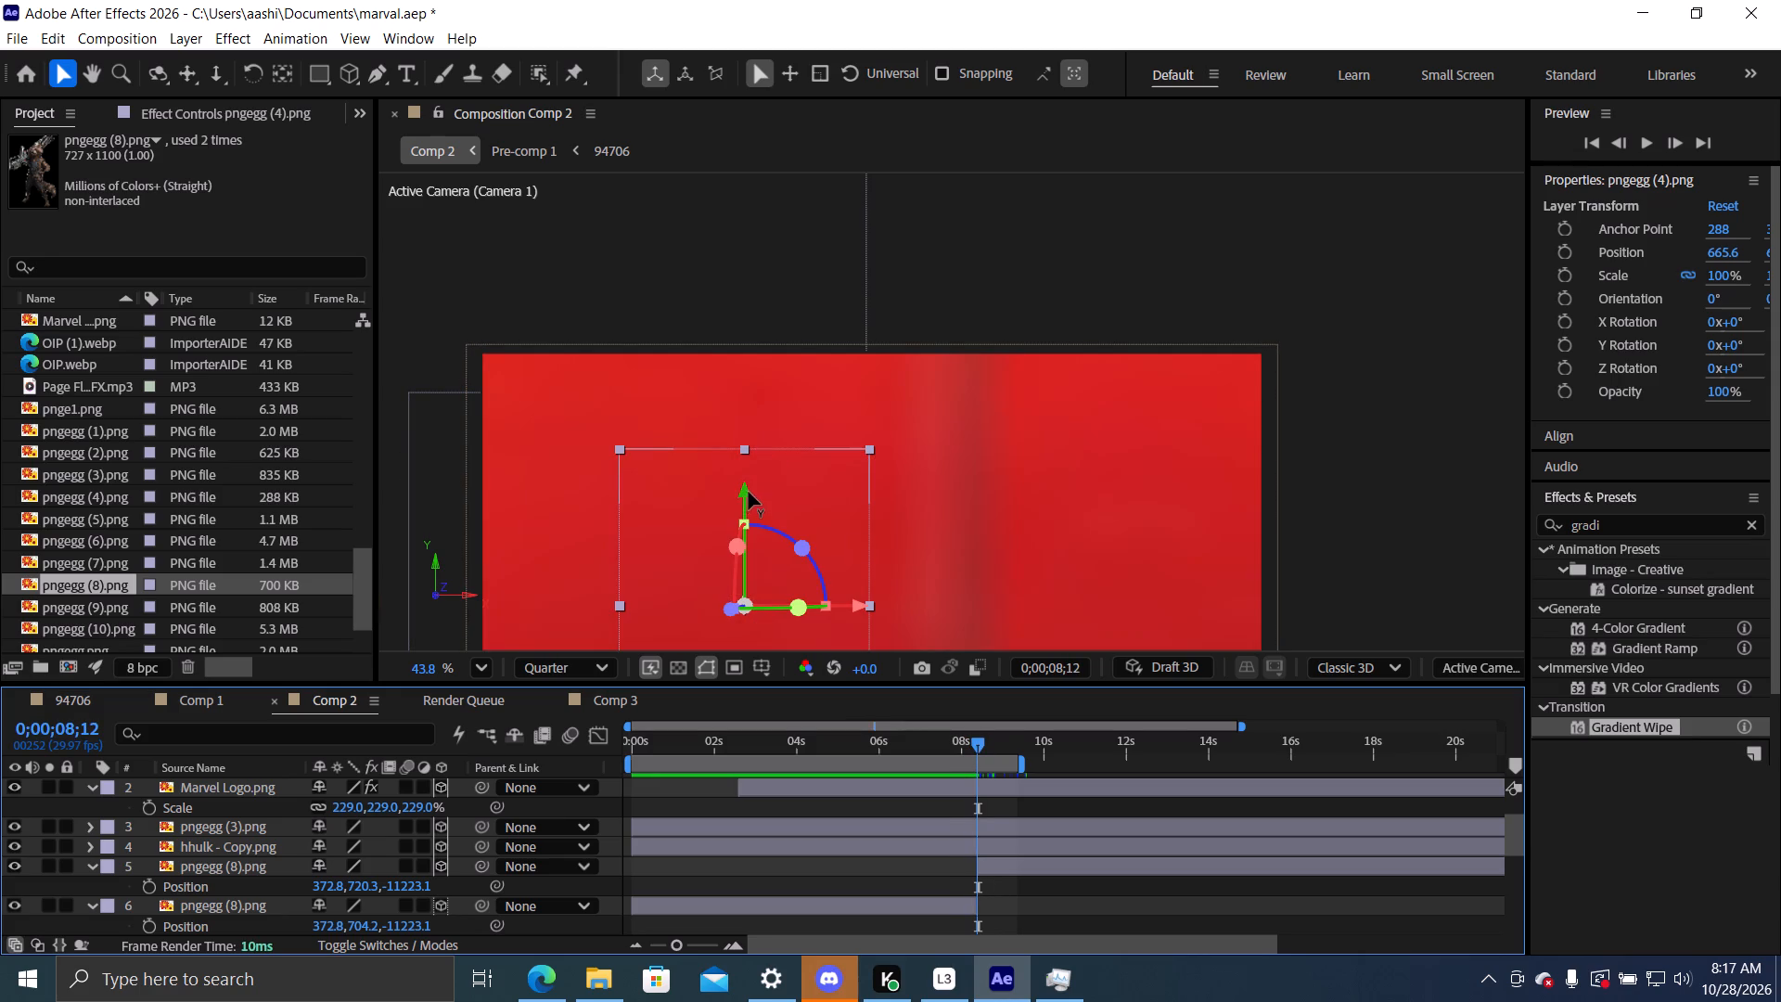
left_click_drag(749, 492, 752, 426)
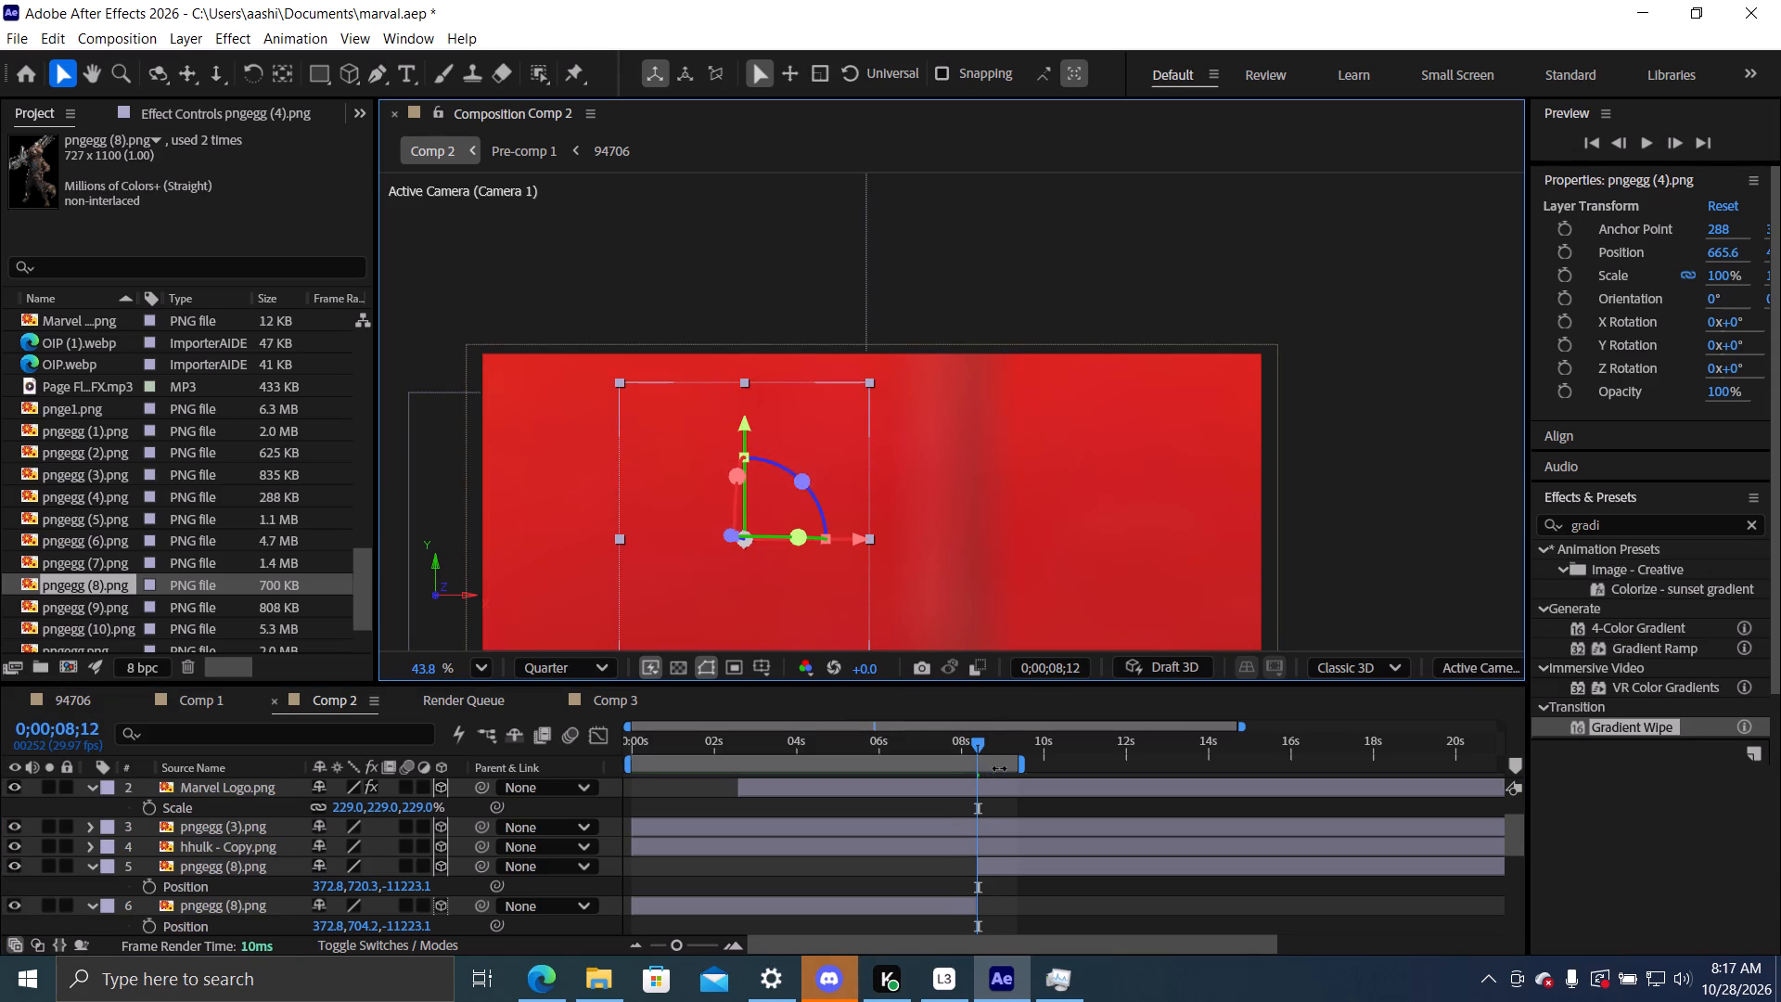
At 0;00;08;23, raise Wolverine further until his head and shoulders clear Spider-Man's arm, and check the placement at 0;00;09;16.
left_click_drag(972, 740, 987, 740)
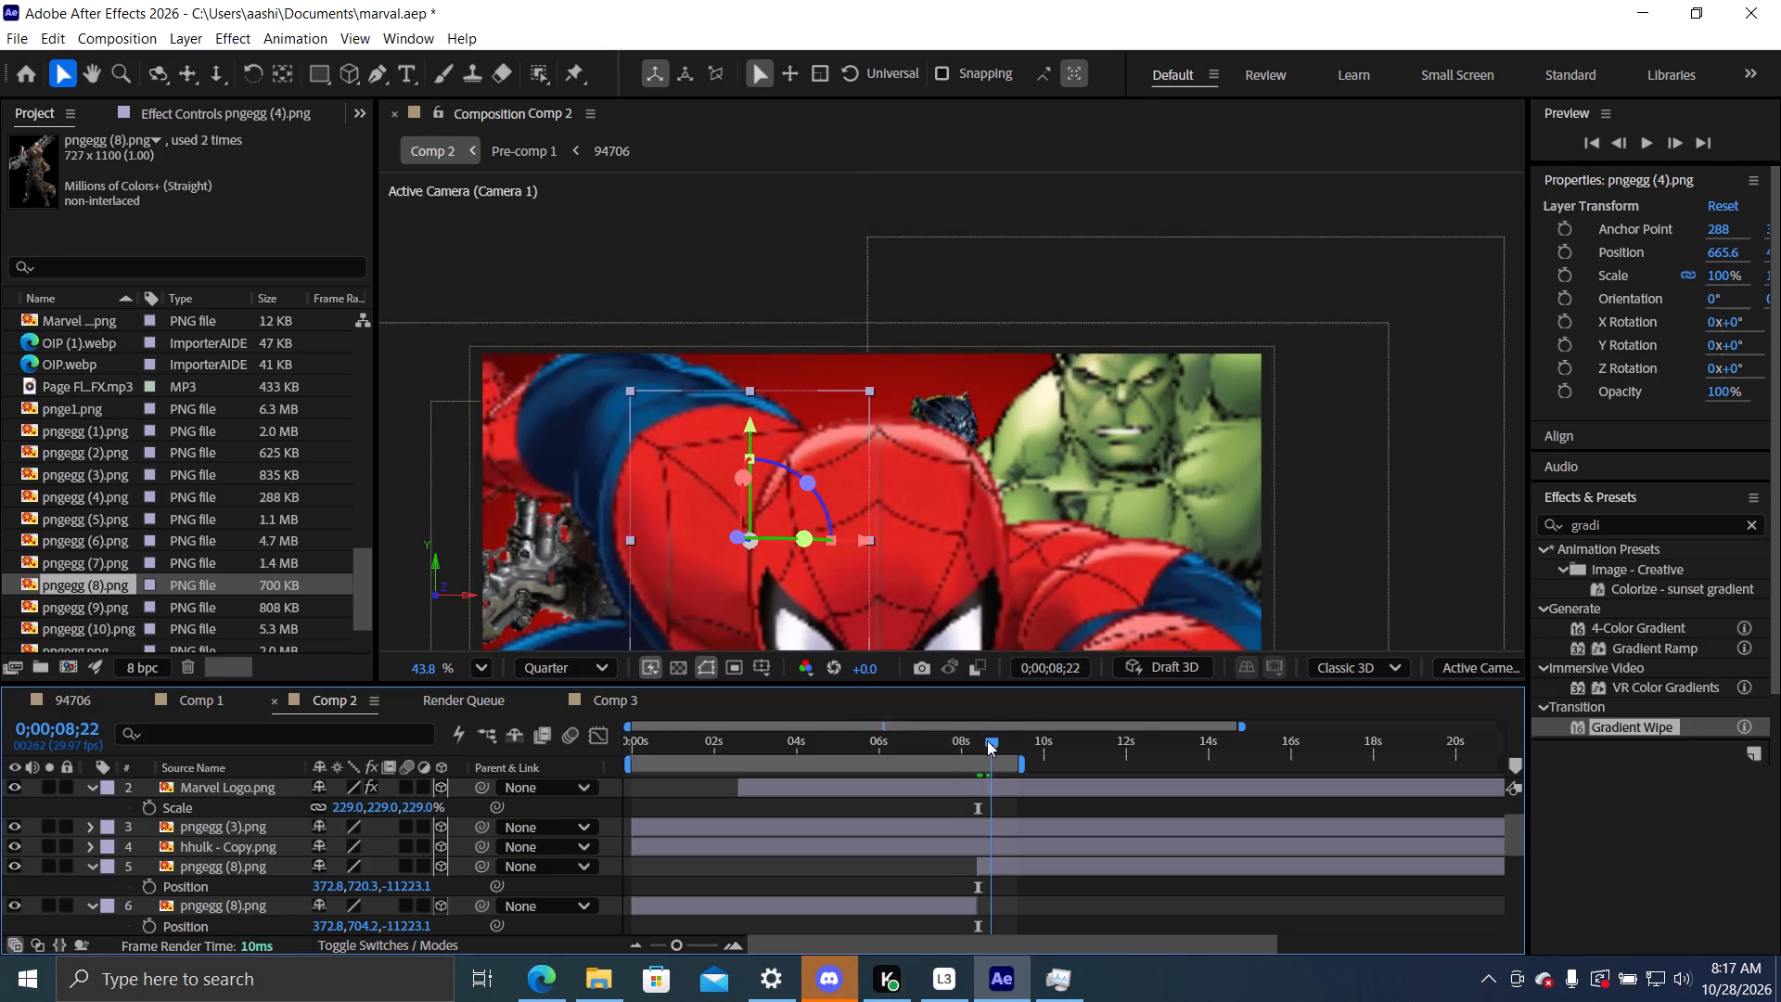
left_click_drag(987, 740, 1028, 740)
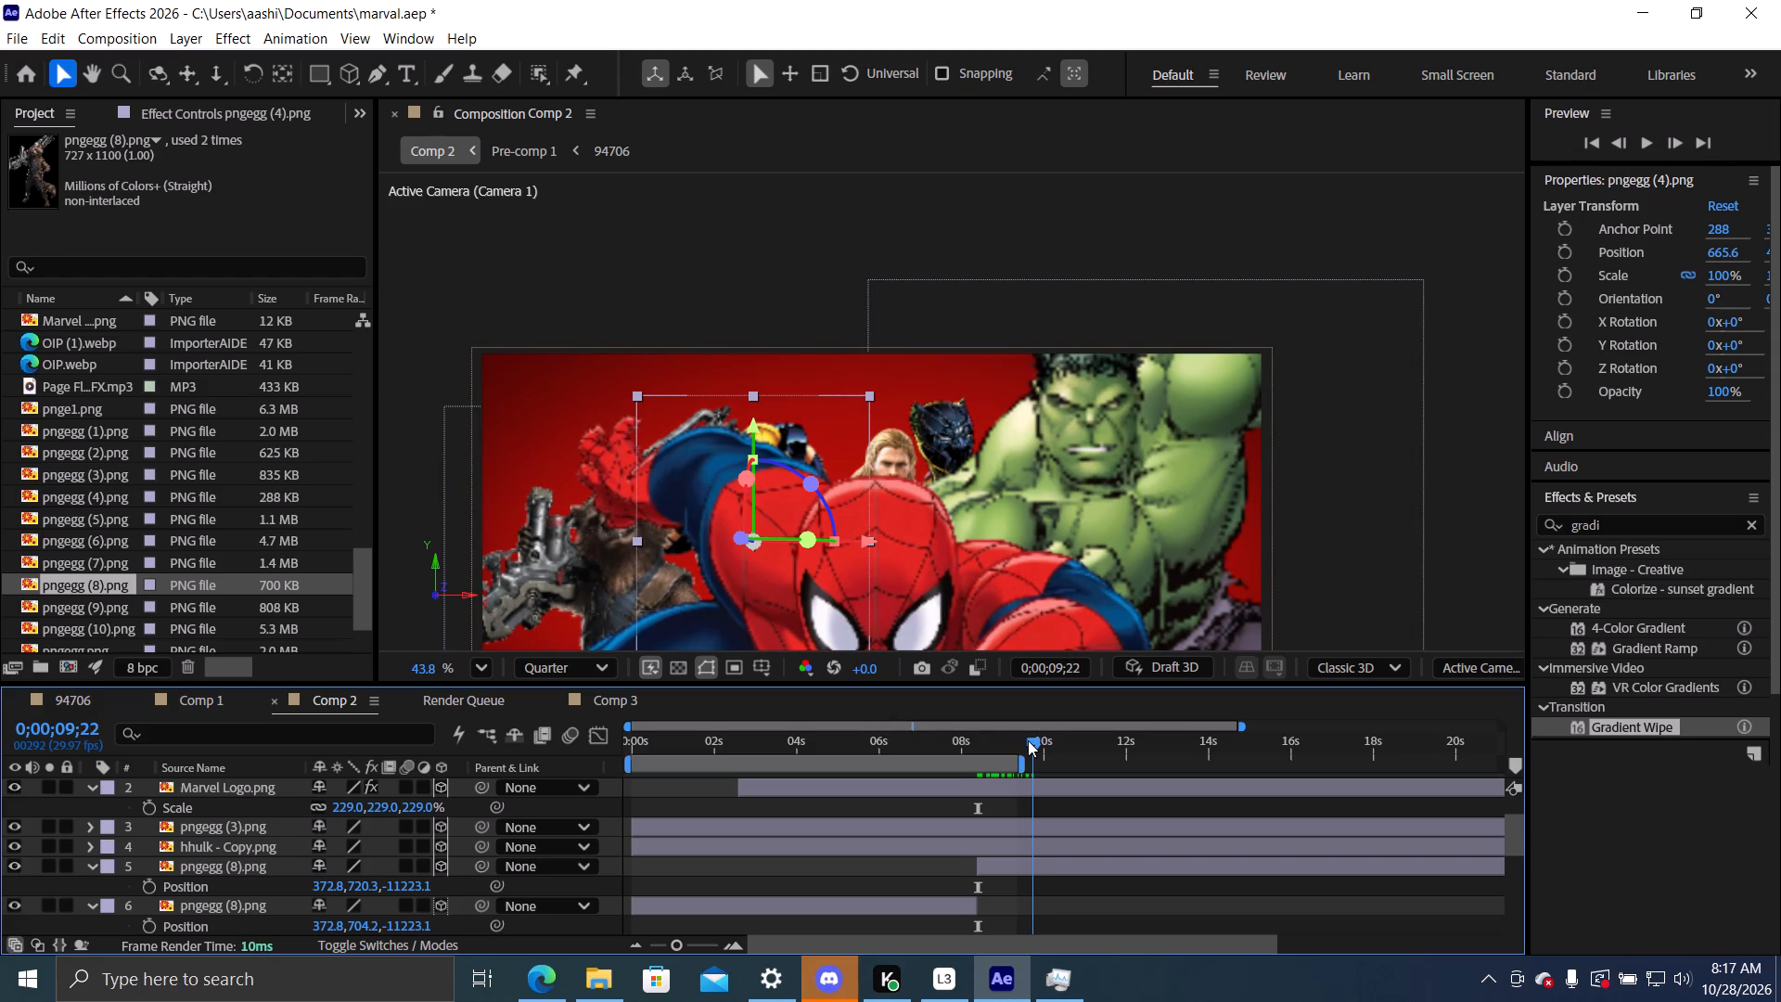
left_click_drag(1028, 740, 977, 749)
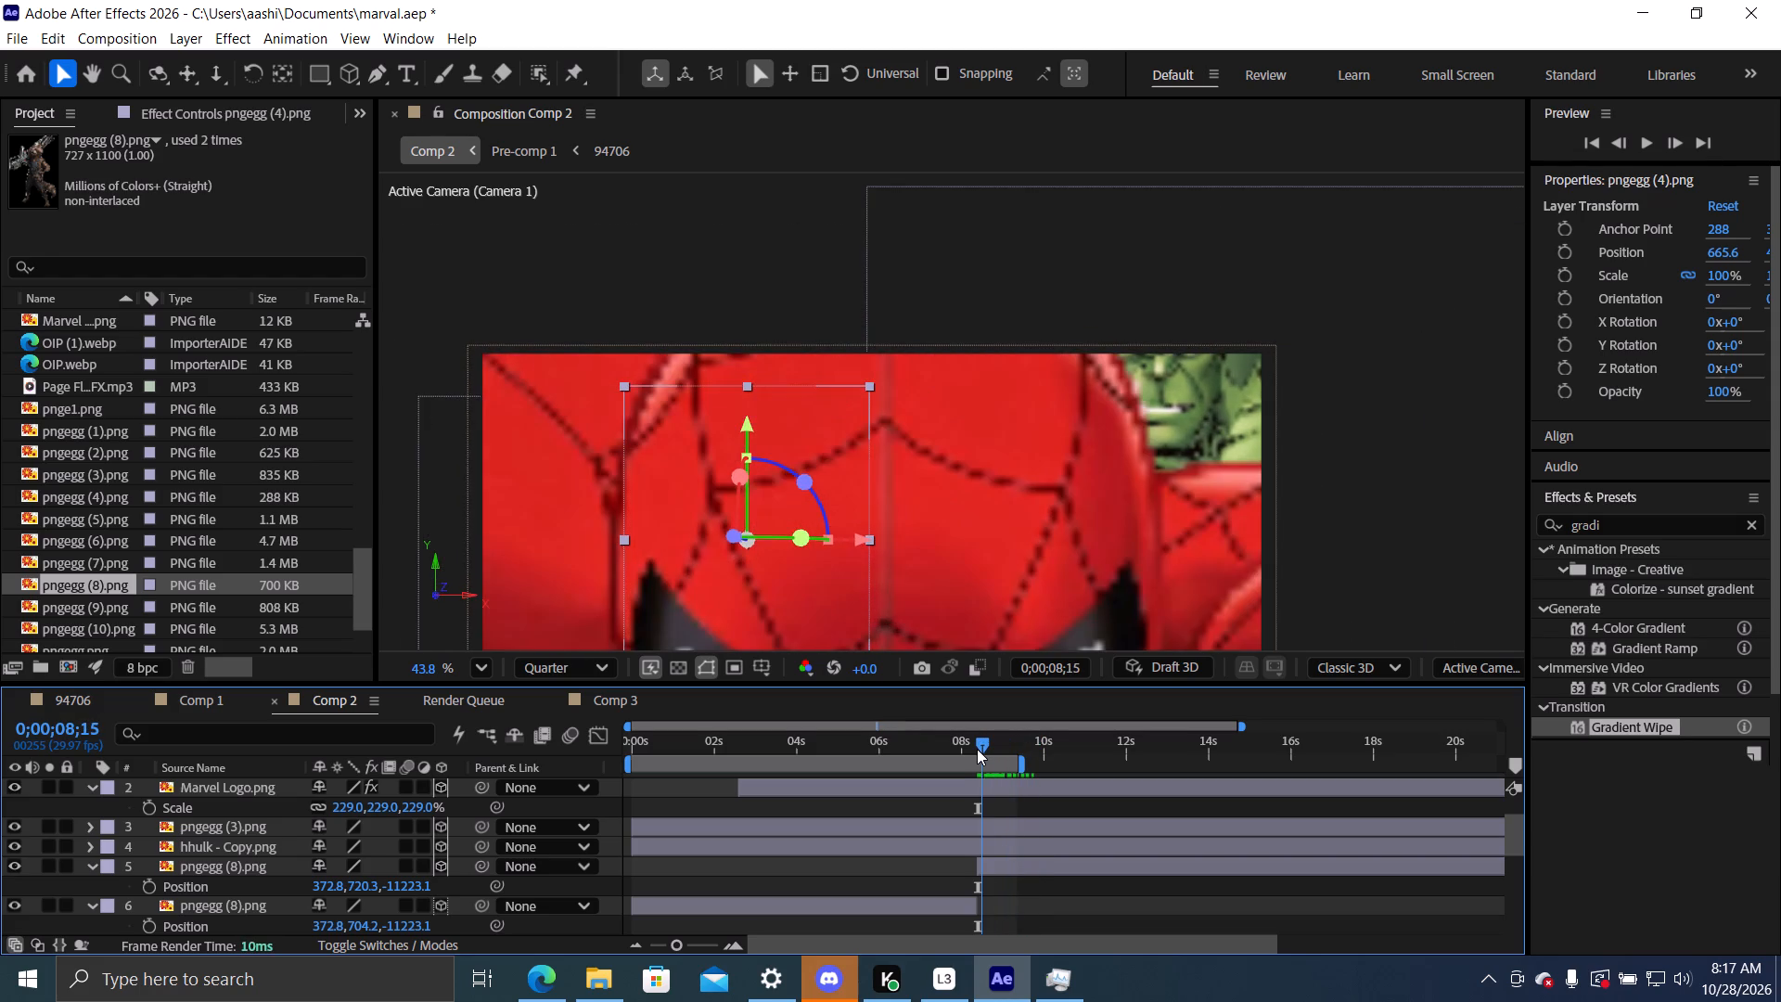
left_click_drag(977, 749, 988, 749)
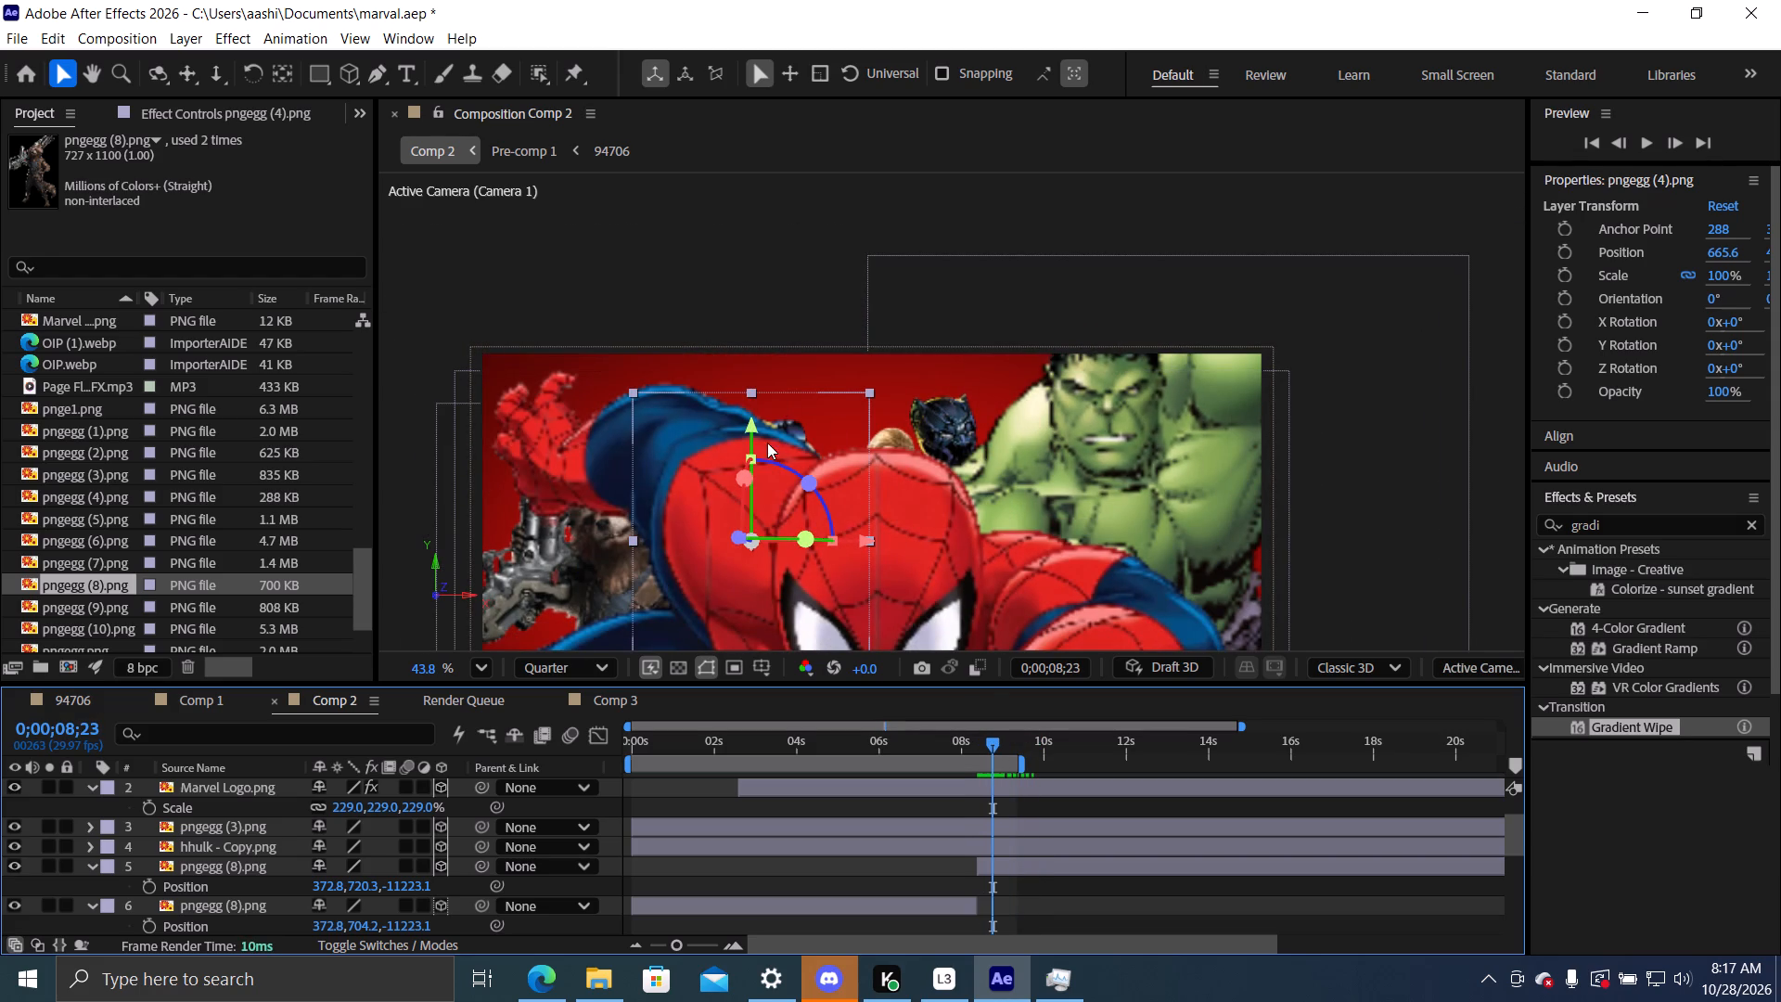
left_click_drag(756, 429, 753, 381)
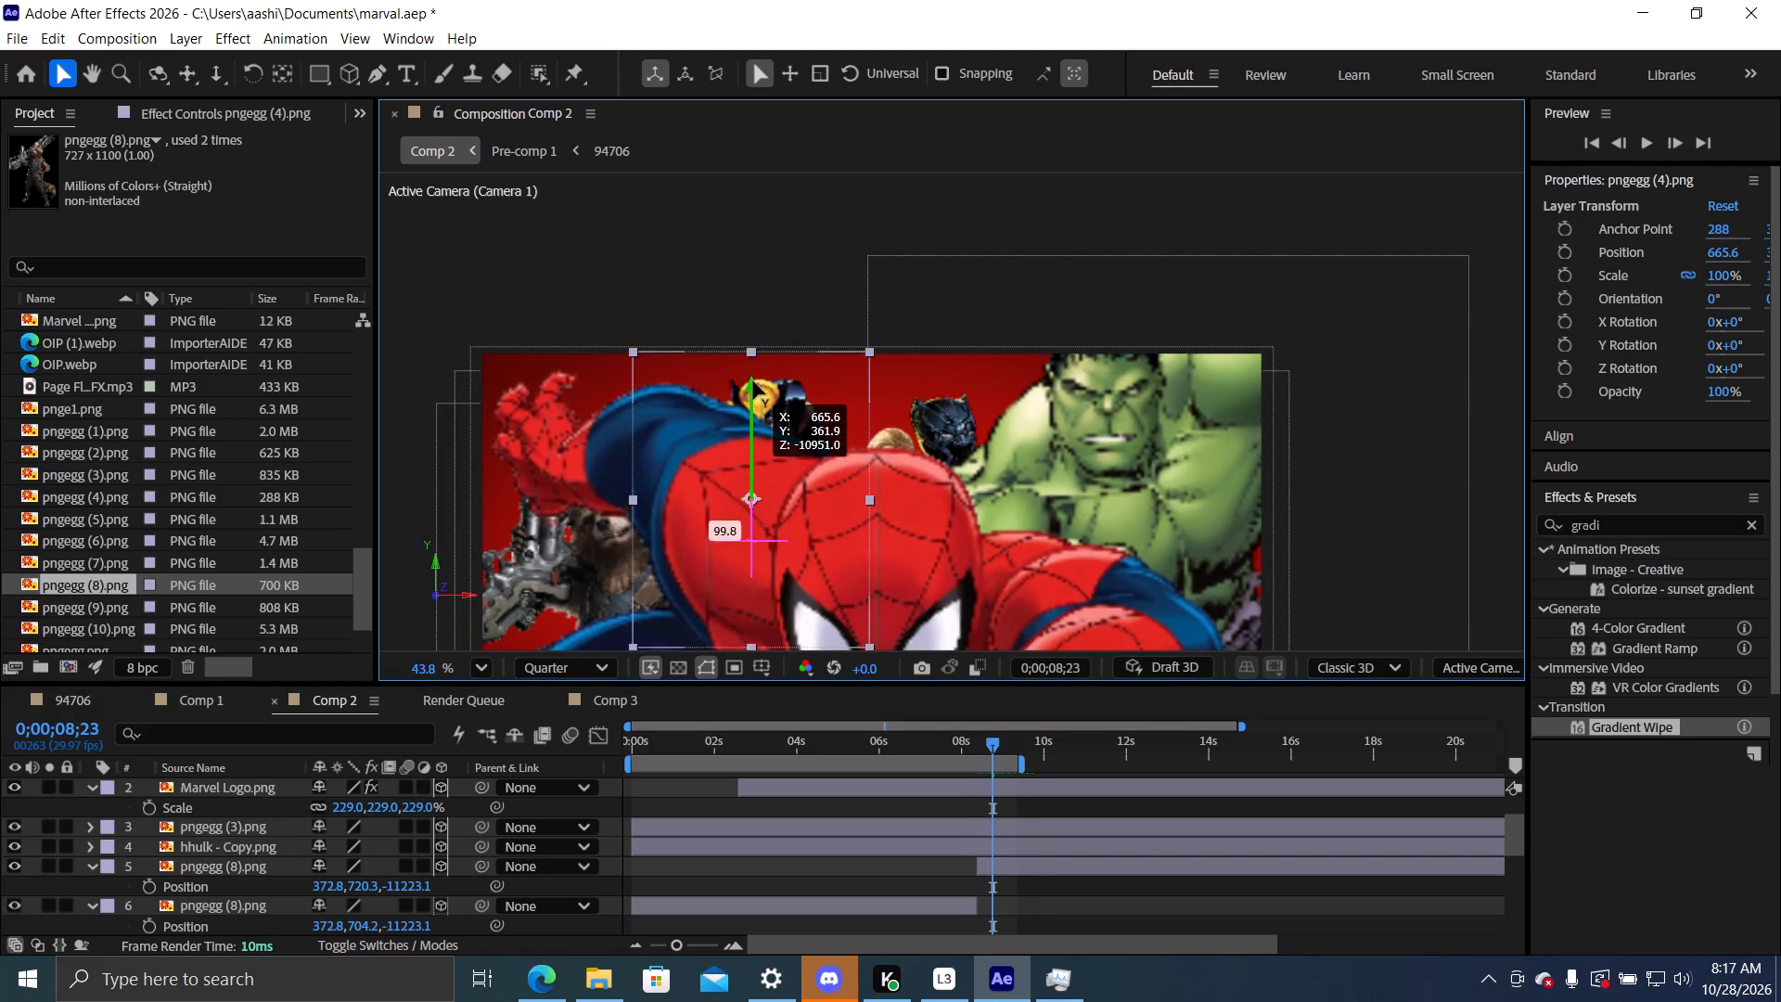
left_click_drag(753, 381, 756, 352)
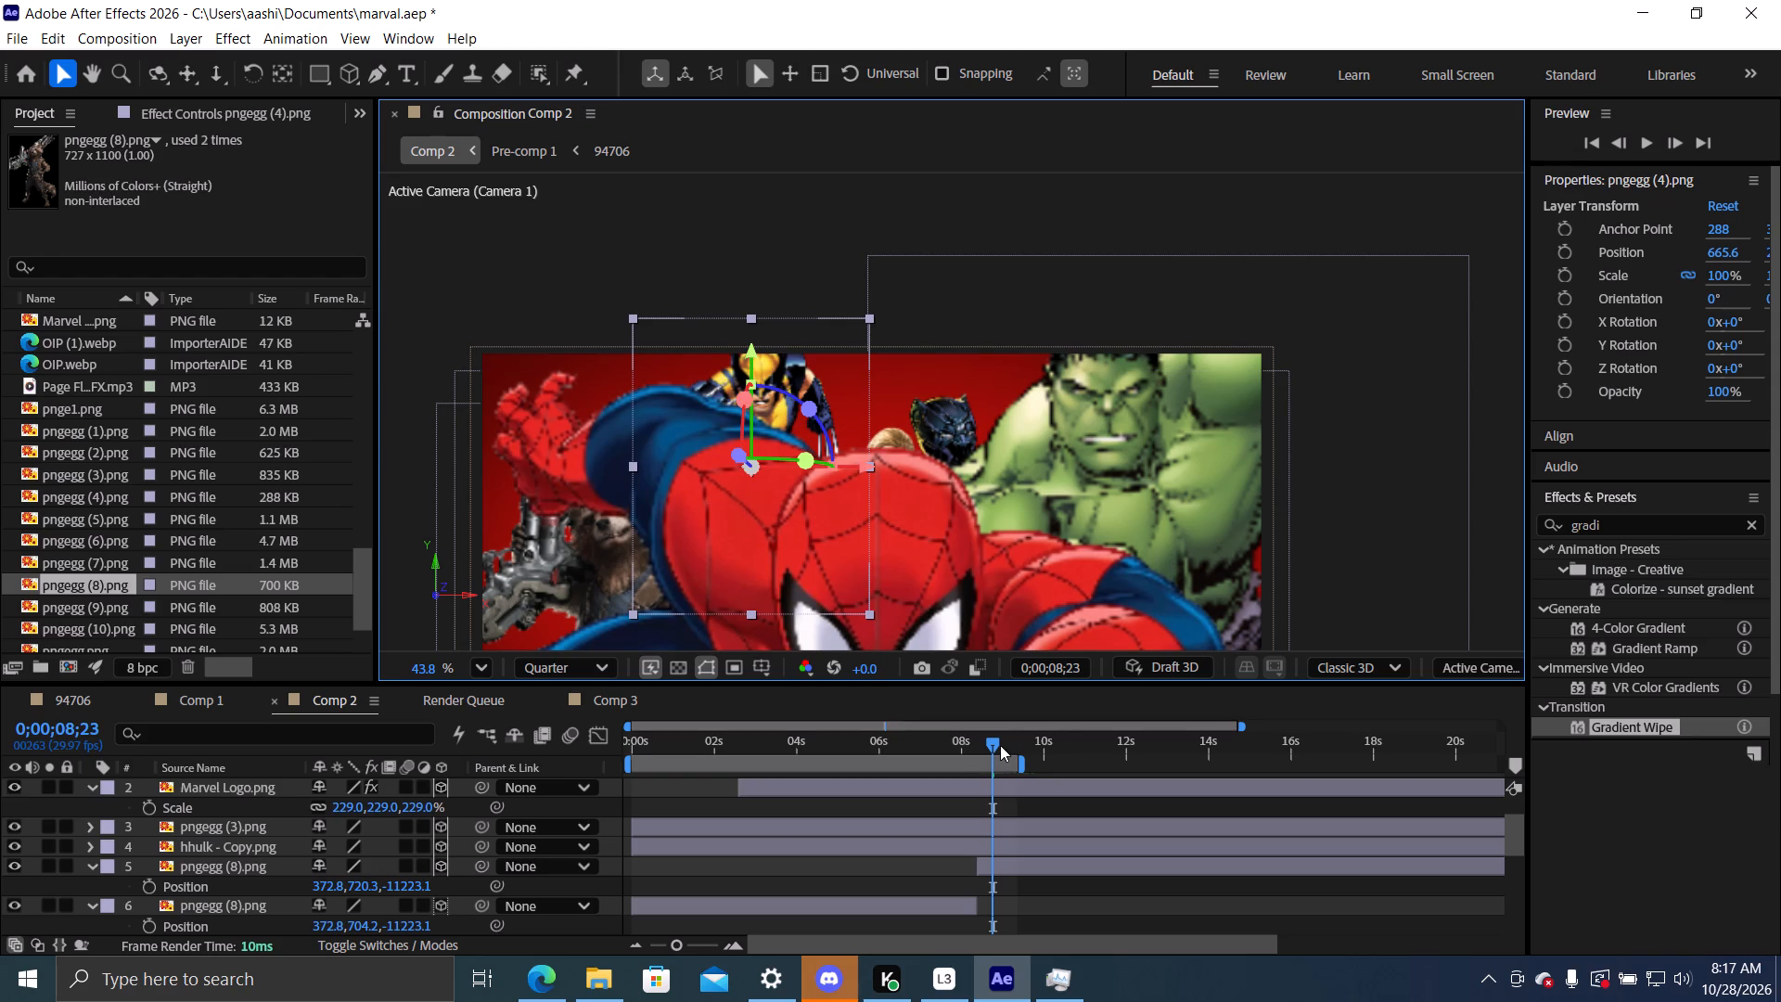
left_click_drag(1000, 745, 1031, 745)
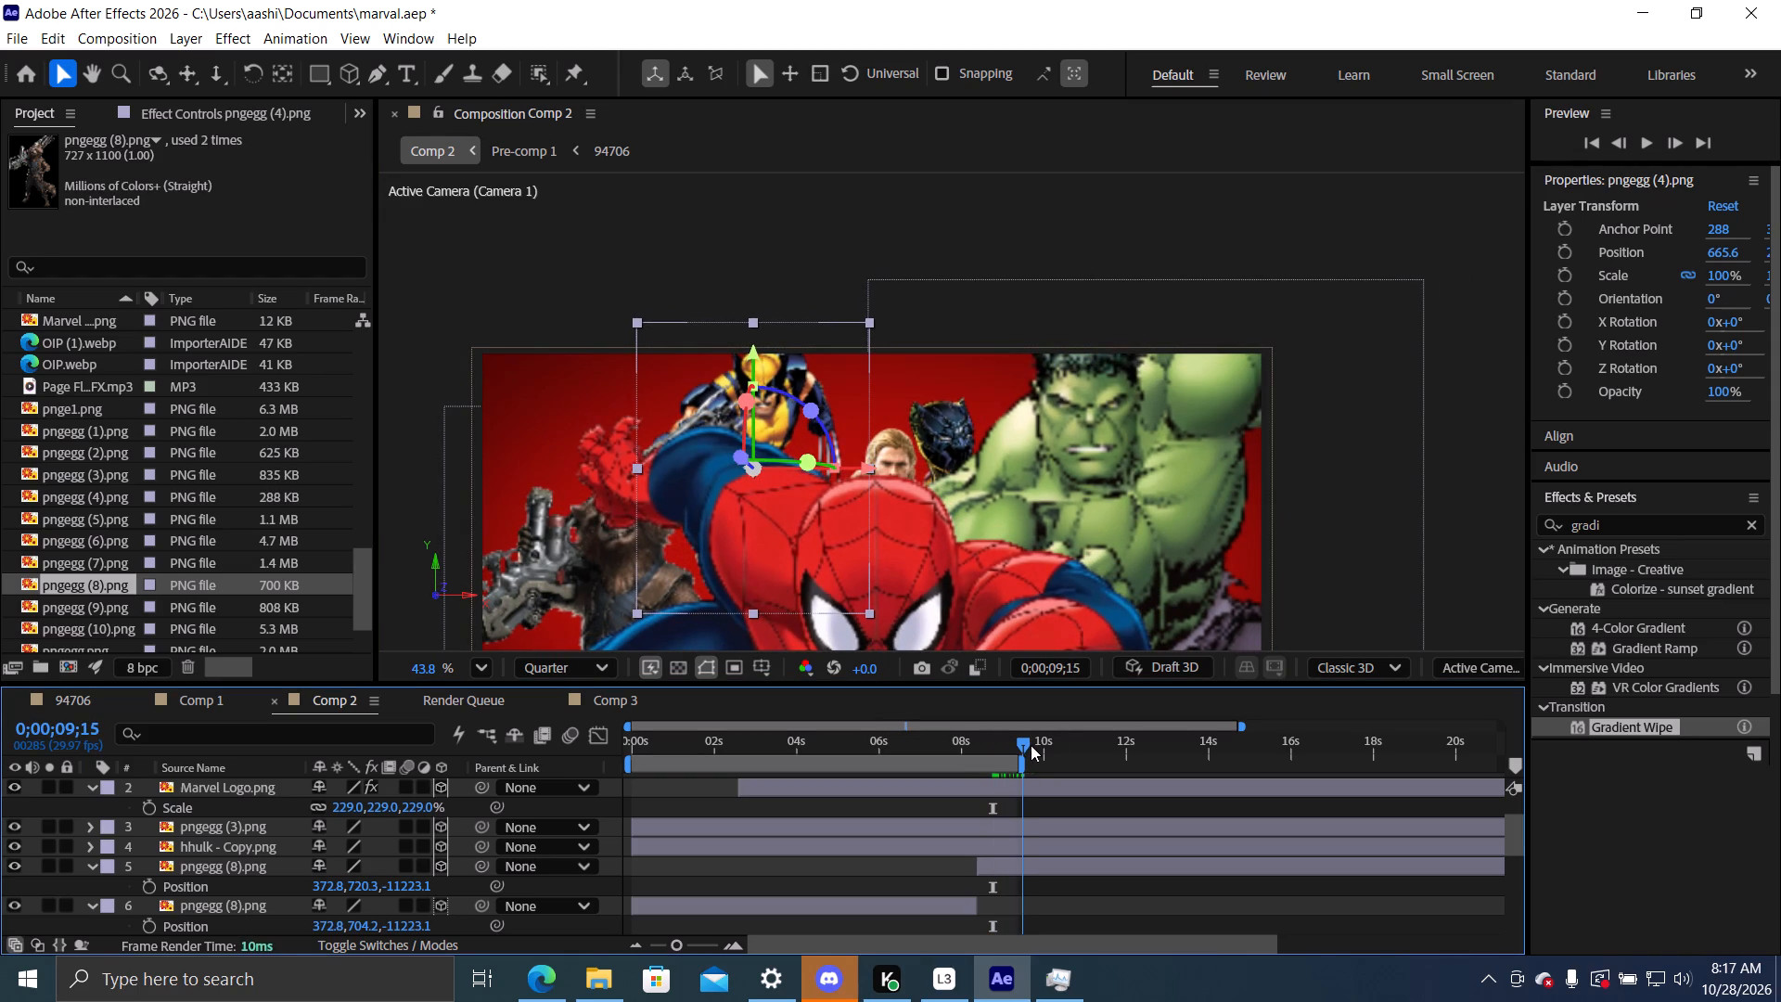
left_click_drag(1031, 745, 1032, 745)
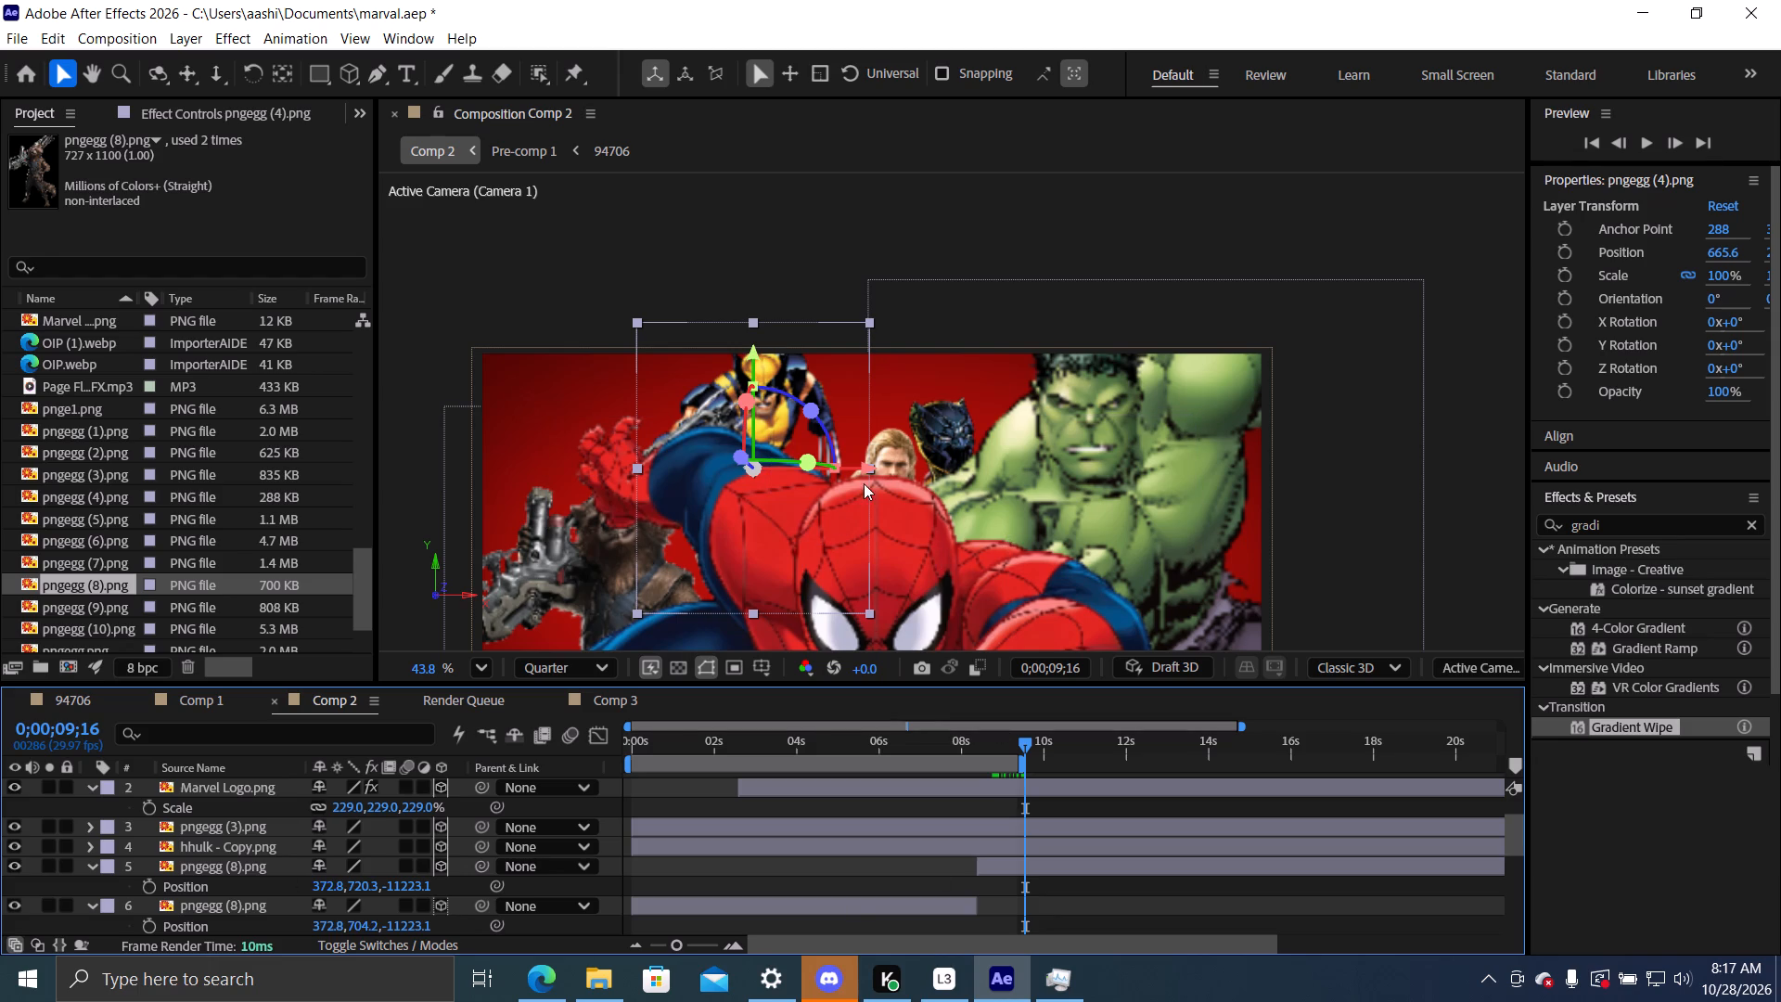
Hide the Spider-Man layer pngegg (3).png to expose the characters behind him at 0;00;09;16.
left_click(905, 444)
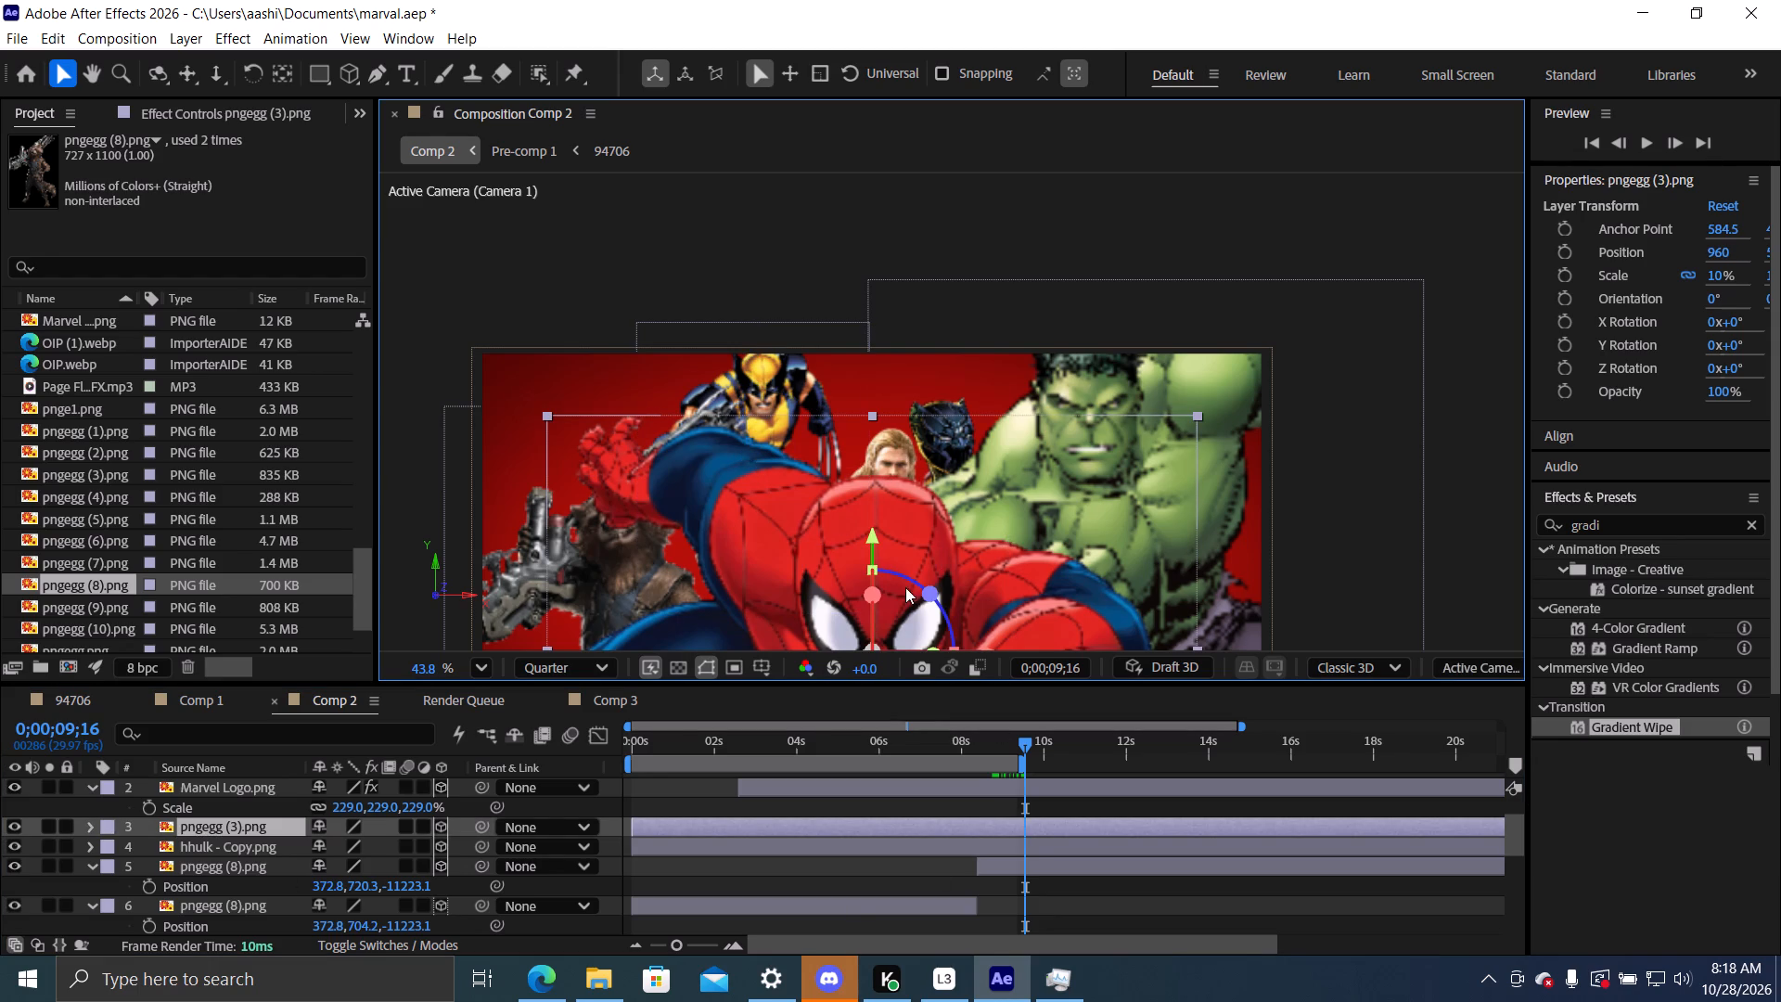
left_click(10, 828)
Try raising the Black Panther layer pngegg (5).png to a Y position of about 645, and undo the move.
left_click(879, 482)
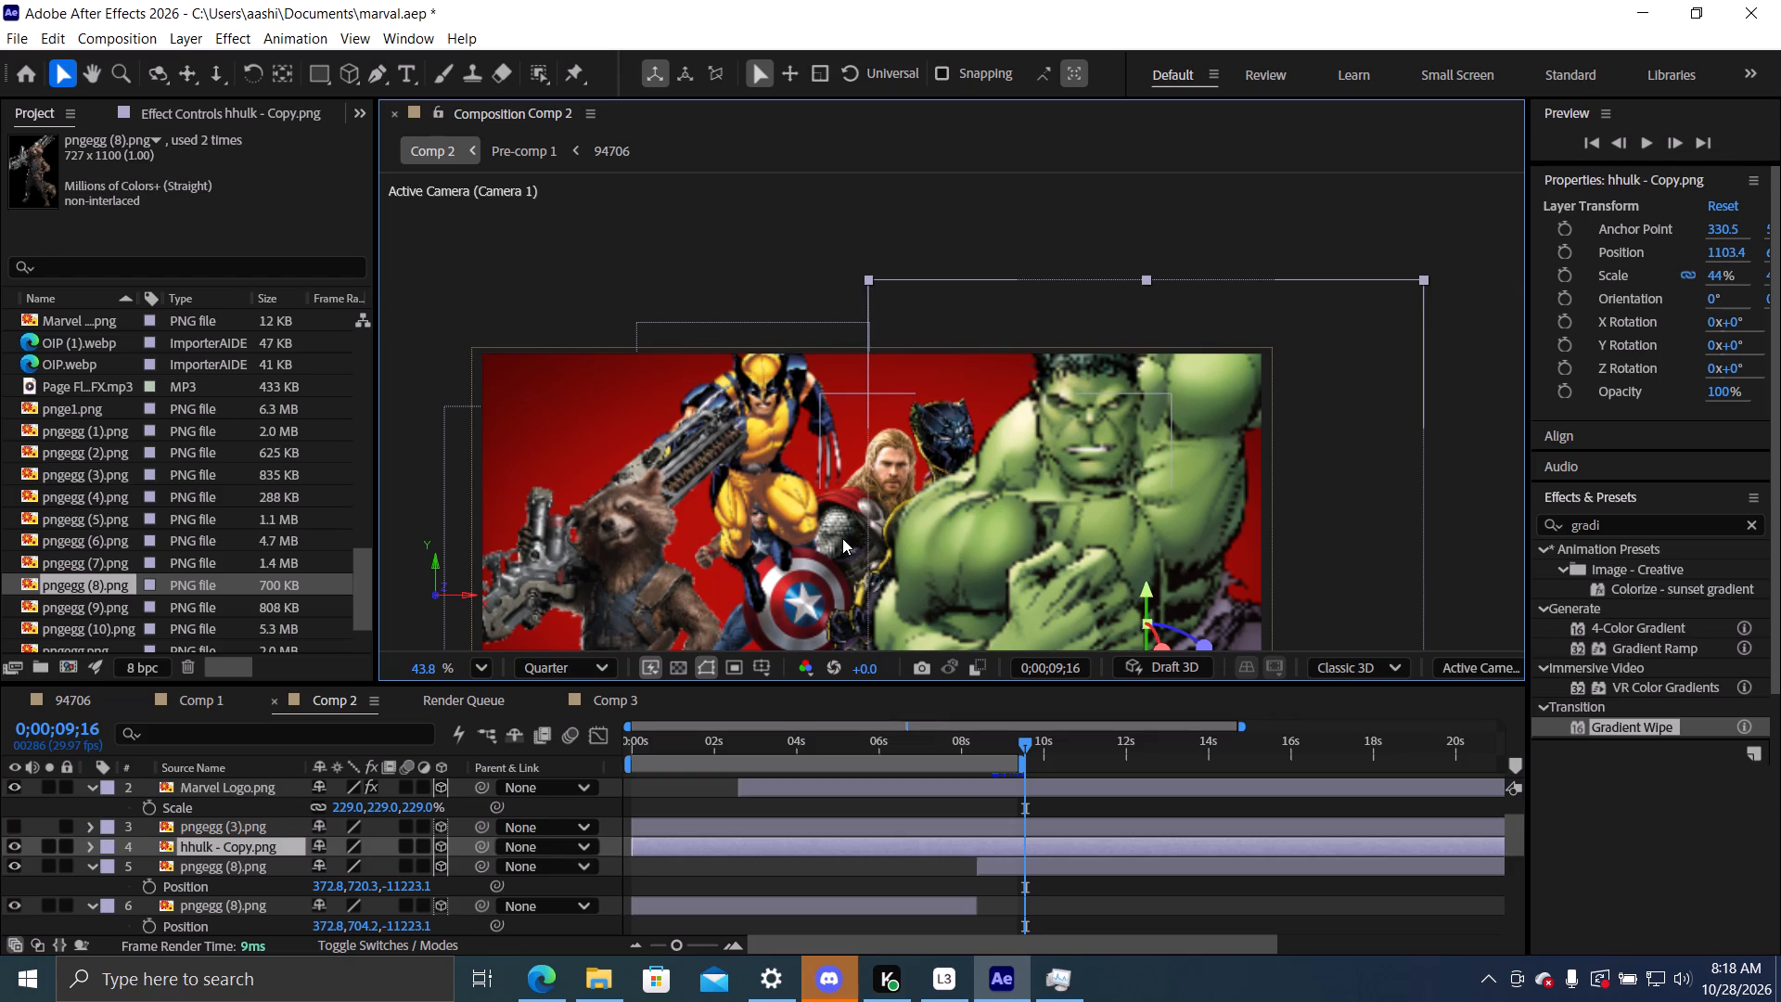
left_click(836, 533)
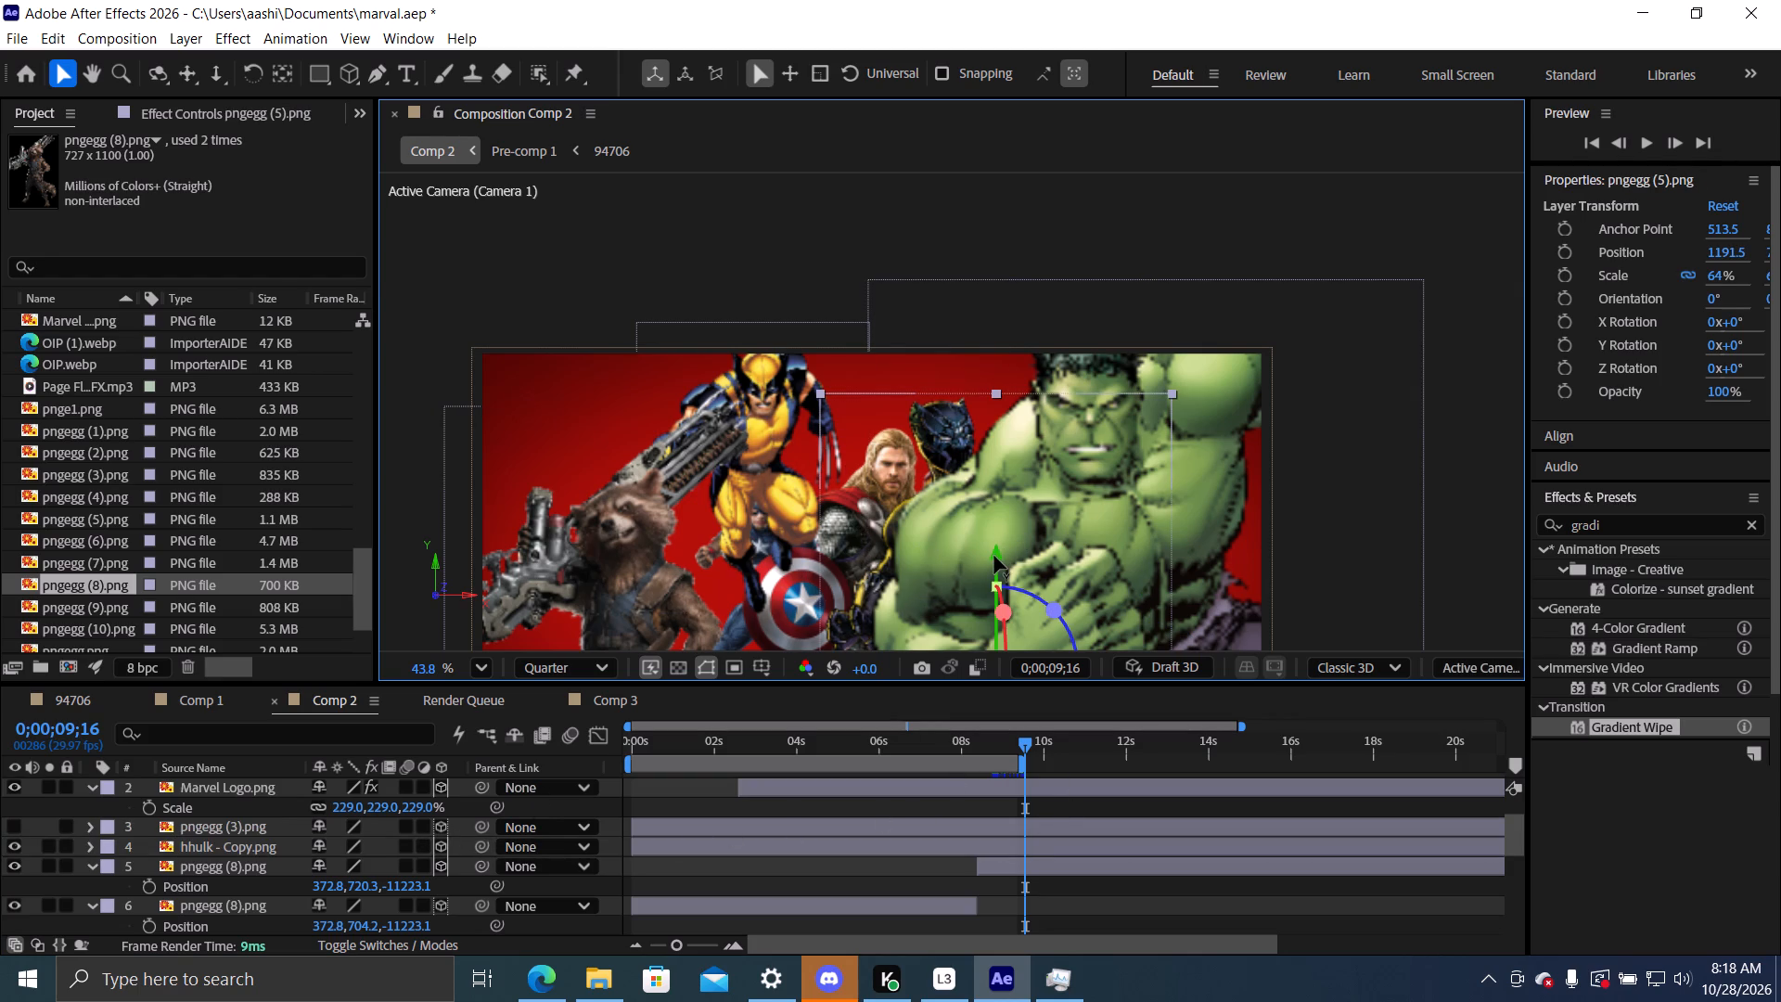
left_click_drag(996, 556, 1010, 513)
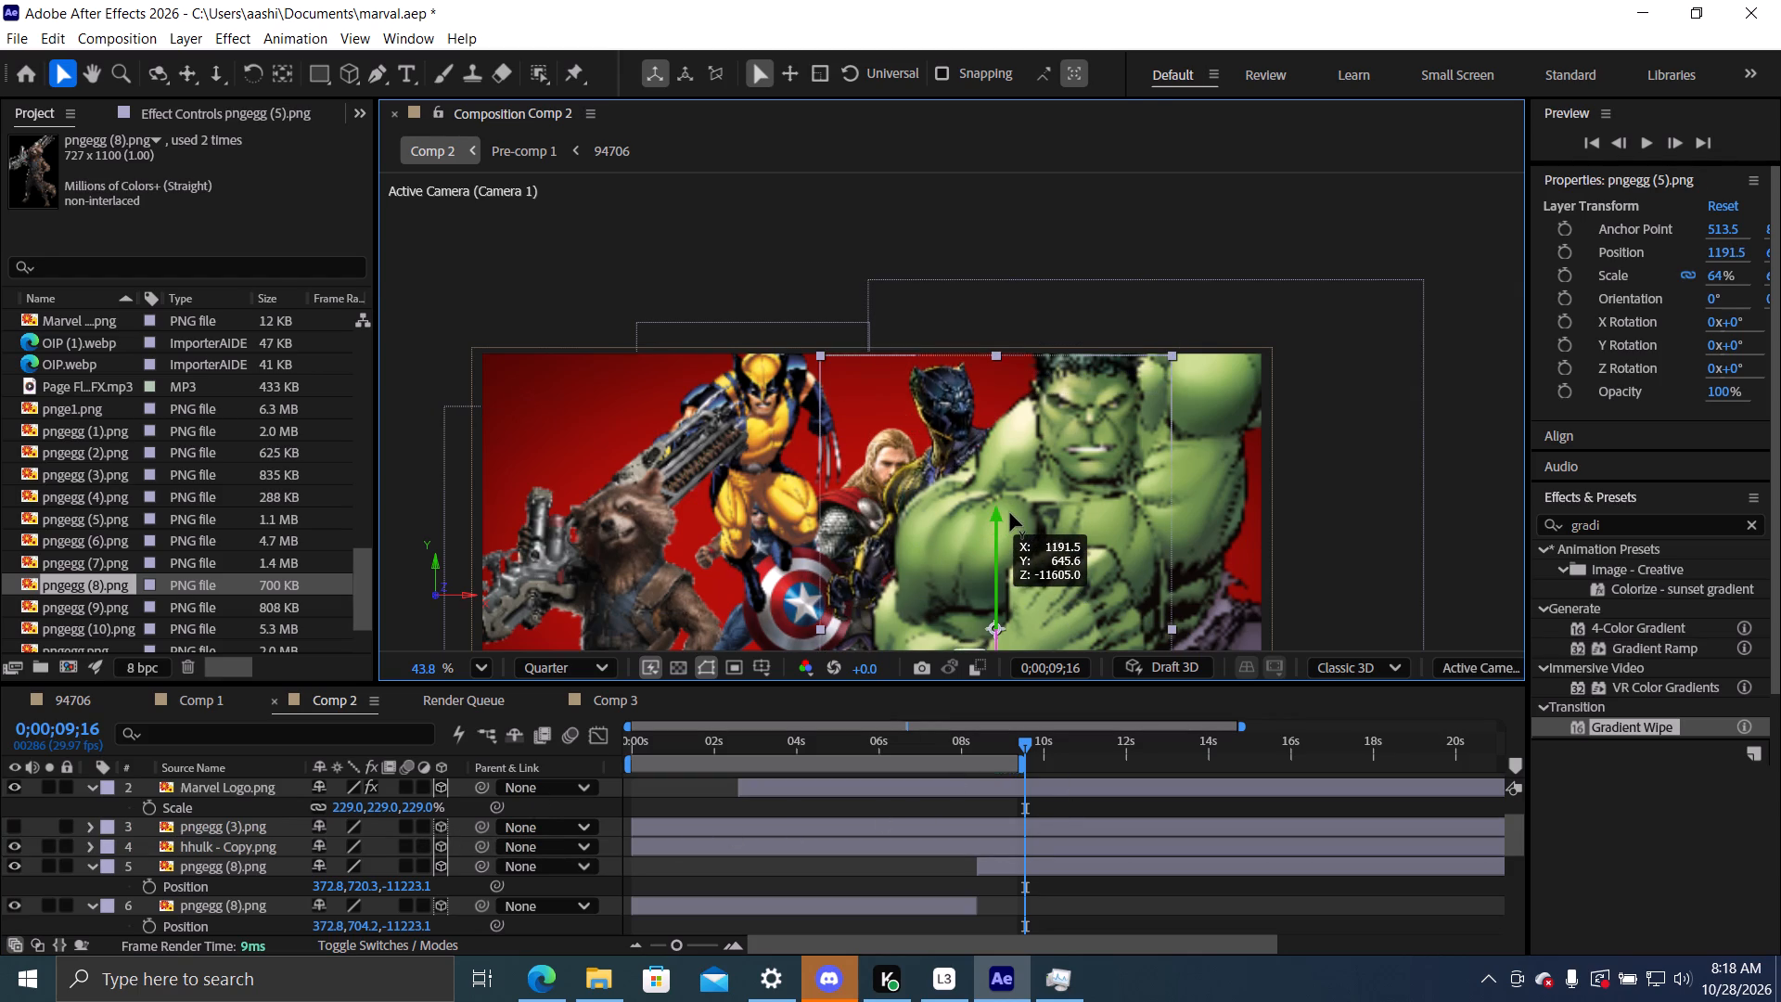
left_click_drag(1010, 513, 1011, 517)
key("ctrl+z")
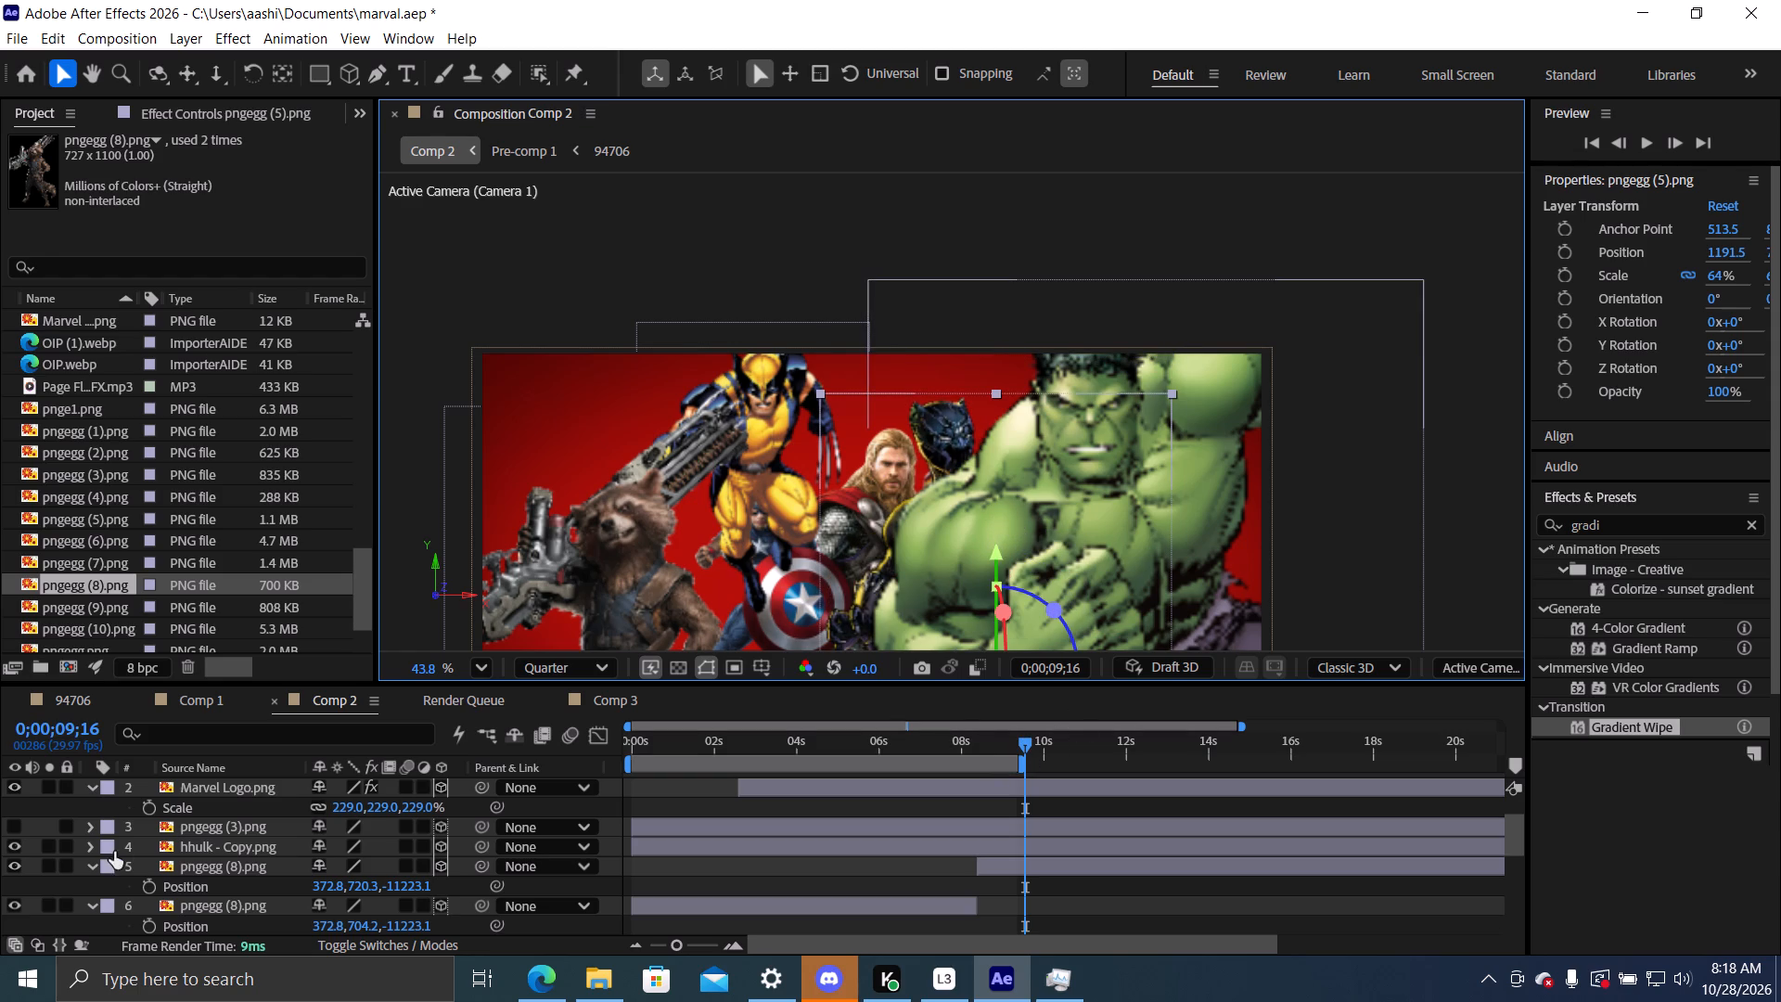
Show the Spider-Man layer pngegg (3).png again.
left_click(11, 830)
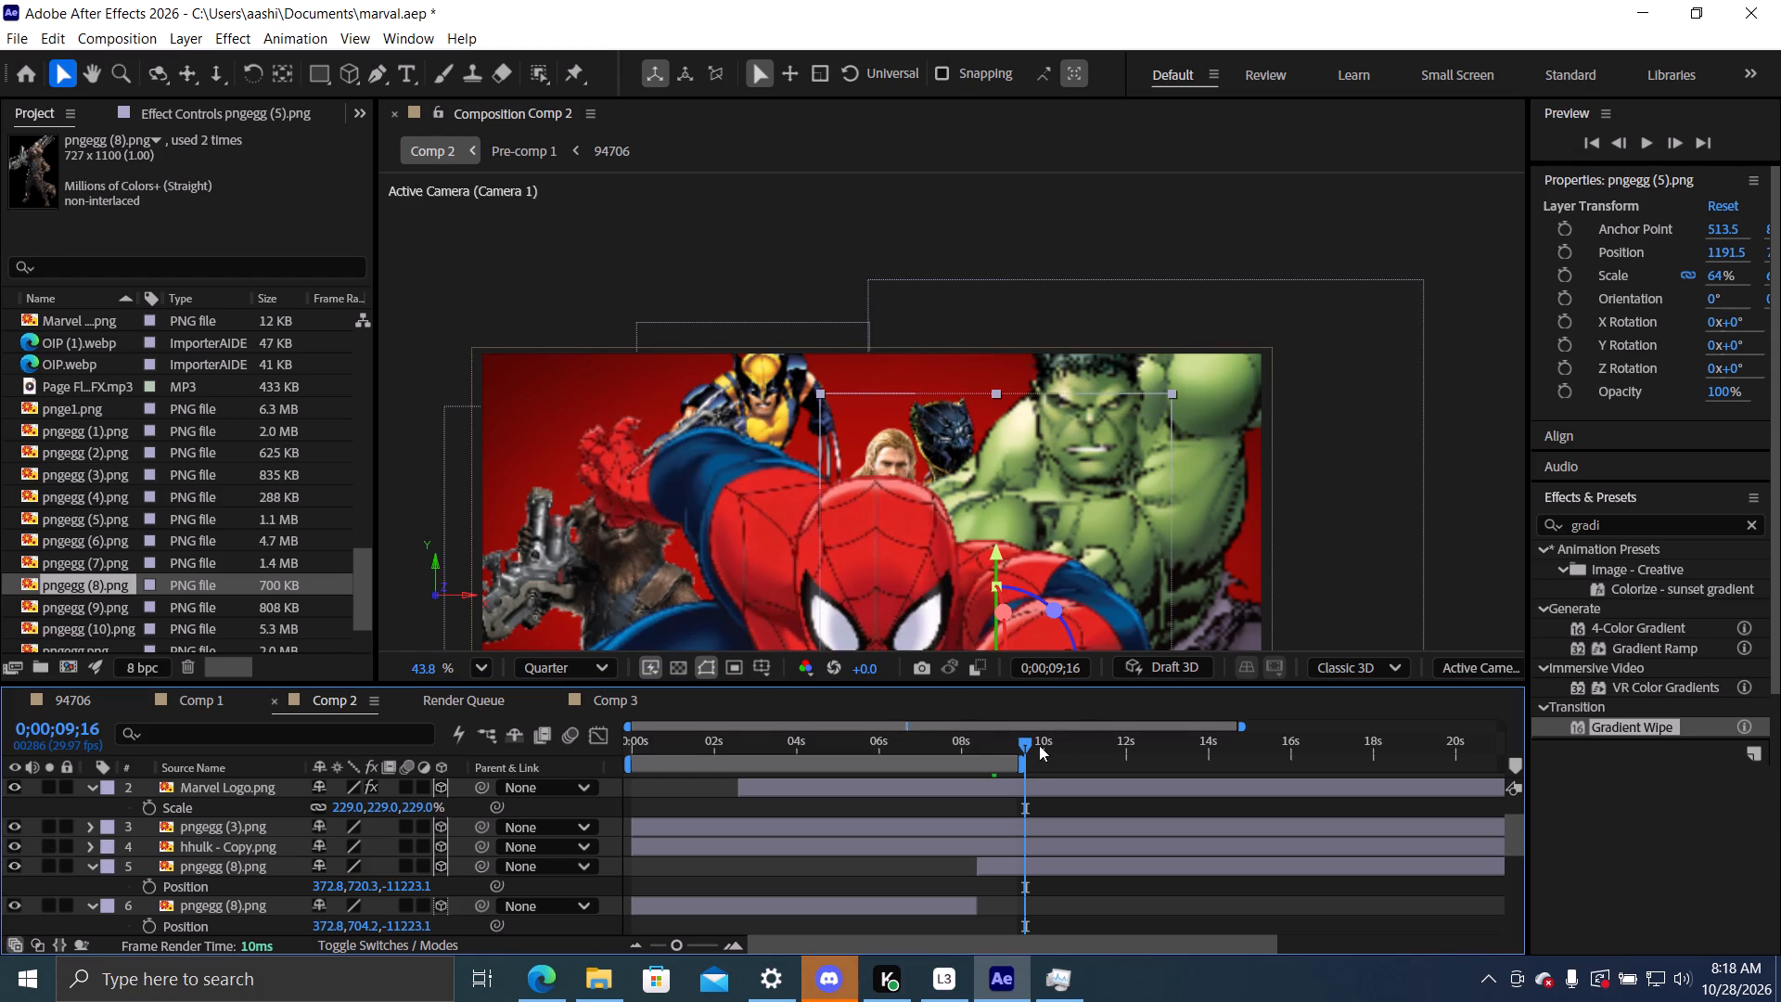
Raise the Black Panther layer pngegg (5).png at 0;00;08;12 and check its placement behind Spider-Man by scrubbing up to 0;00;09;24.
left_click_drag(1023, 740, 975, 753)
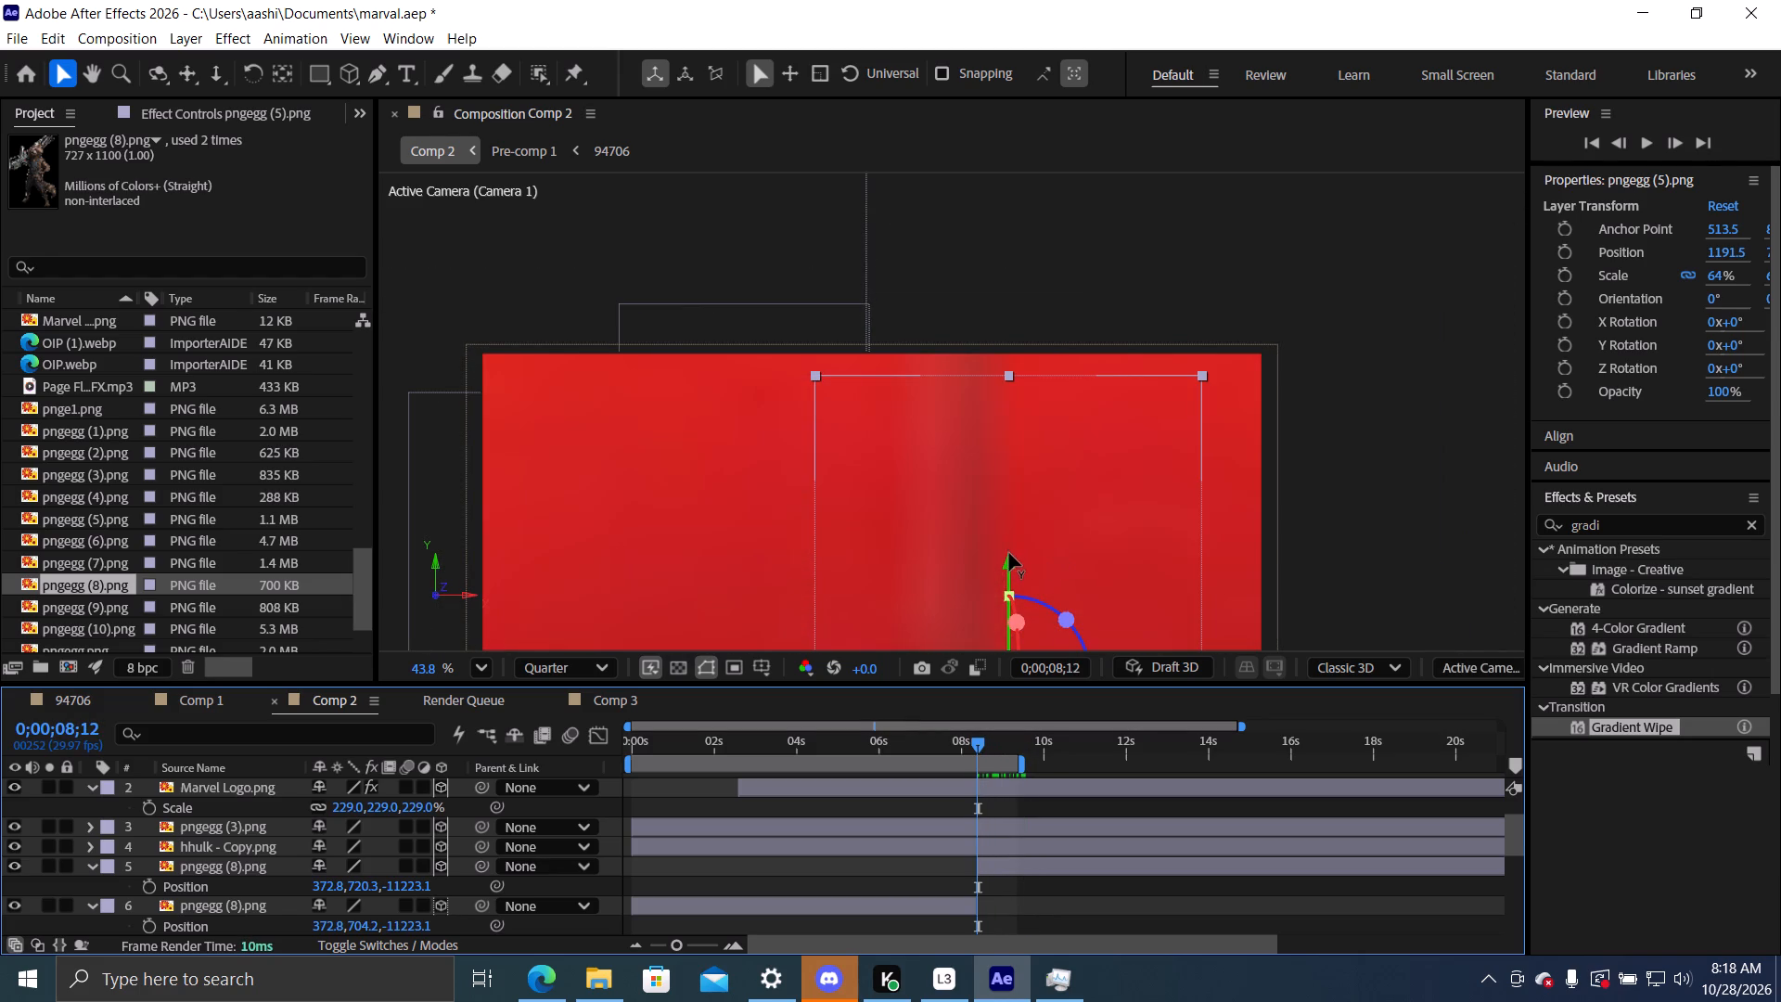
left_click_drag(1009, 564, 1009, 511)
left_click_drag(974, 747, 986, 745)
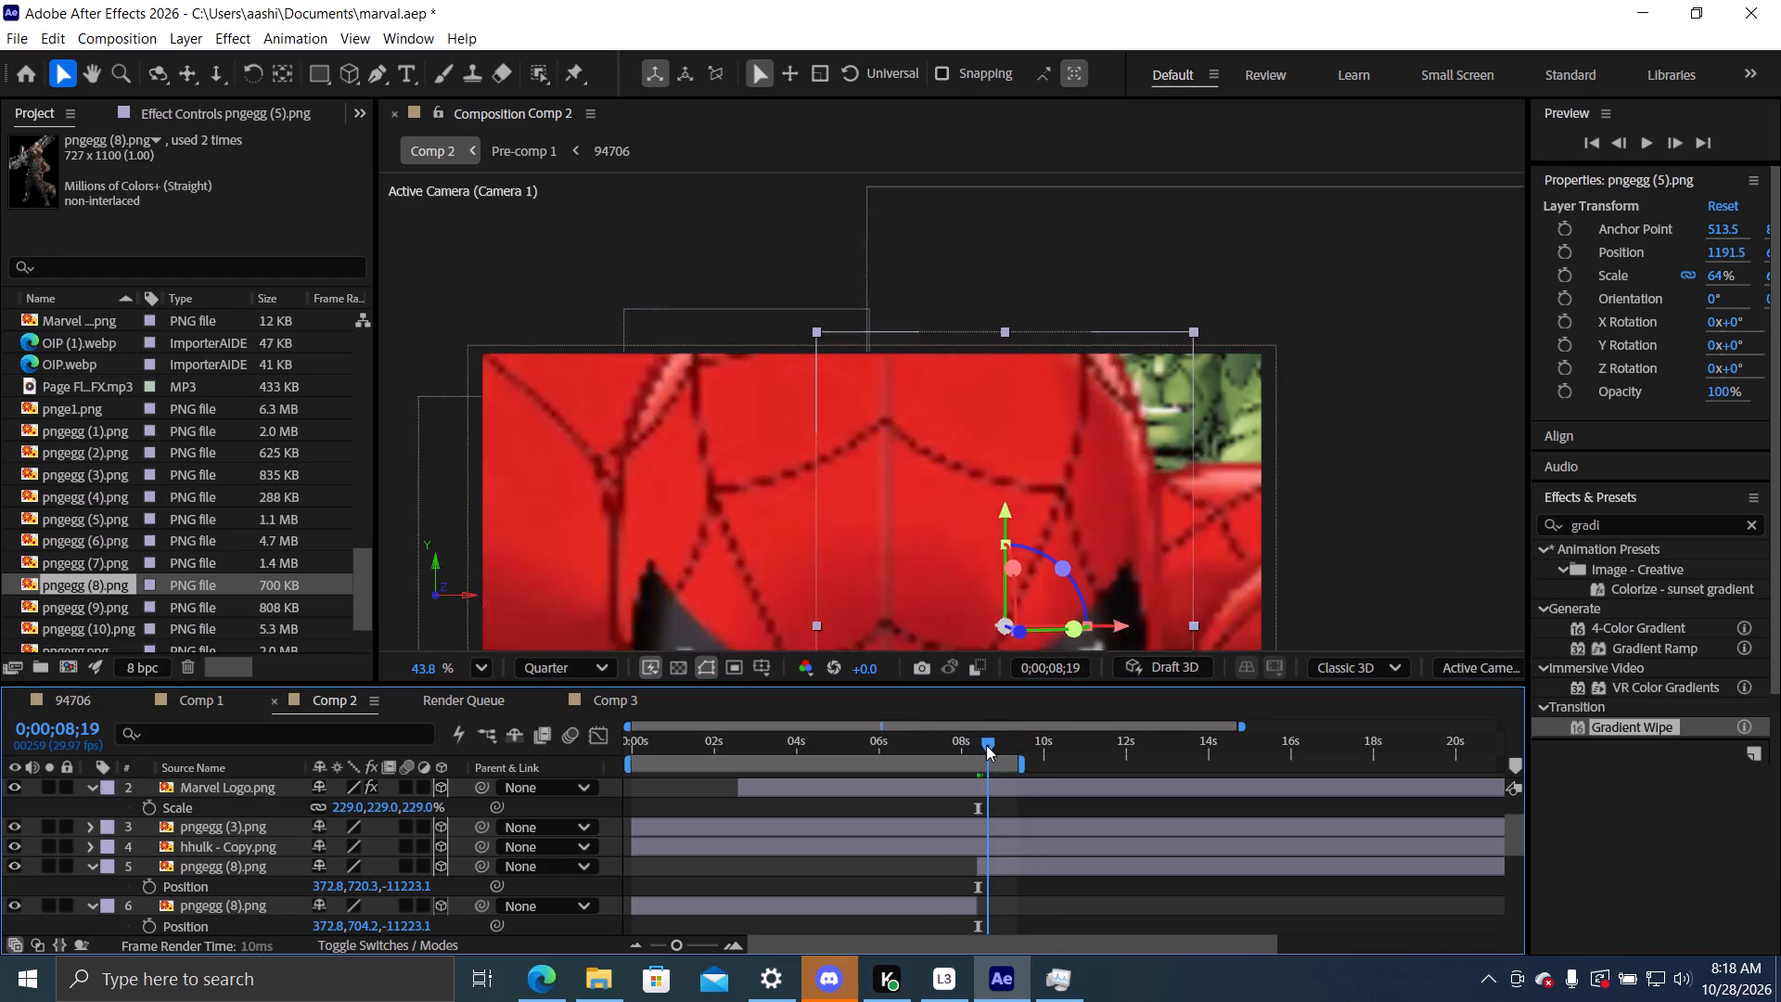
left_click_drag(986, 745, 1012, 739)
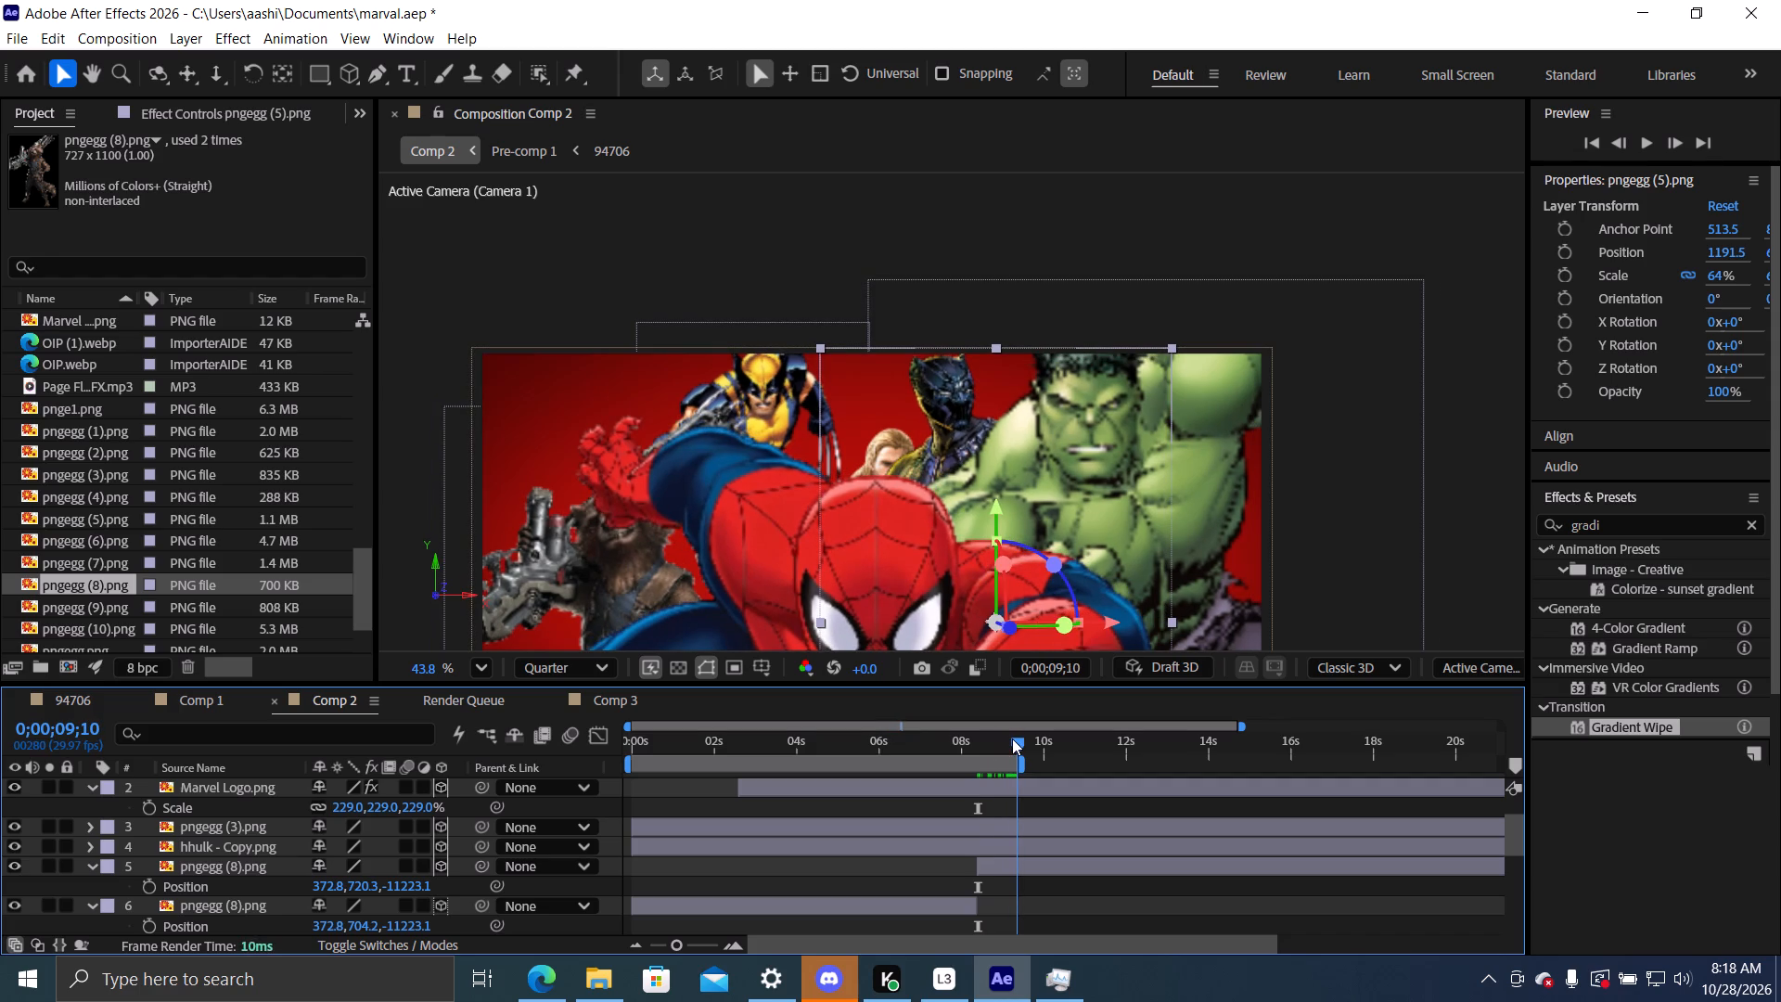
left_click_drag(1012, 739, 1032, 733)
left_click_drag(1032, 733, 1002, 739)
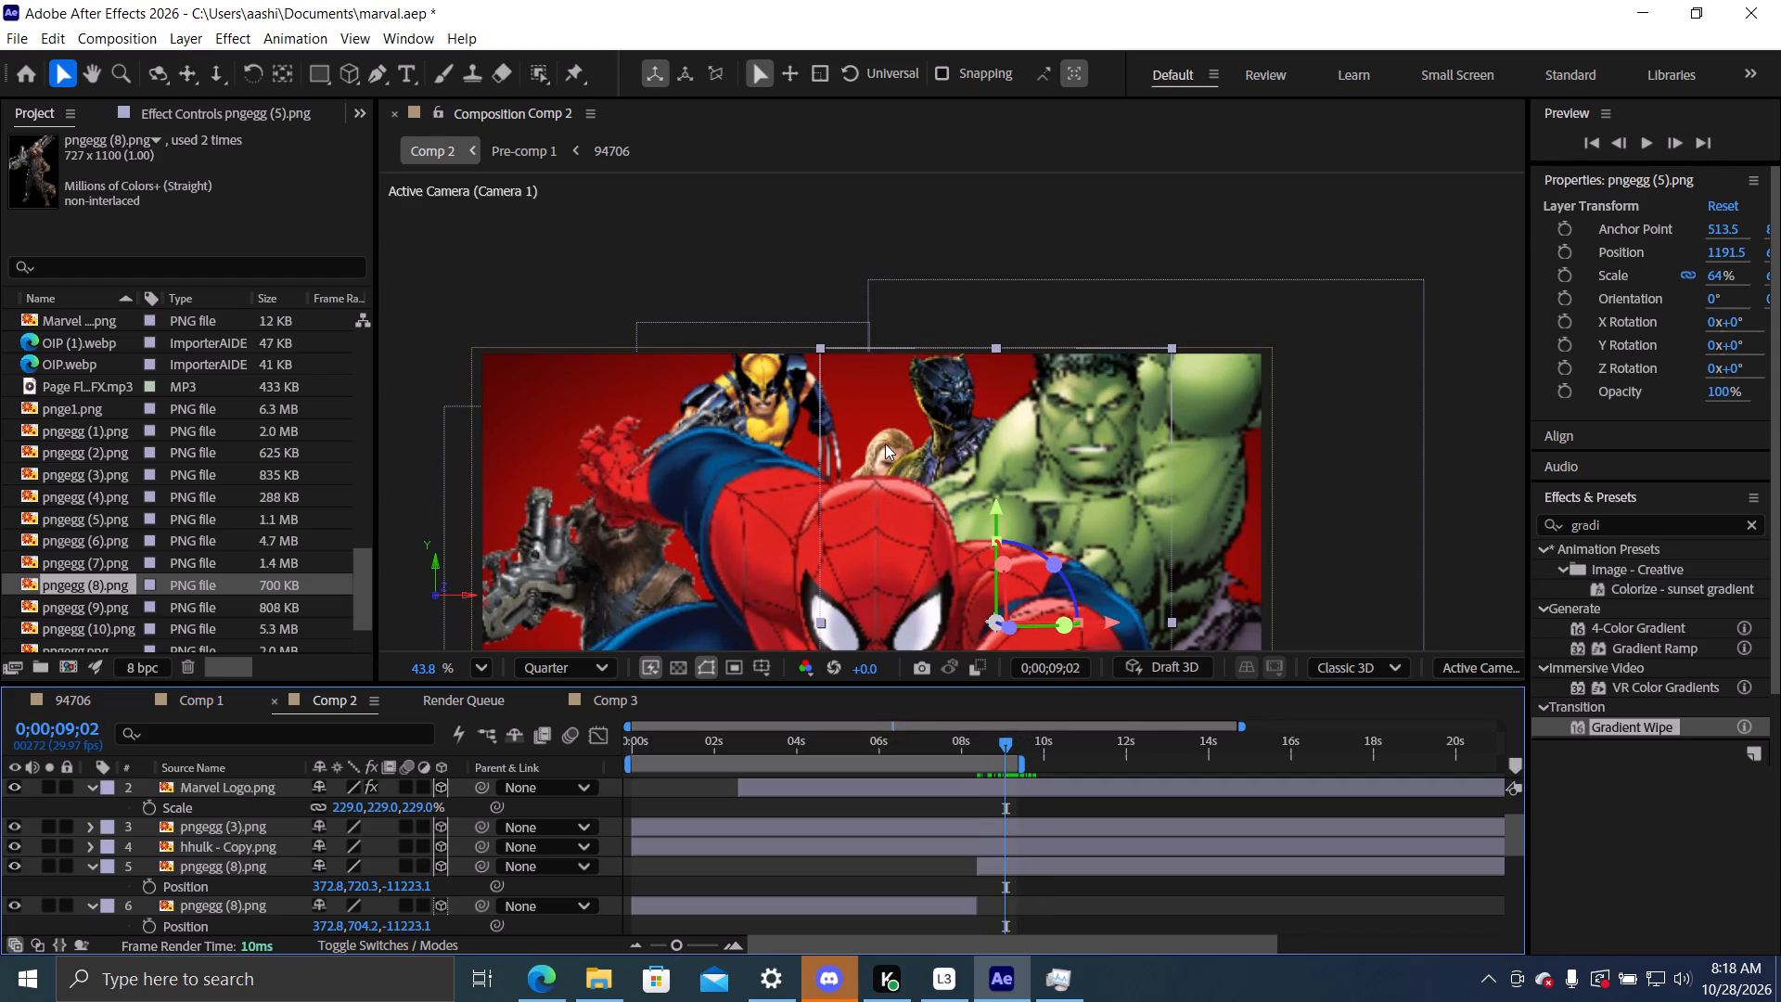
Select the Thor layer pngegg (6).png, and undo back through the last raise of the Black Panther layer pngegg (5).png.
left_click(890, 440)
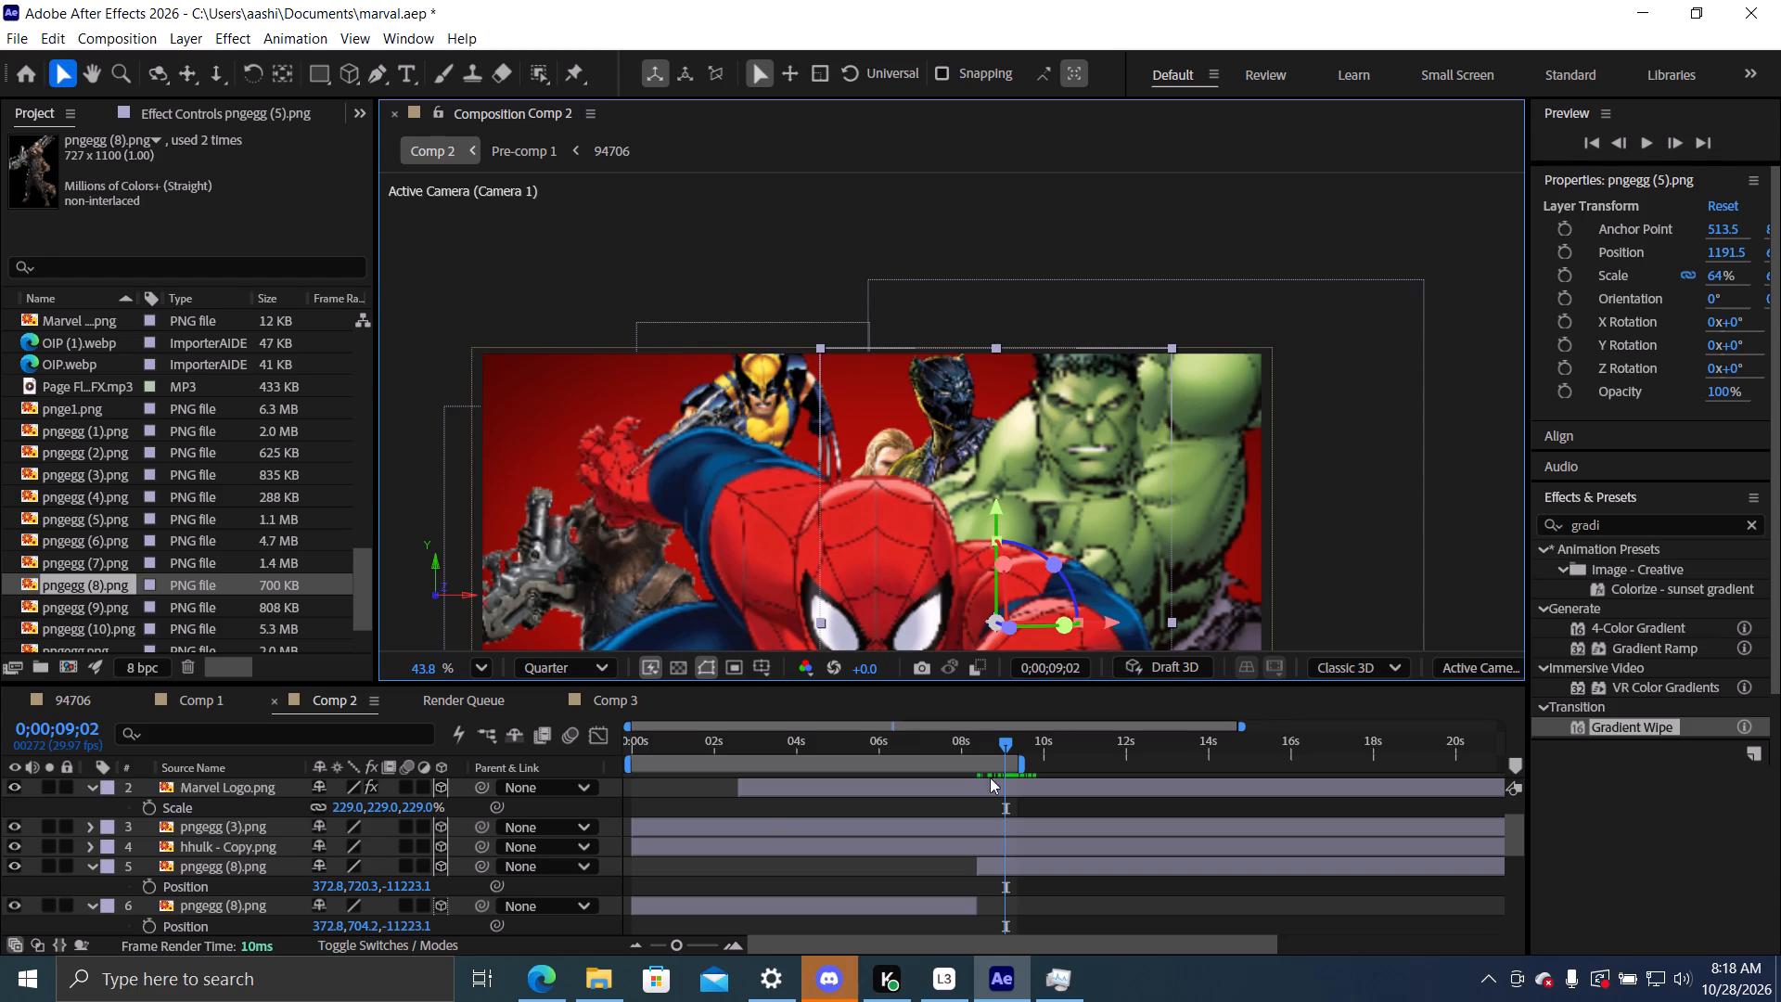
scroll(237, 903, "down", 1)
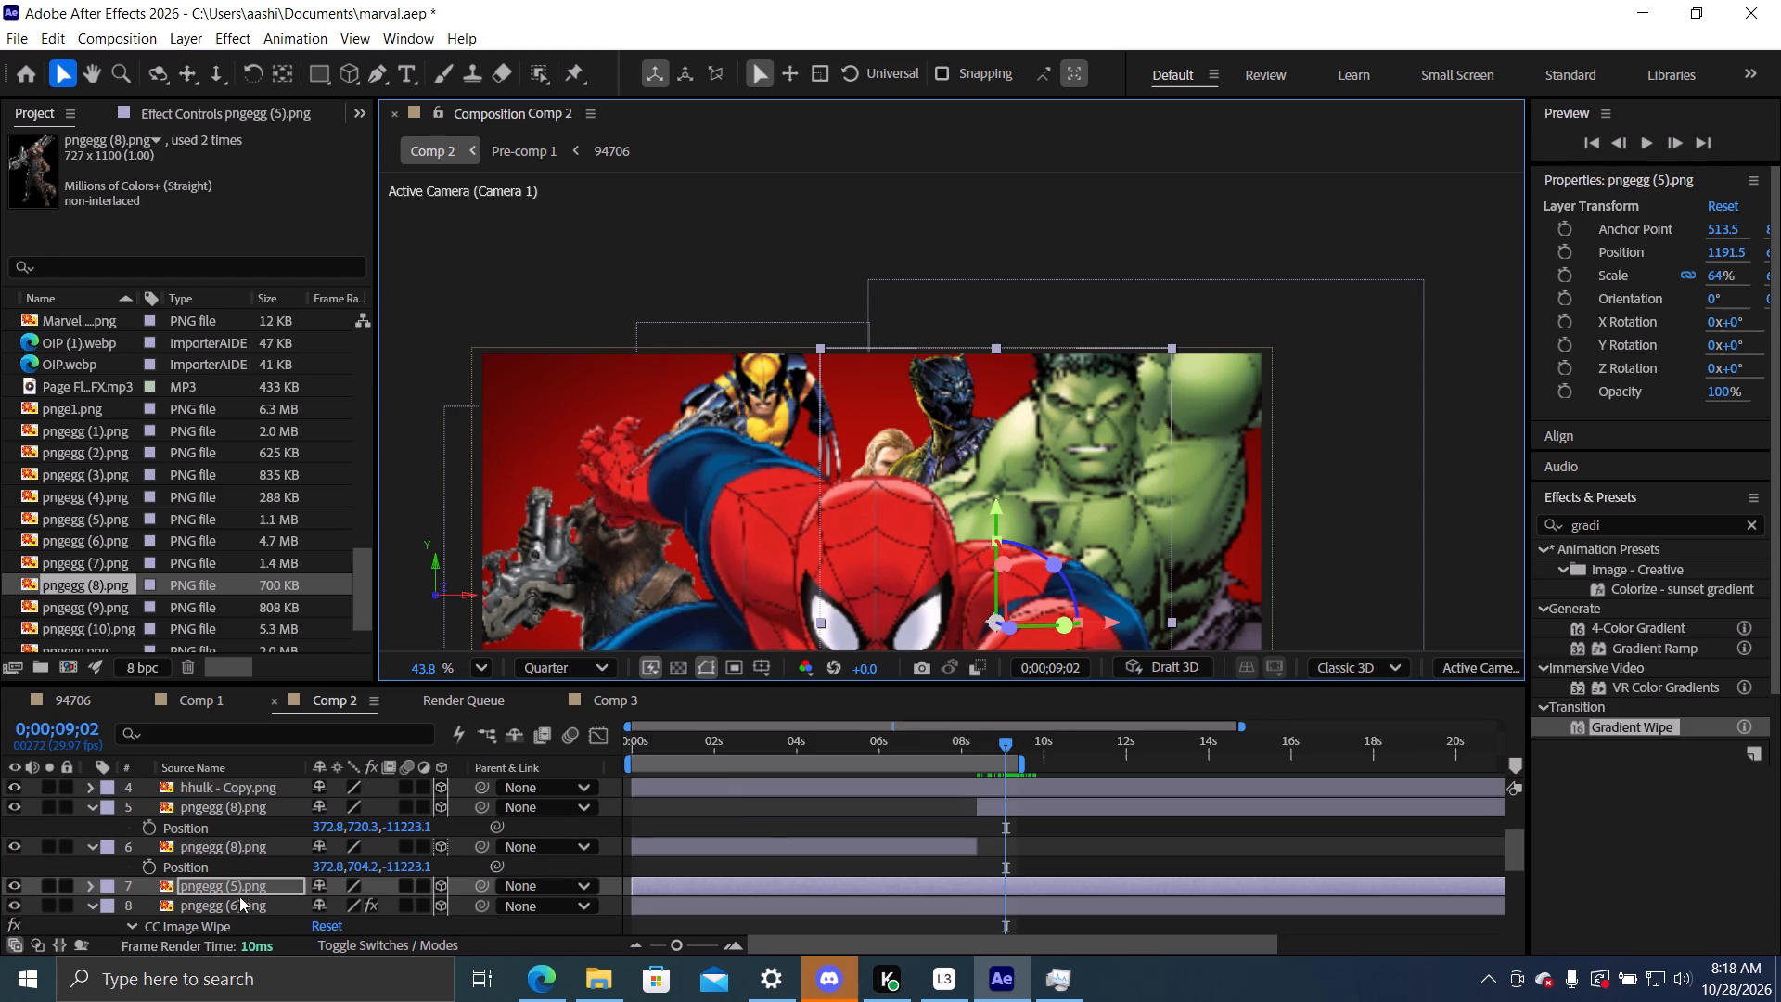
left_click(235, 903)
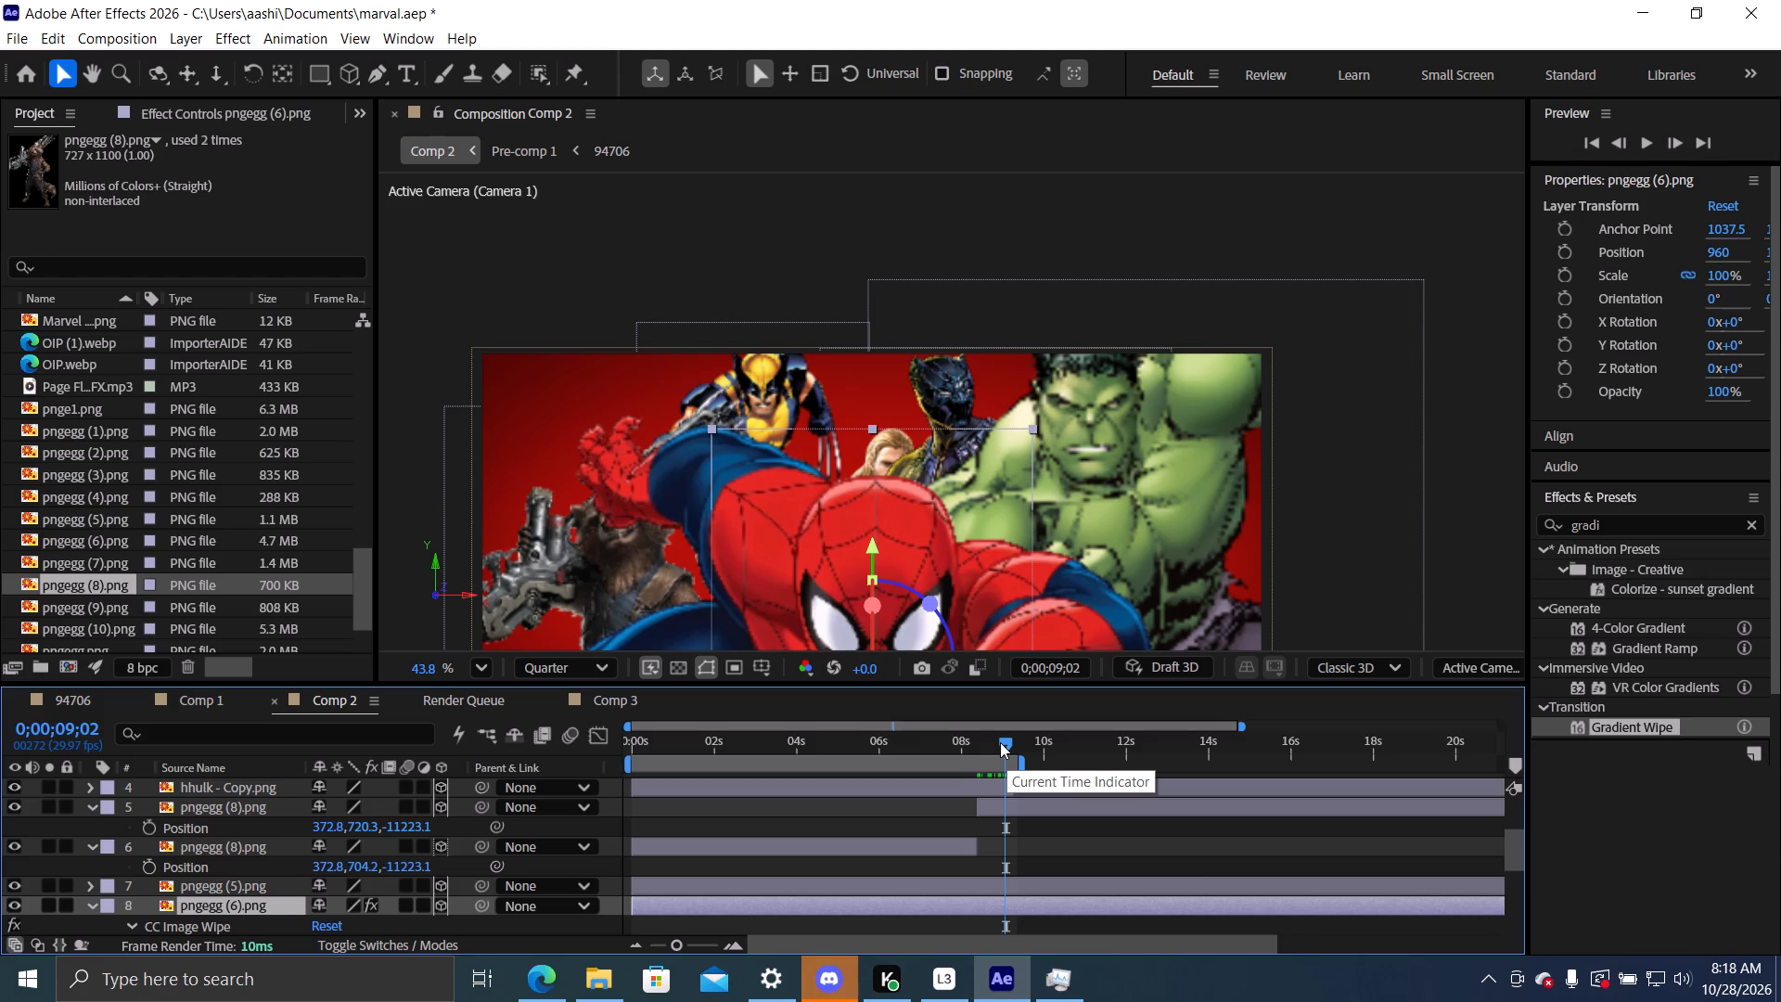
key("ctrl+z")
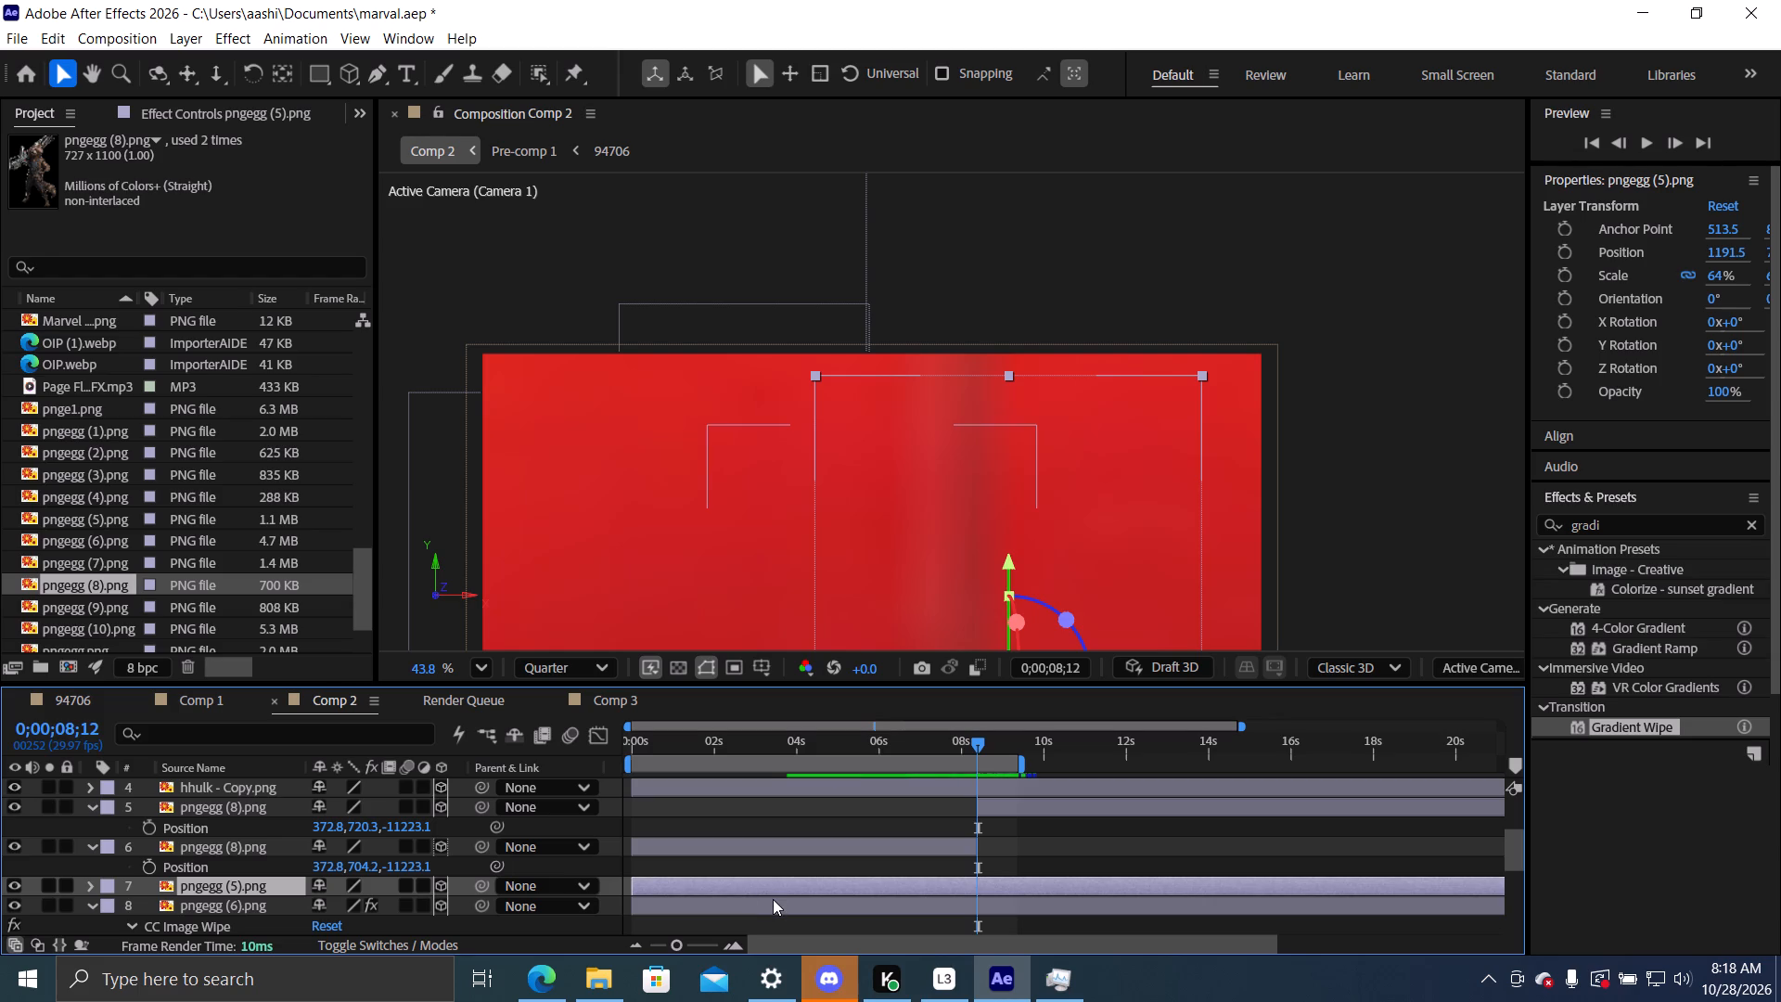
Split the Black Panther layer pngegg (5).png at 0;00;08.
key("ctrl+shift+d")
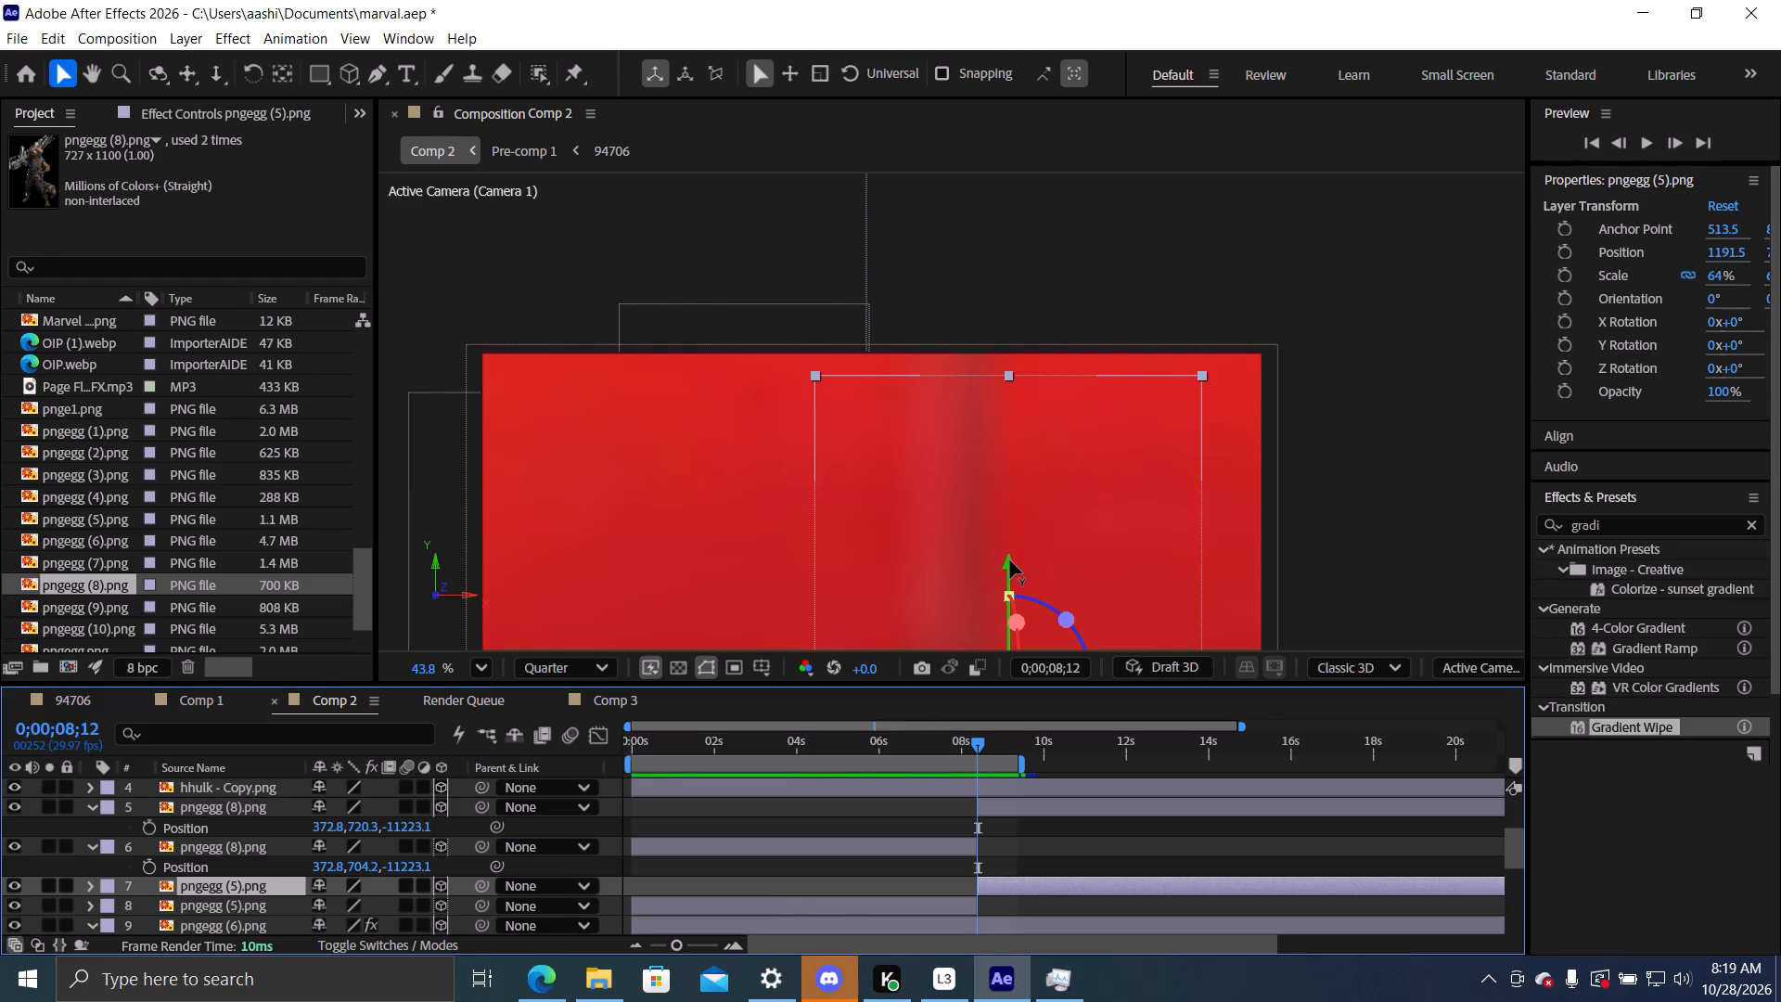
left_click_drag(1009, 564, 1012, 509)
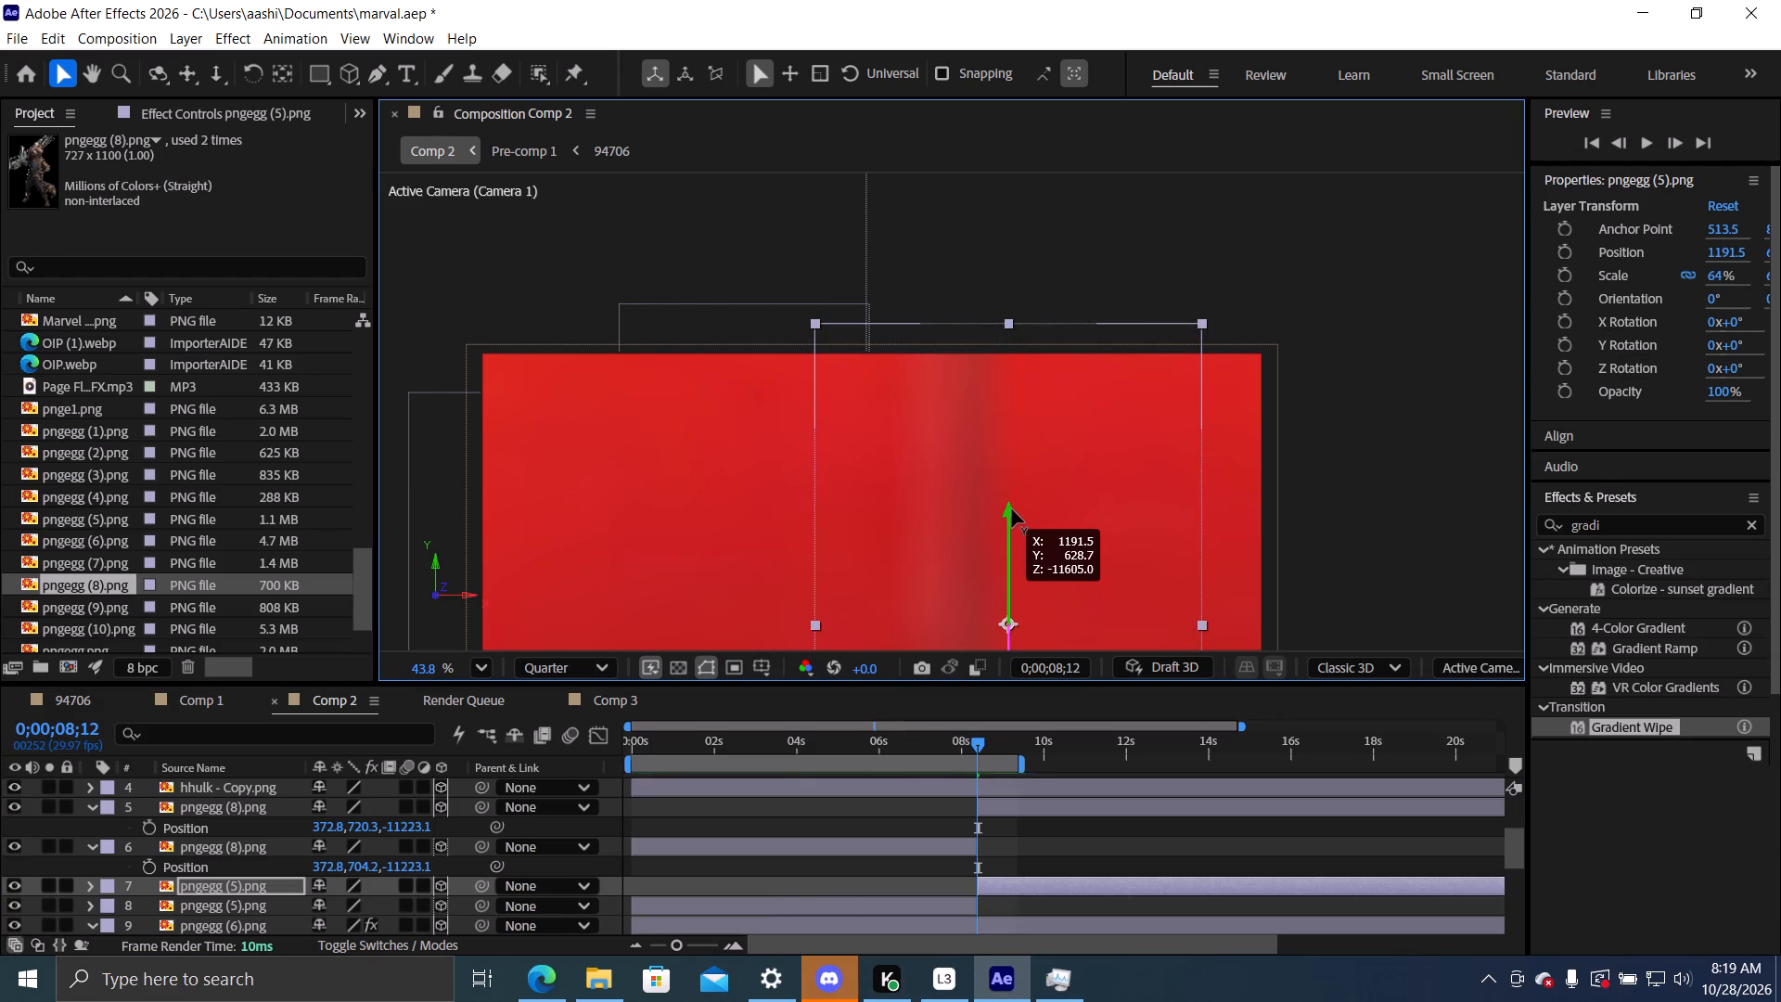
left_click_drag(1012, 509, 1012, 506)
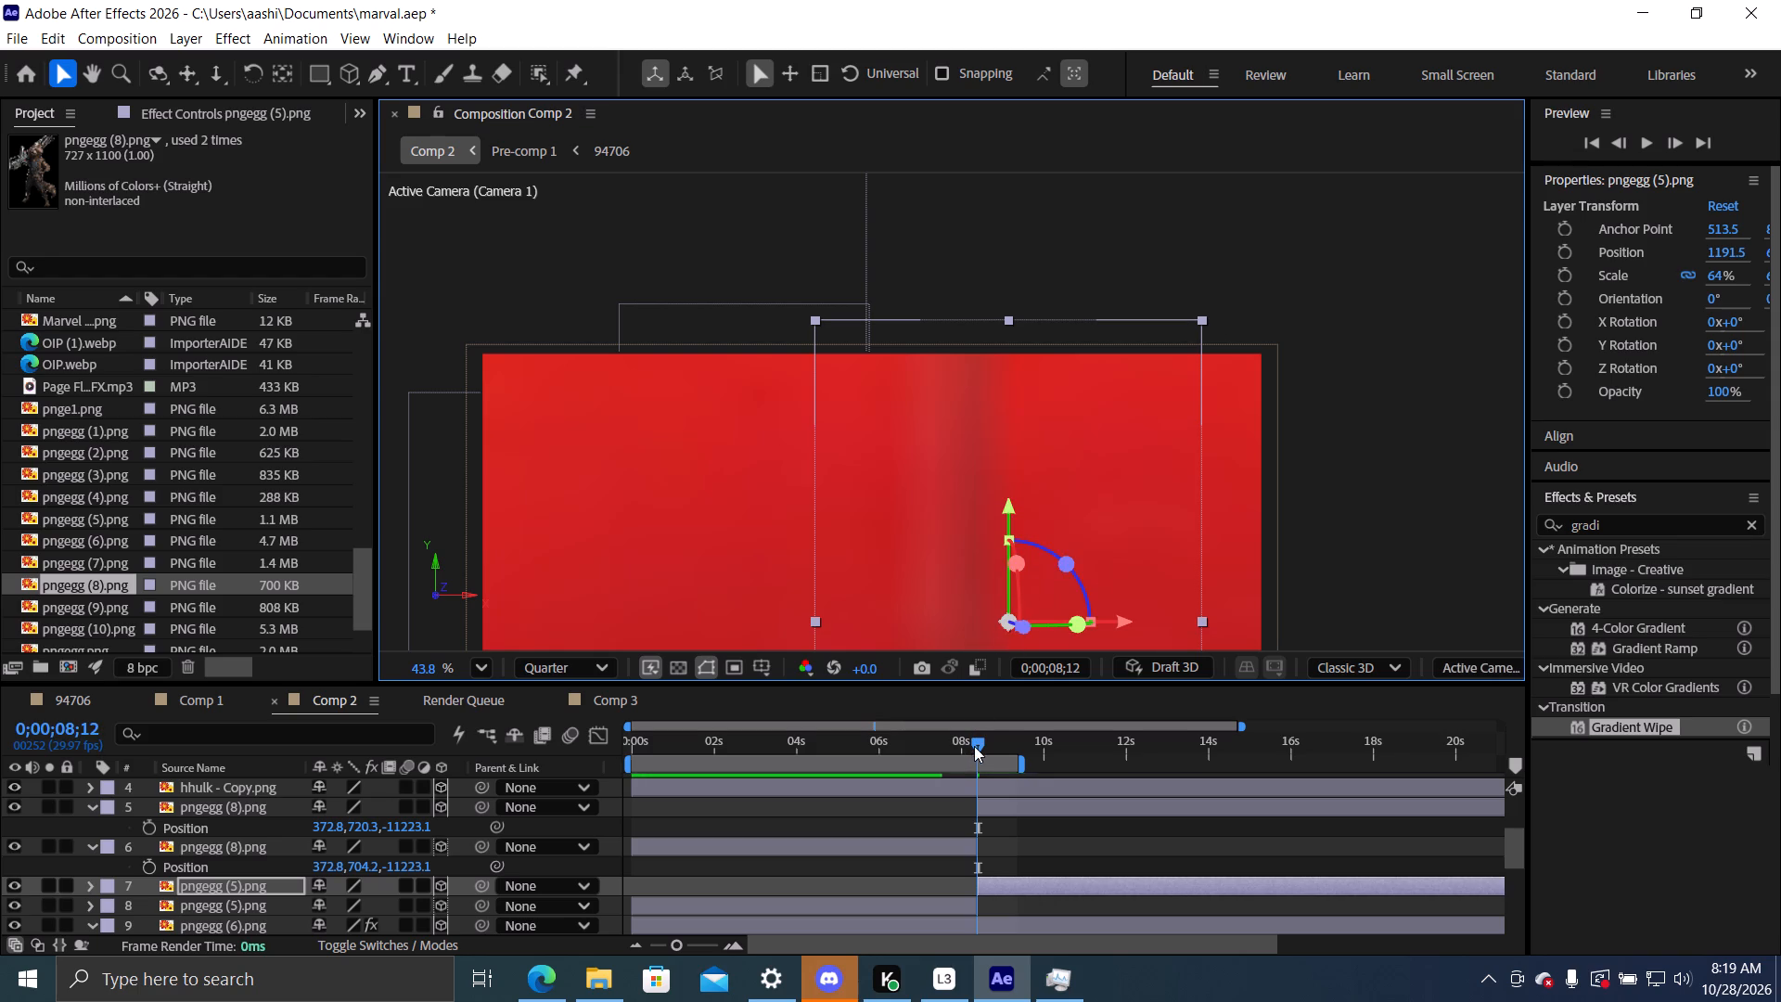
left_click_drag(974, 746, 991, 746)
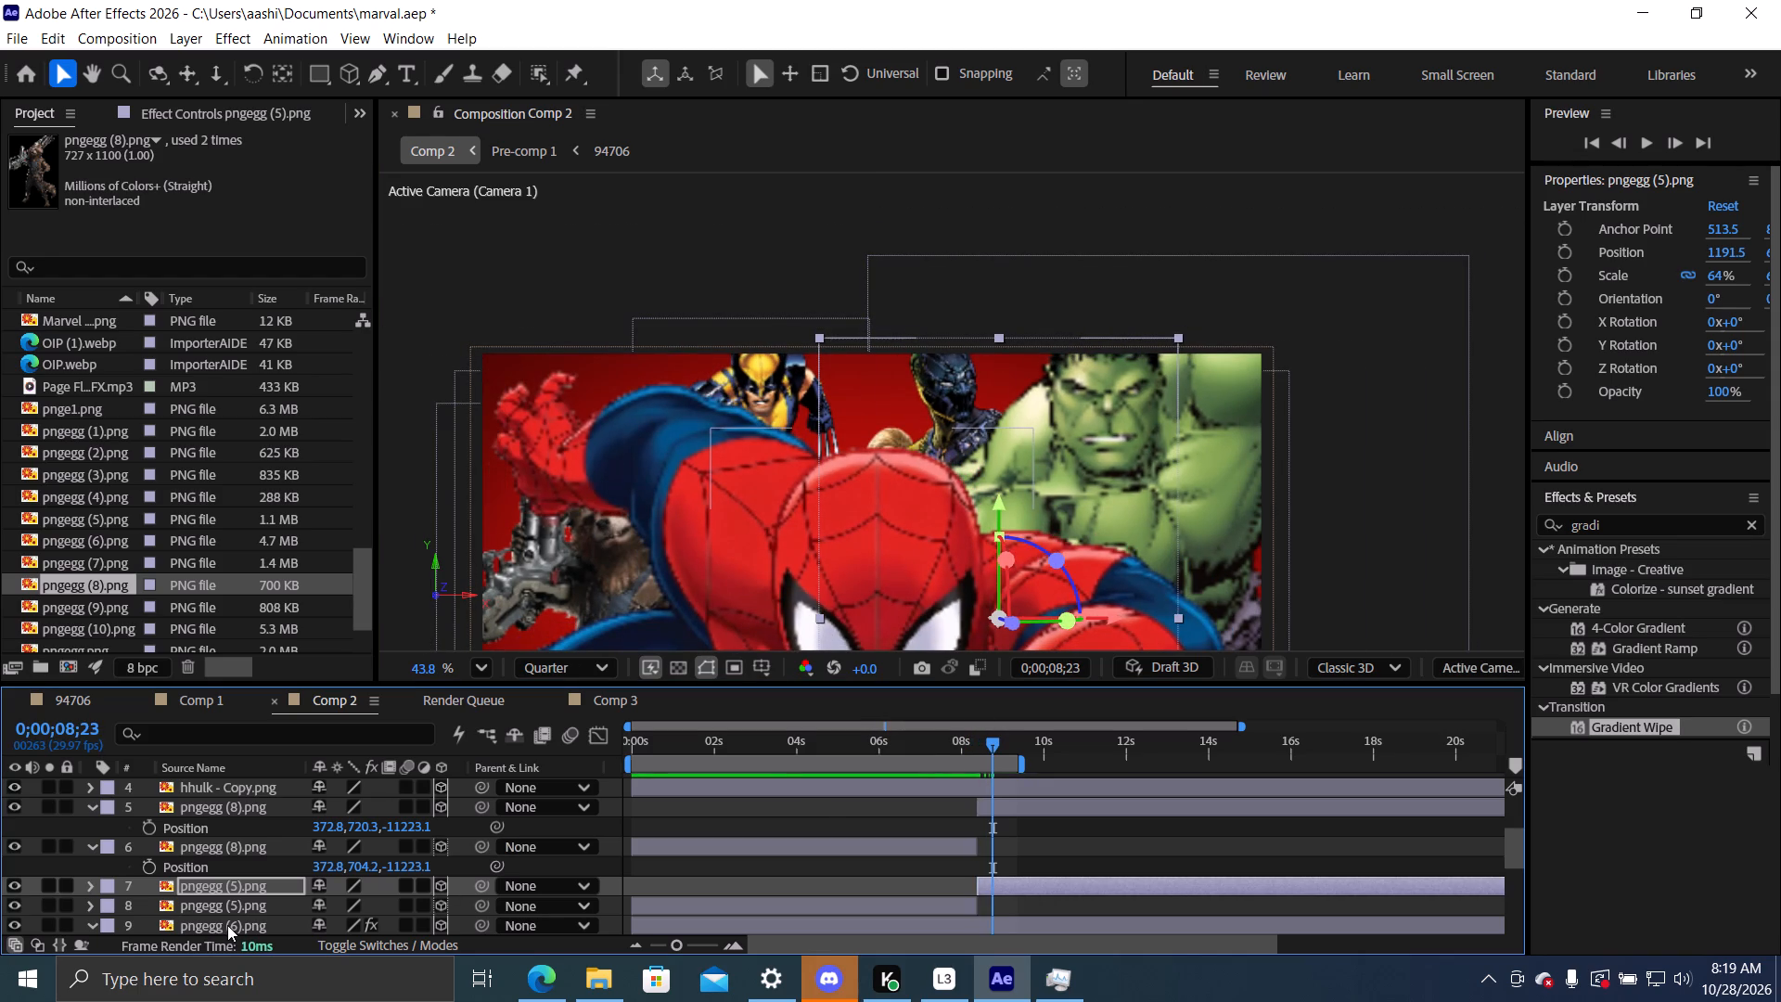
Split the Thor layer pngegg (6).png at 0;00;08;12.
left_click(227, 925)
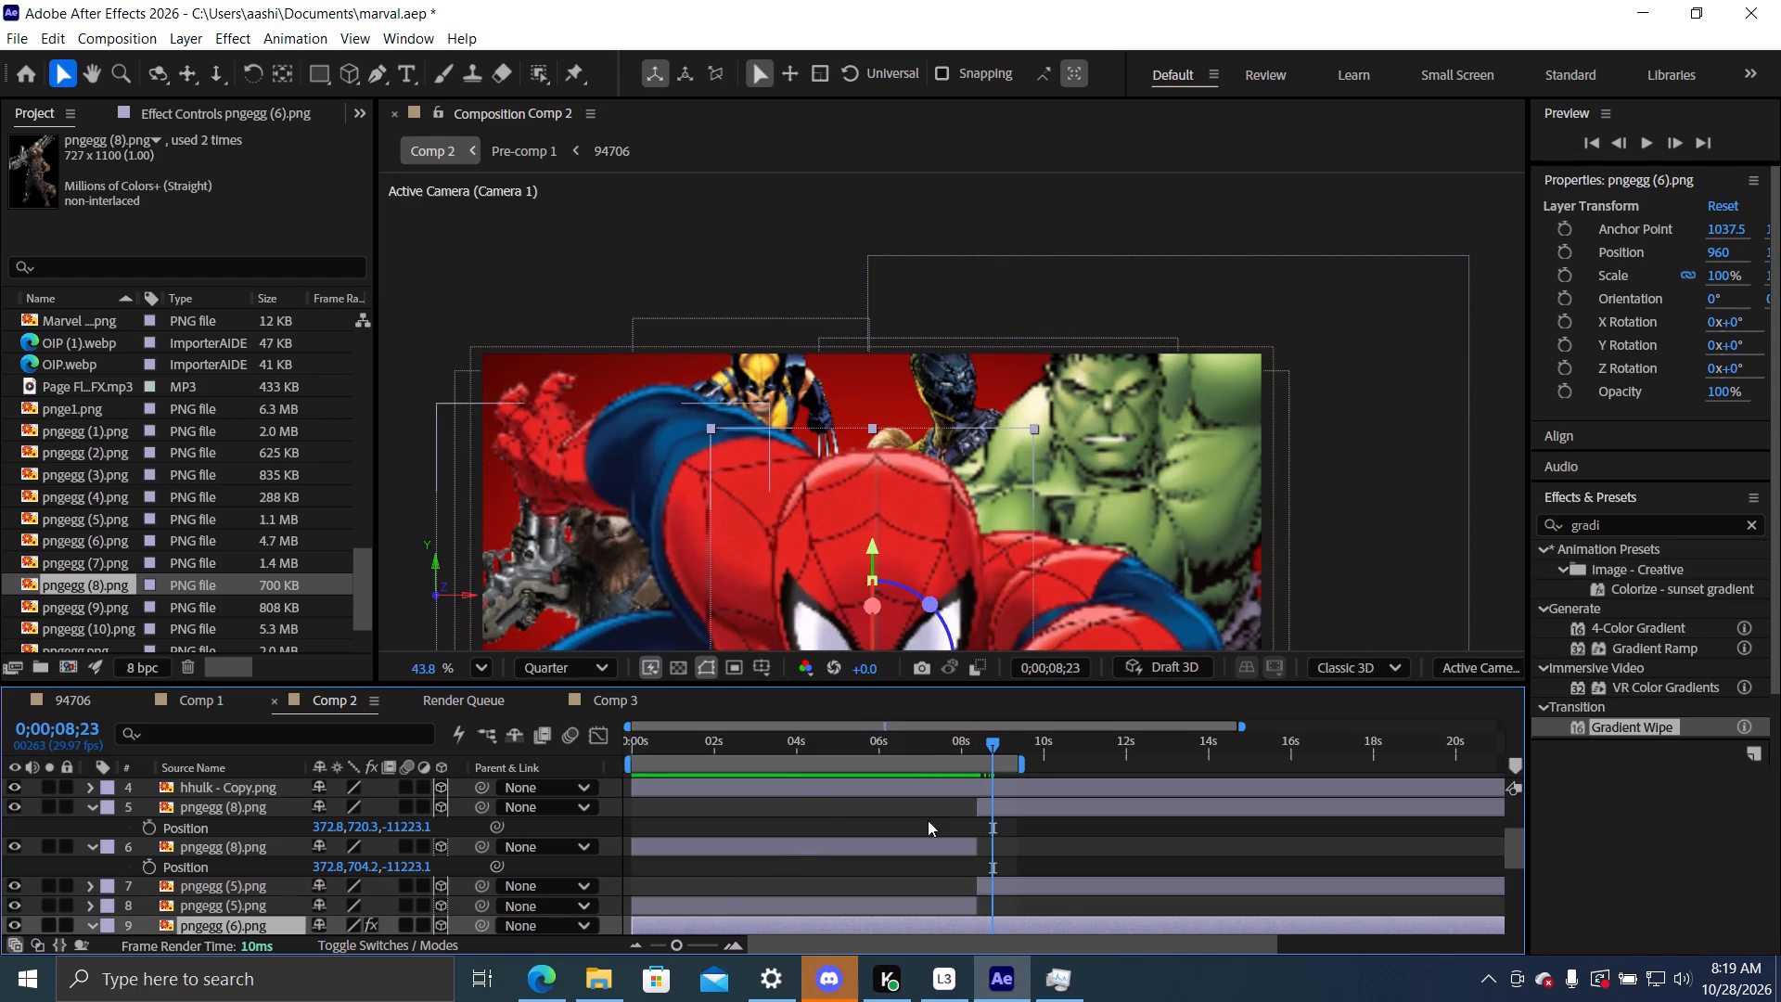
left_click_drag(984, 737, 970, 748)
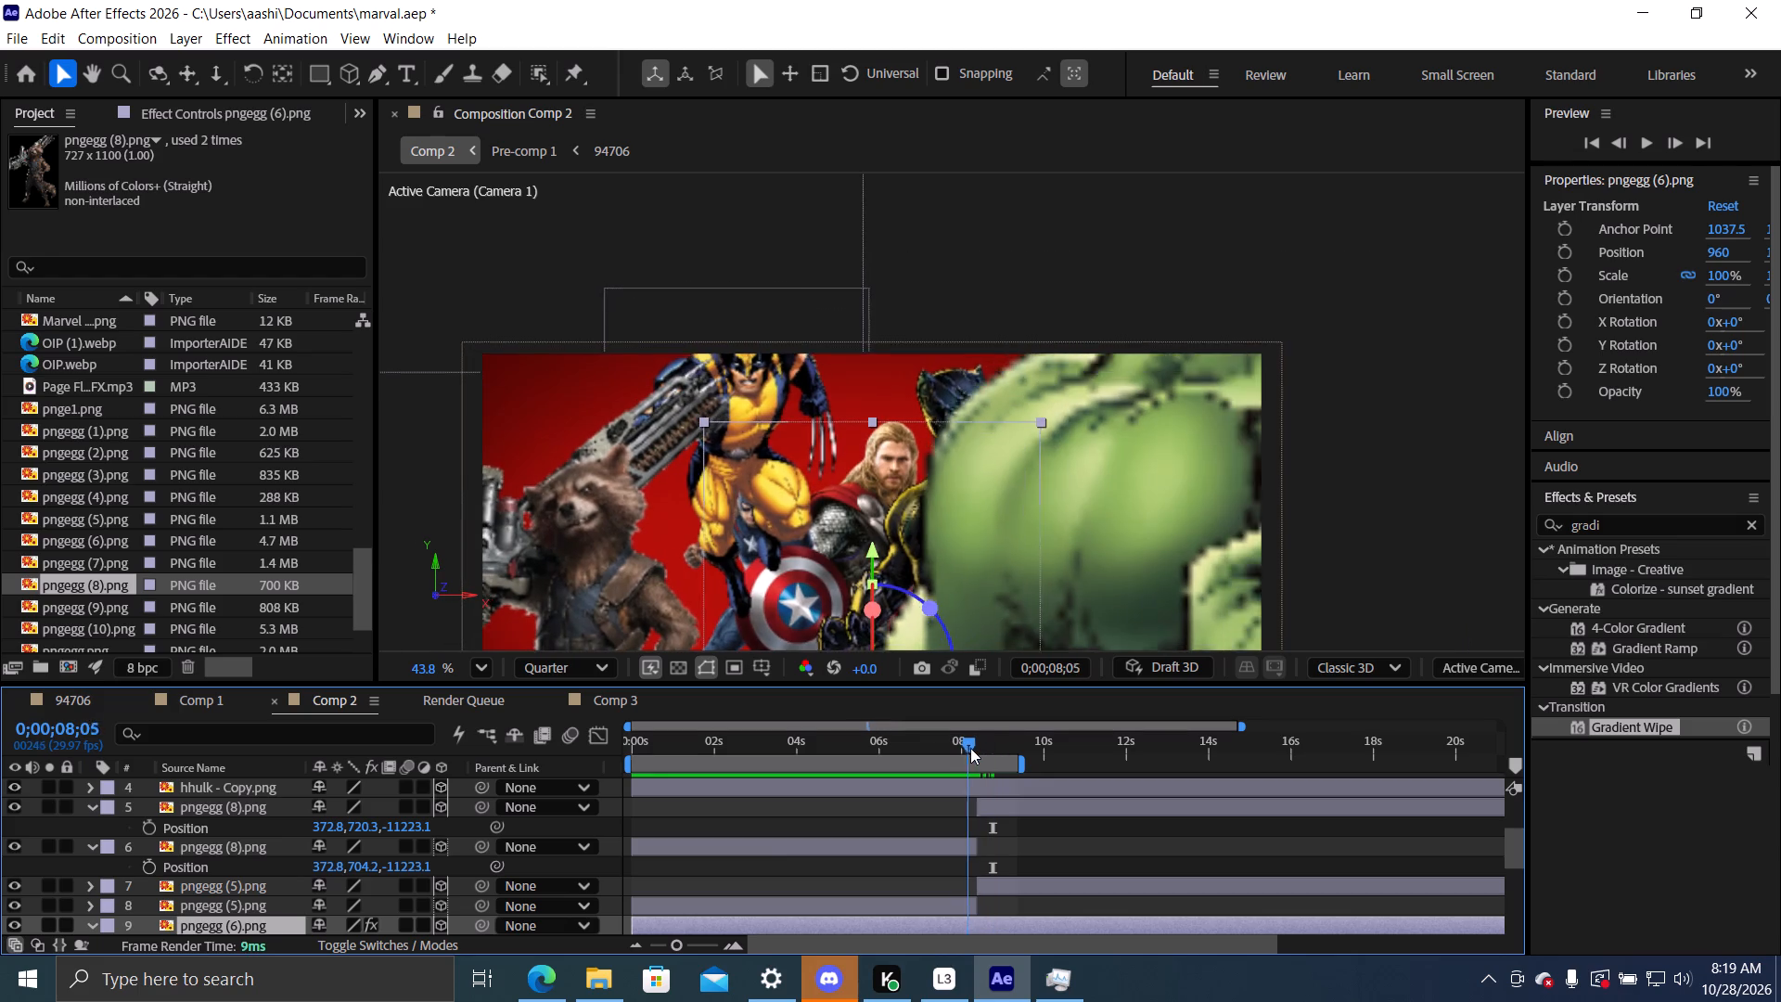
left_click_drag(970, 748, 978, 747)
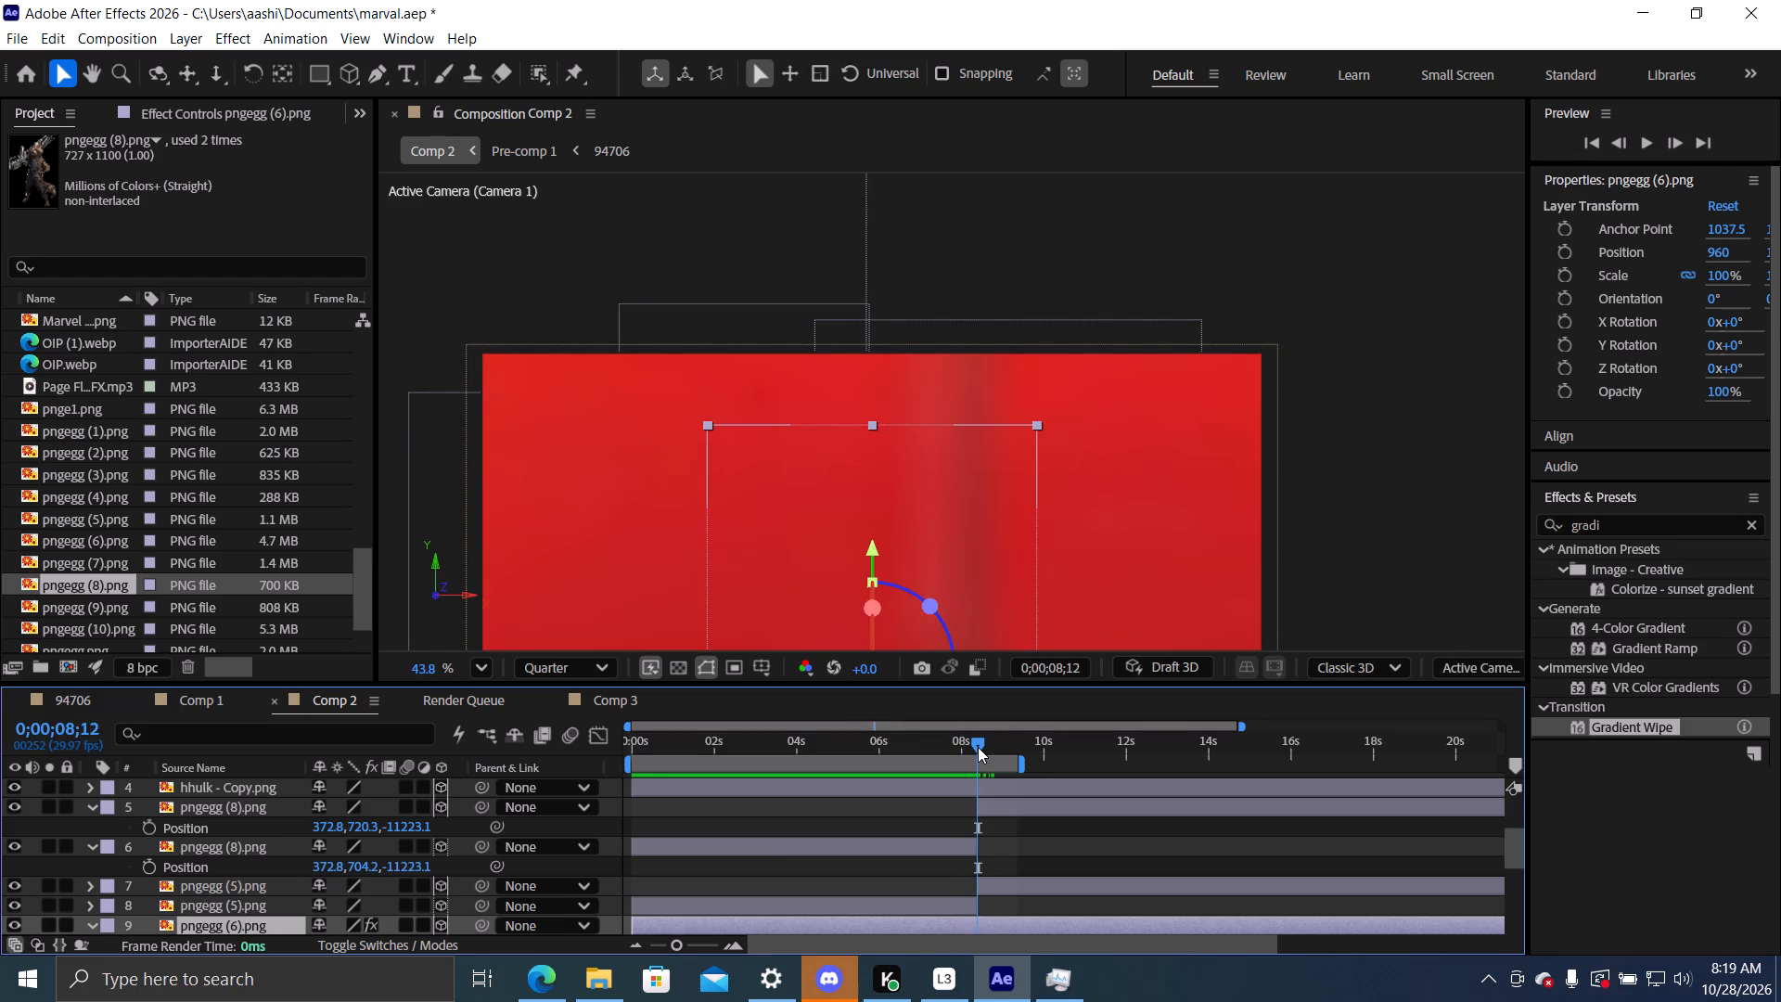
key("ctrl+shift+d")
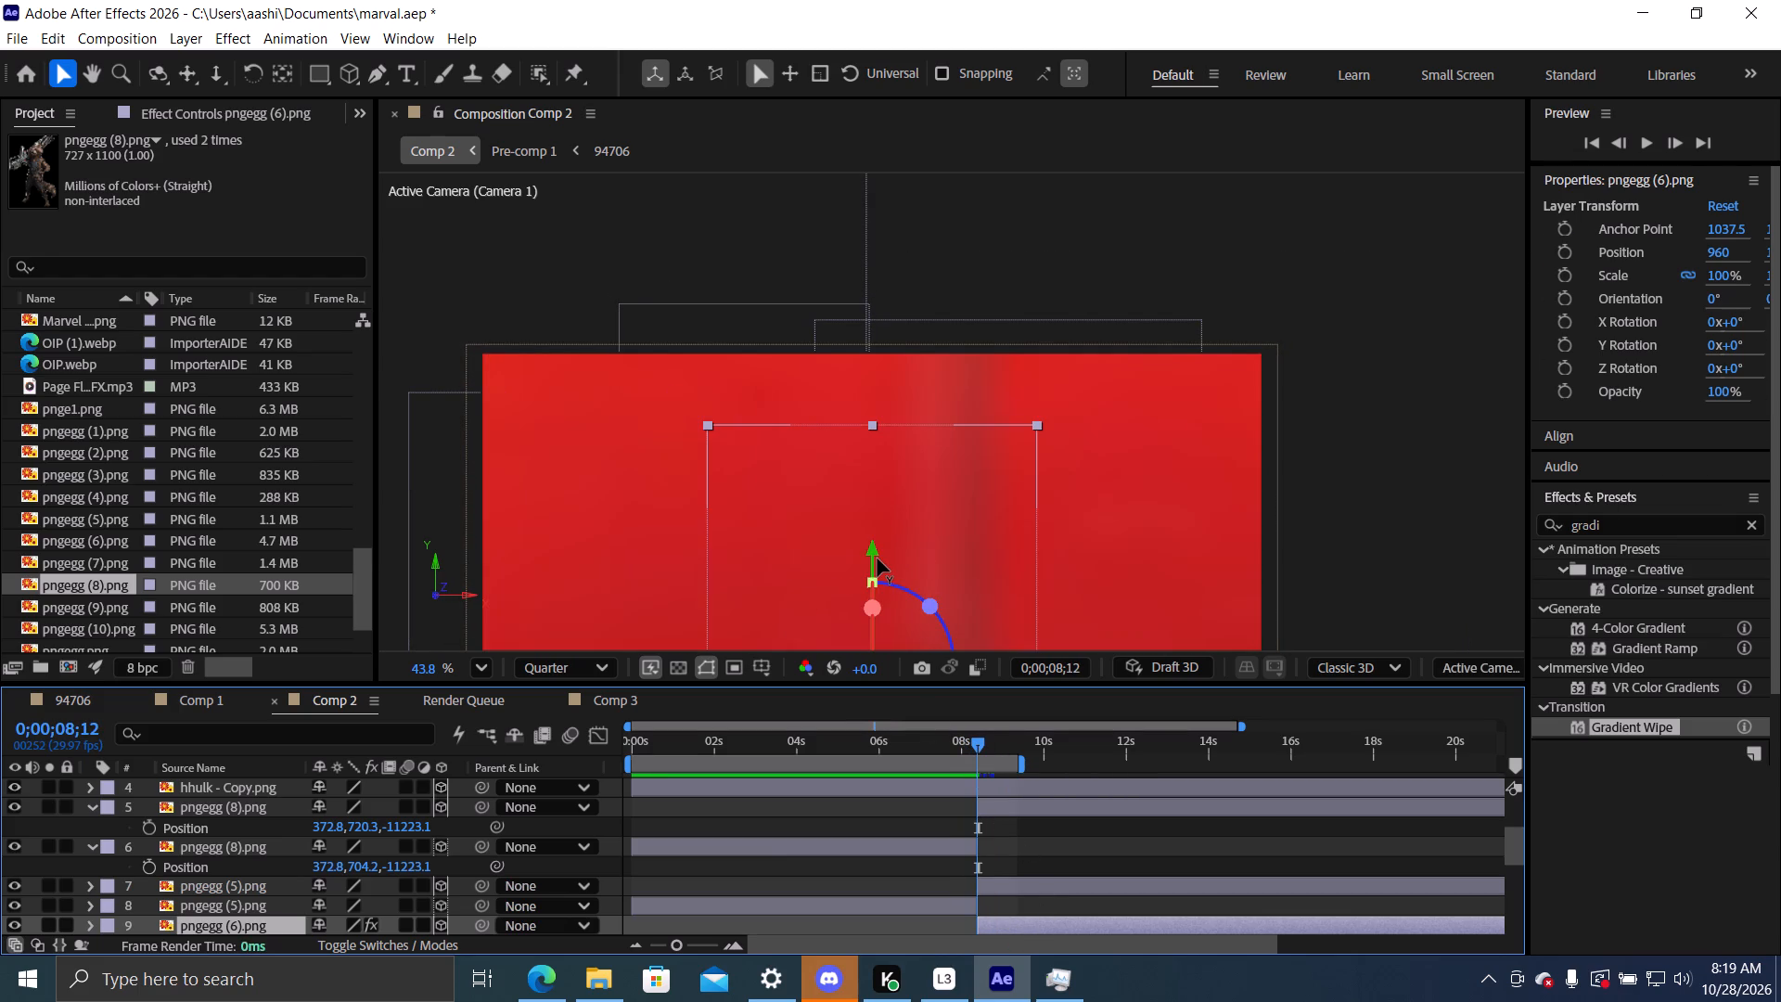
Raise the later part of the Thor layer pngegg (6).png above Spider-Man's head and check its placement up to 0;00;09;15.
left_click_drag(975, 743, 983, 743)
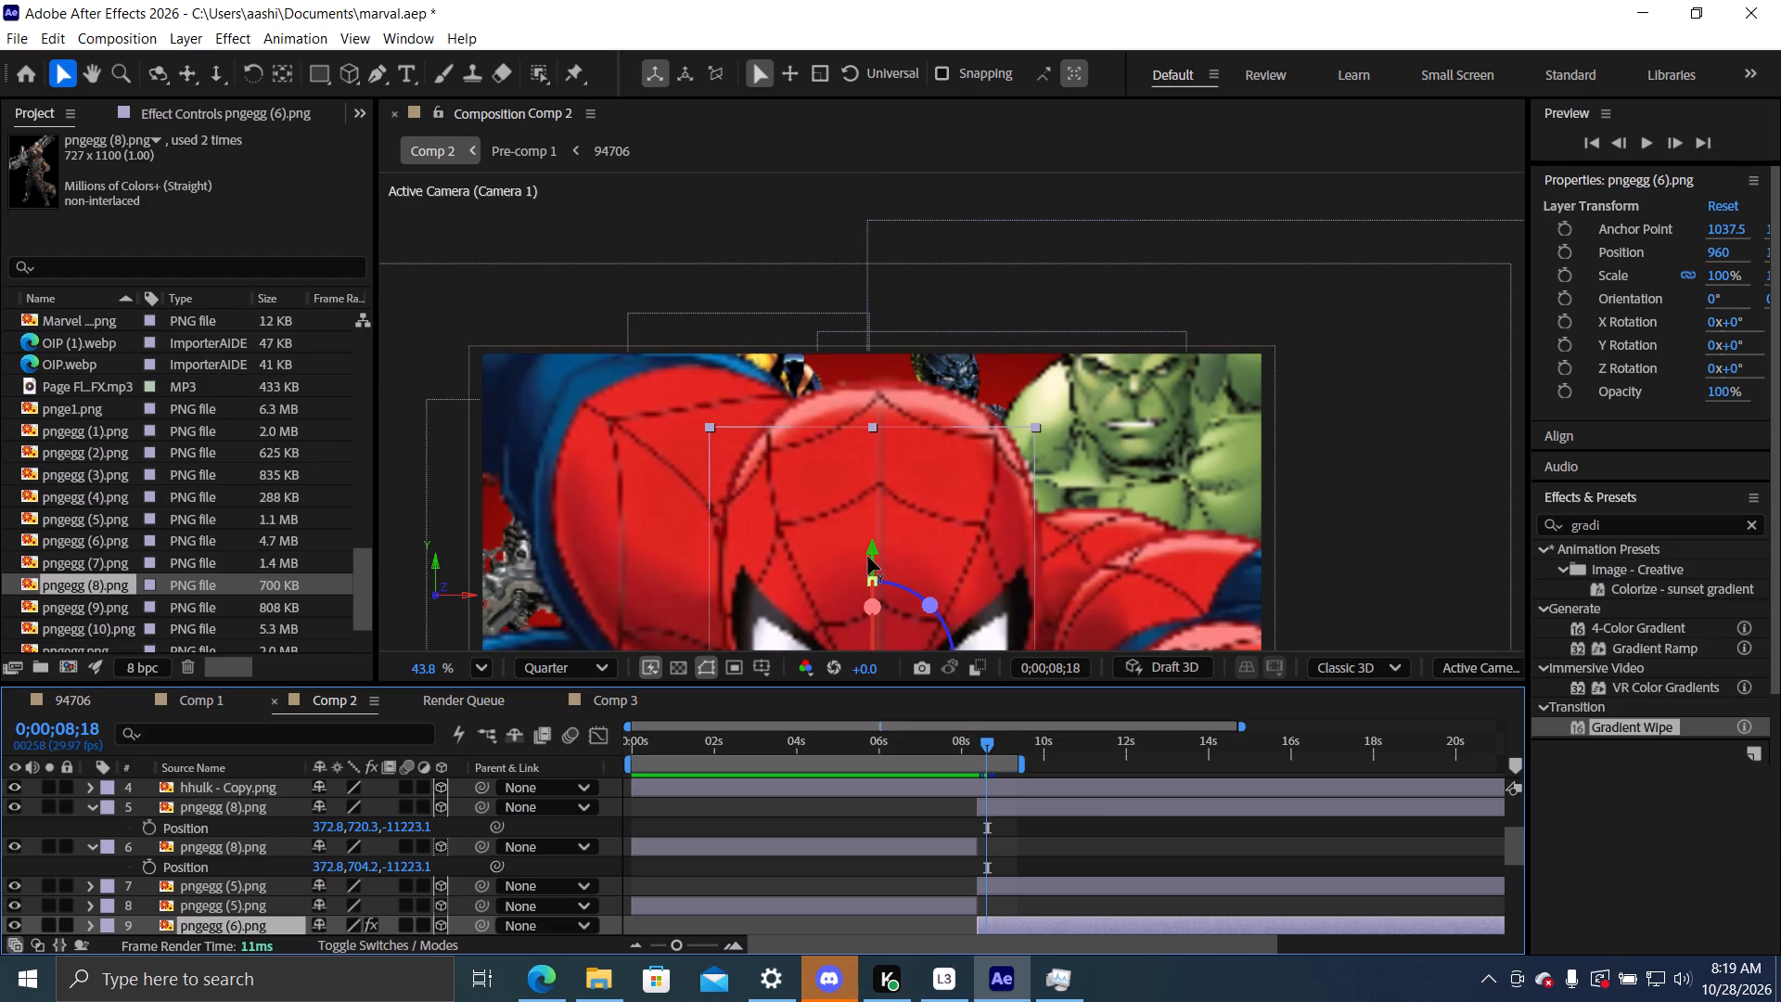
left_click_drag(875, 556, 887, 463)
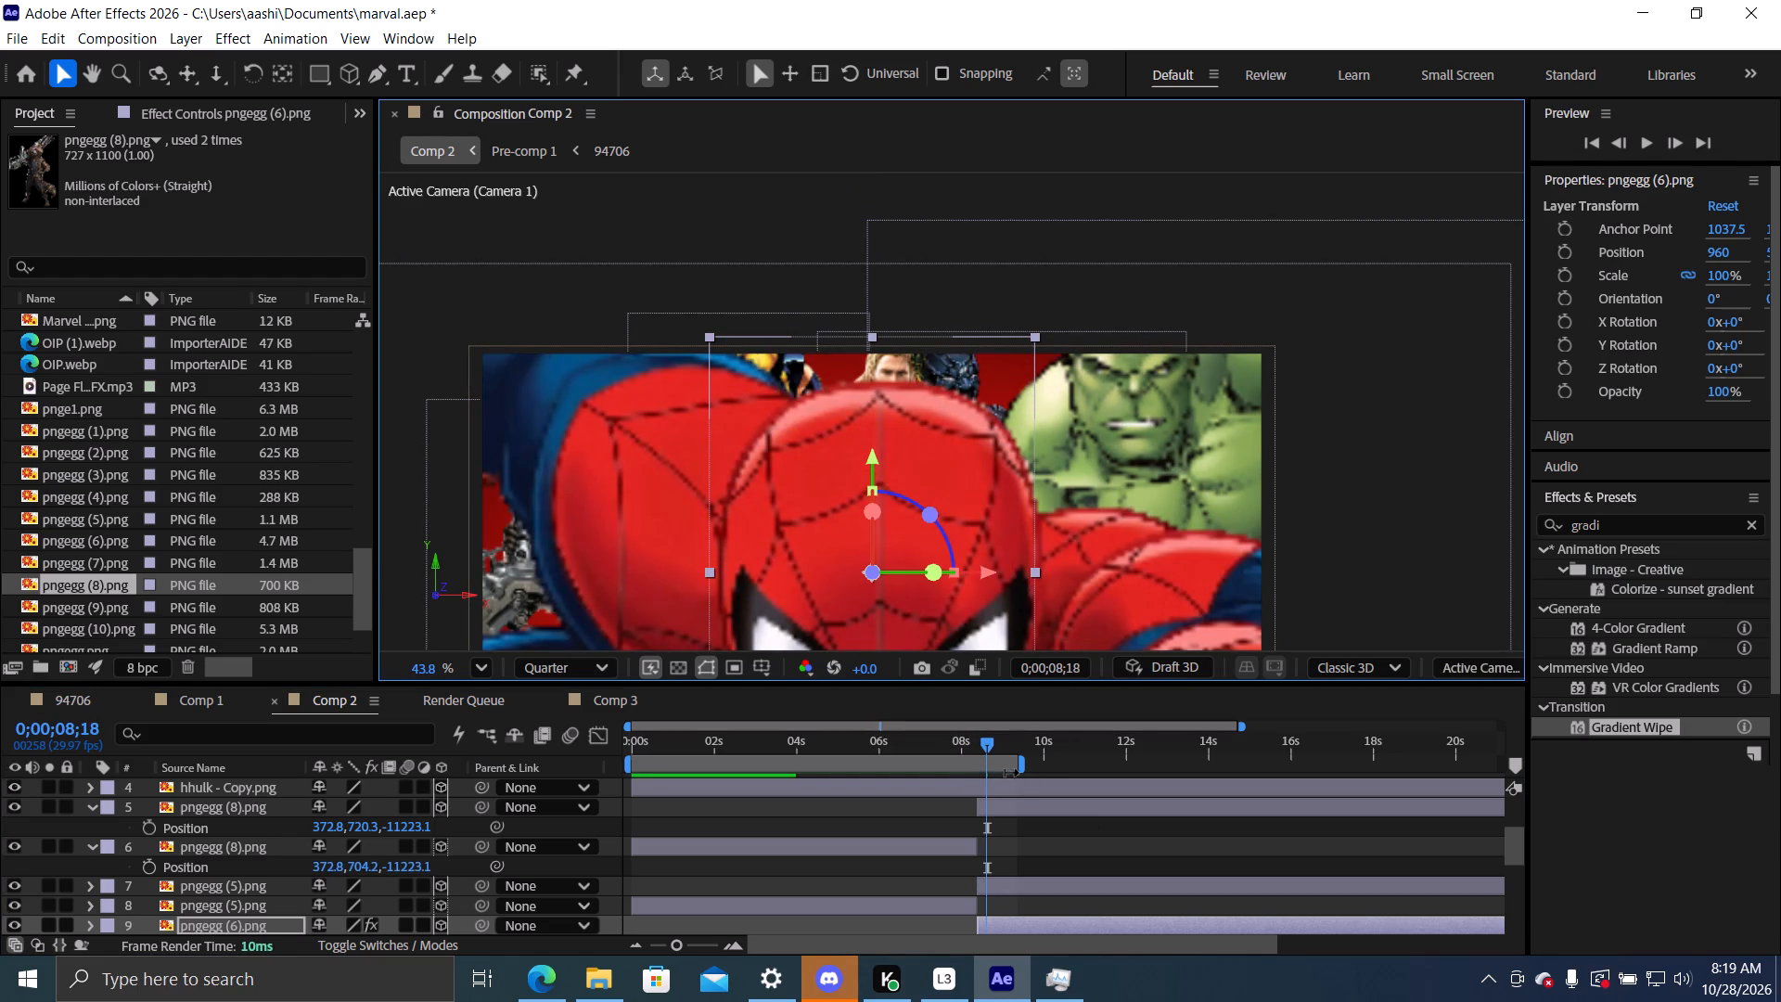
left_click_drag(980, 736, 1000, 743)
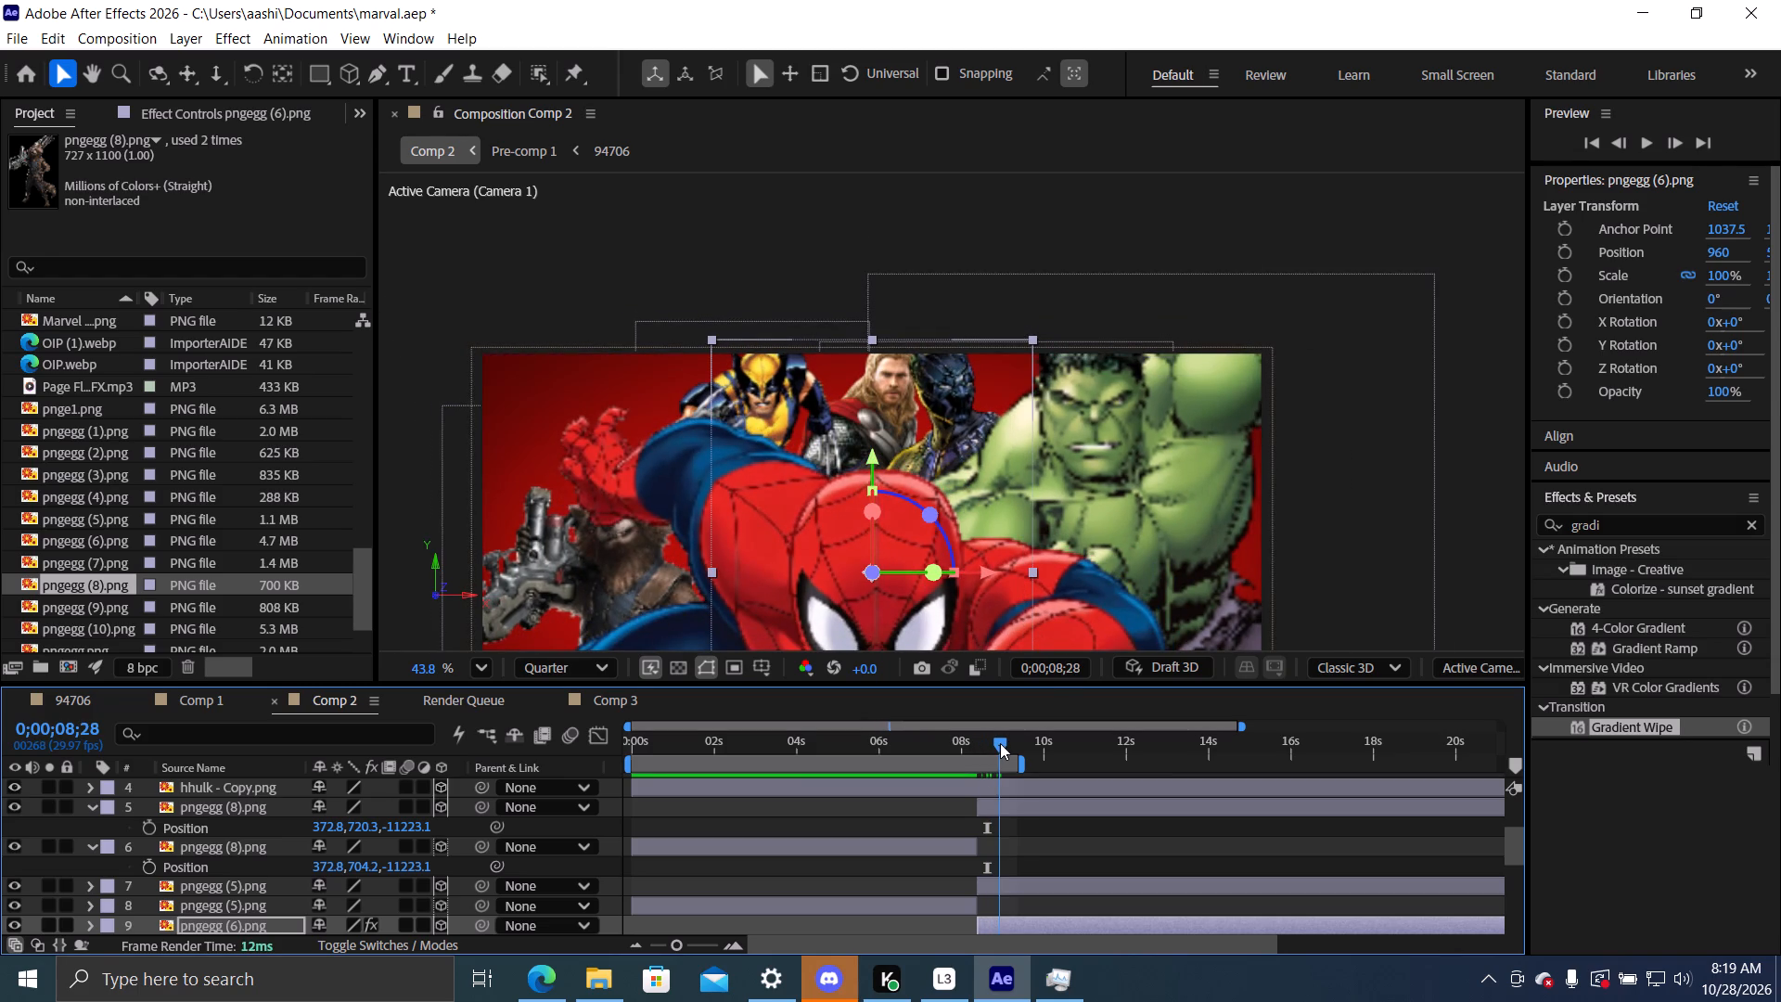
left_click_drag(1000, 743, 1023, 741)
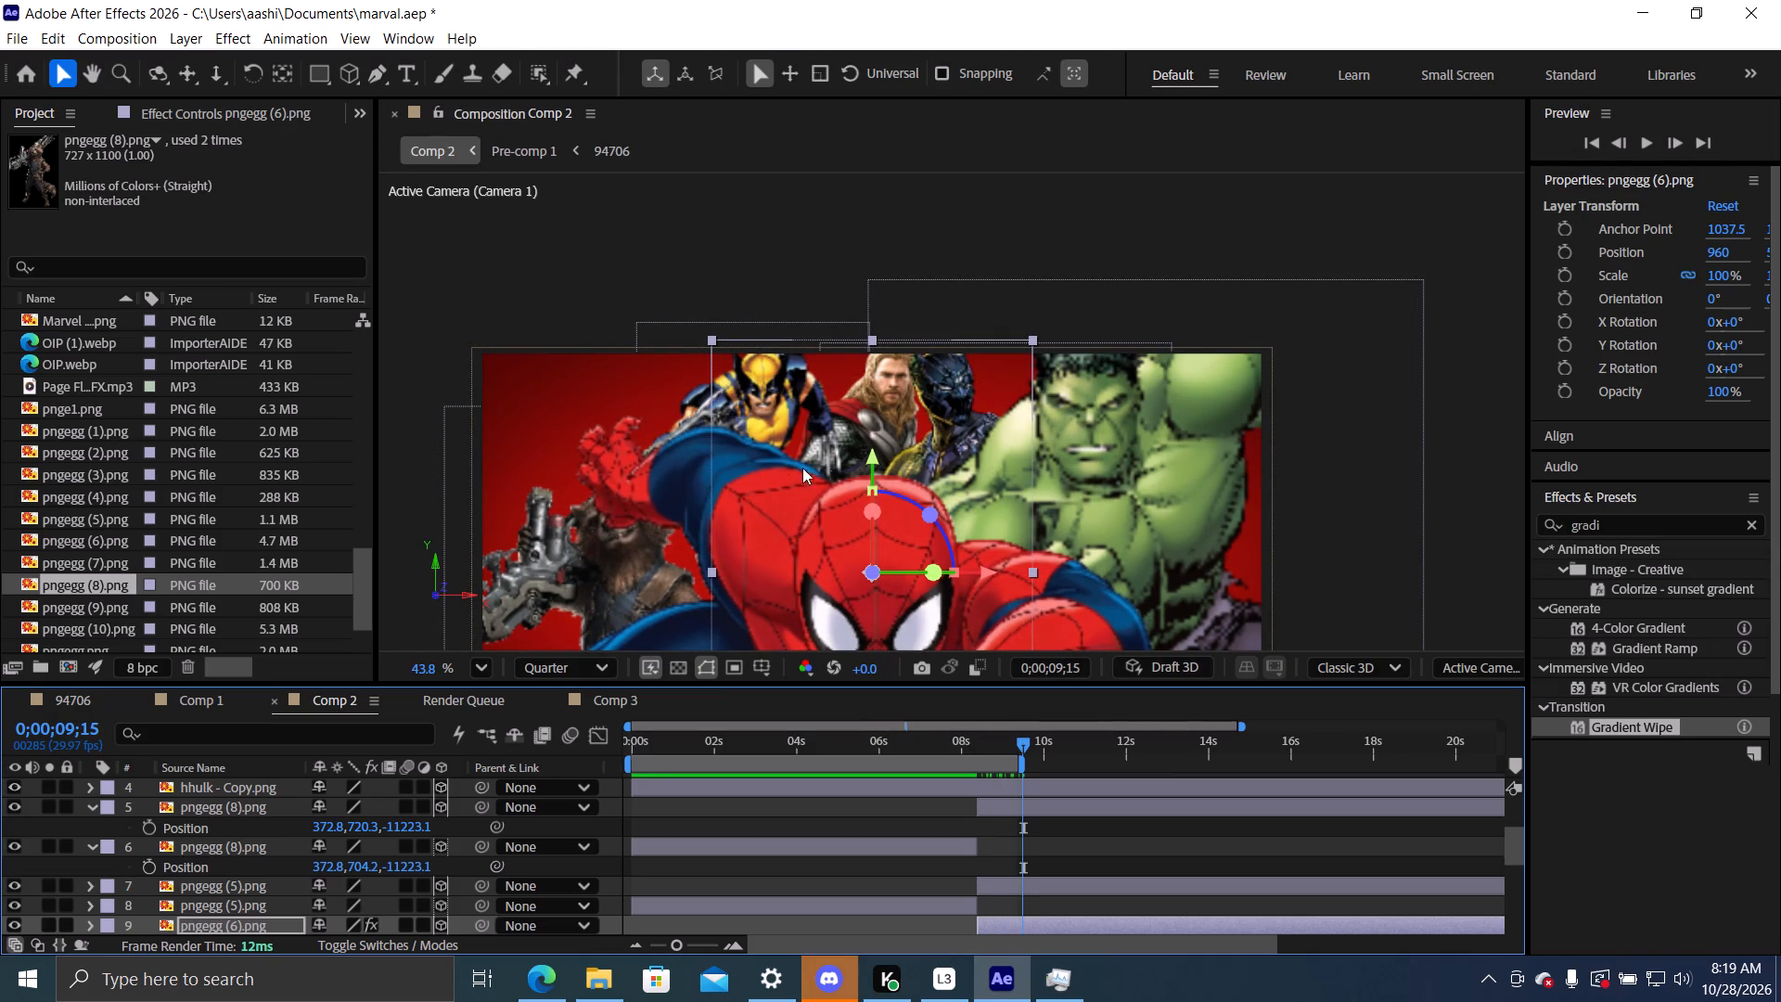
scroll(1084, 533, "down", 4)
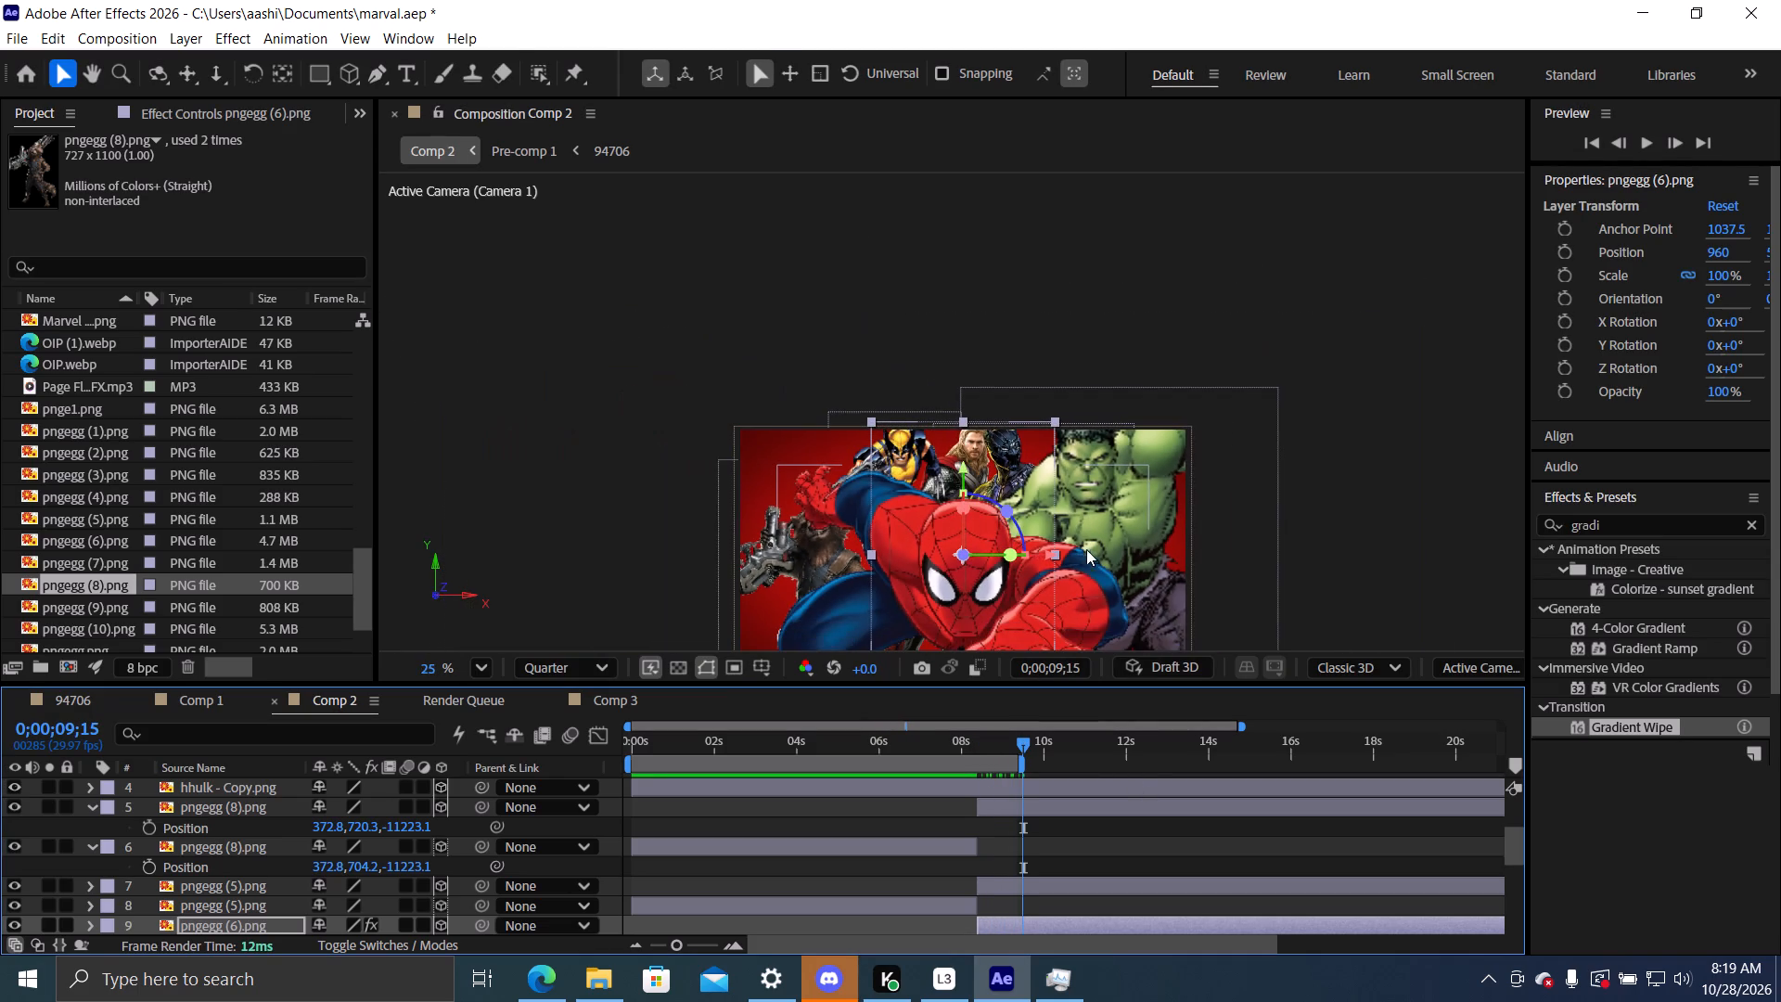
scroll(1086, 572, "up", 2)
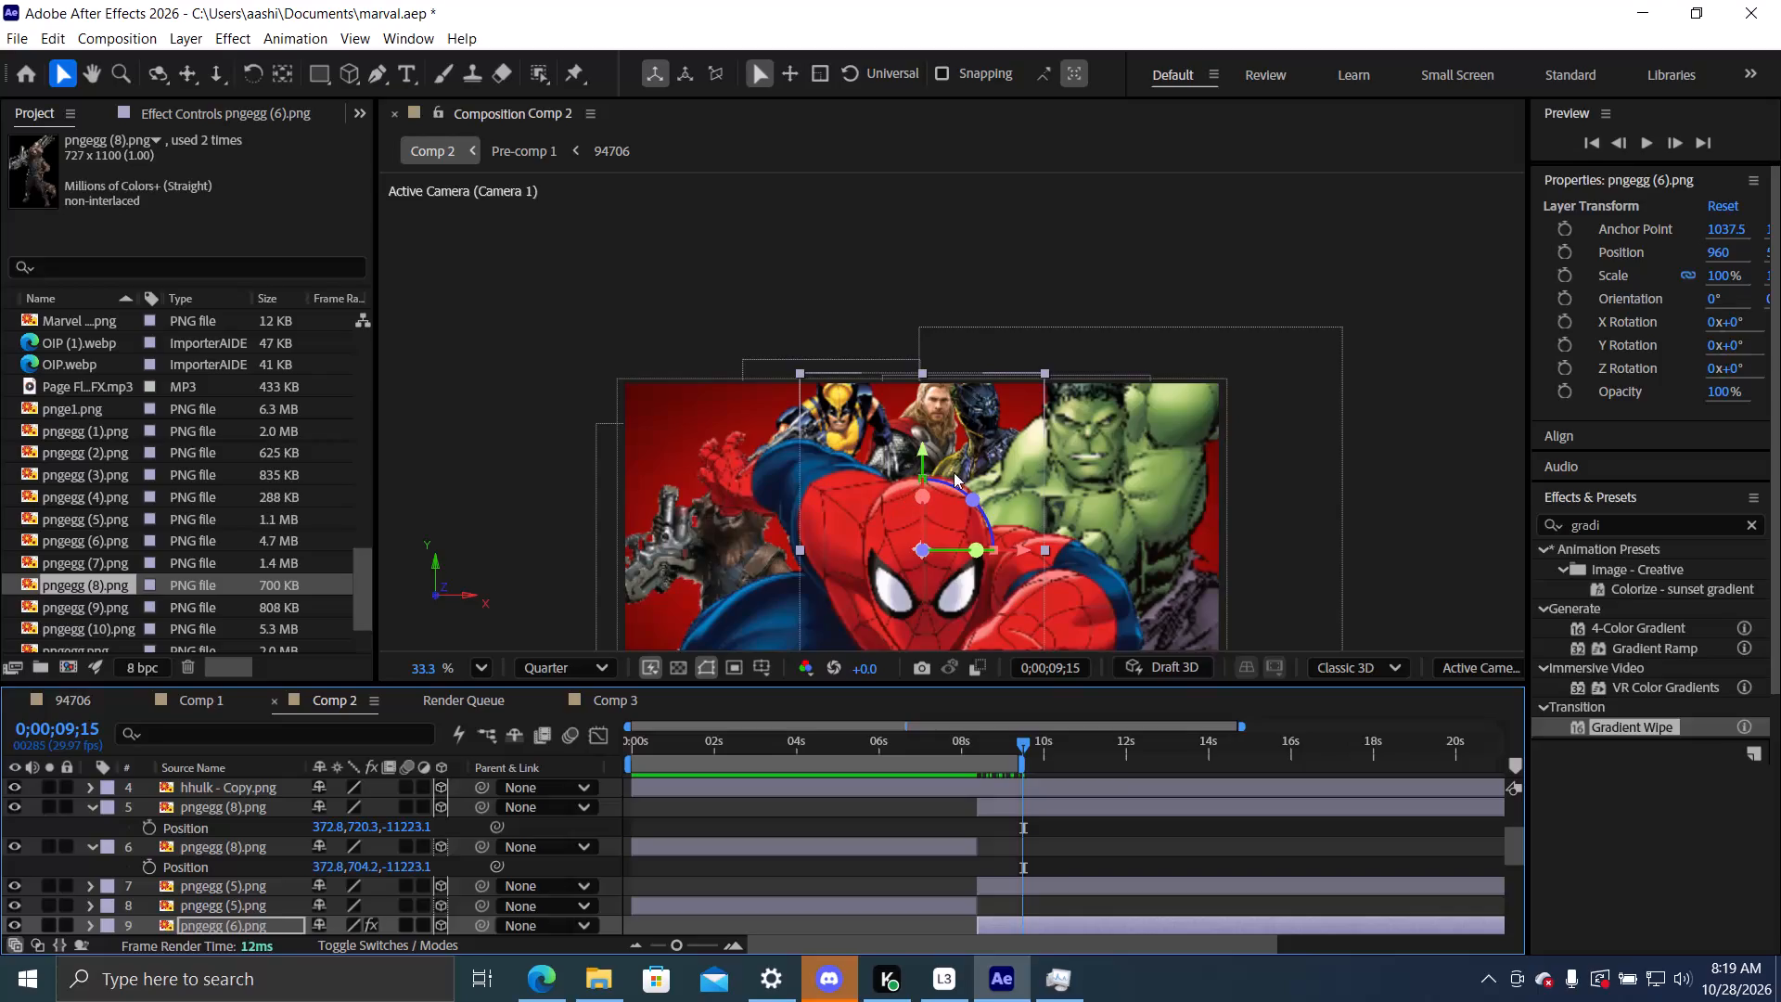
scroll(1029, 478, "up", 2)
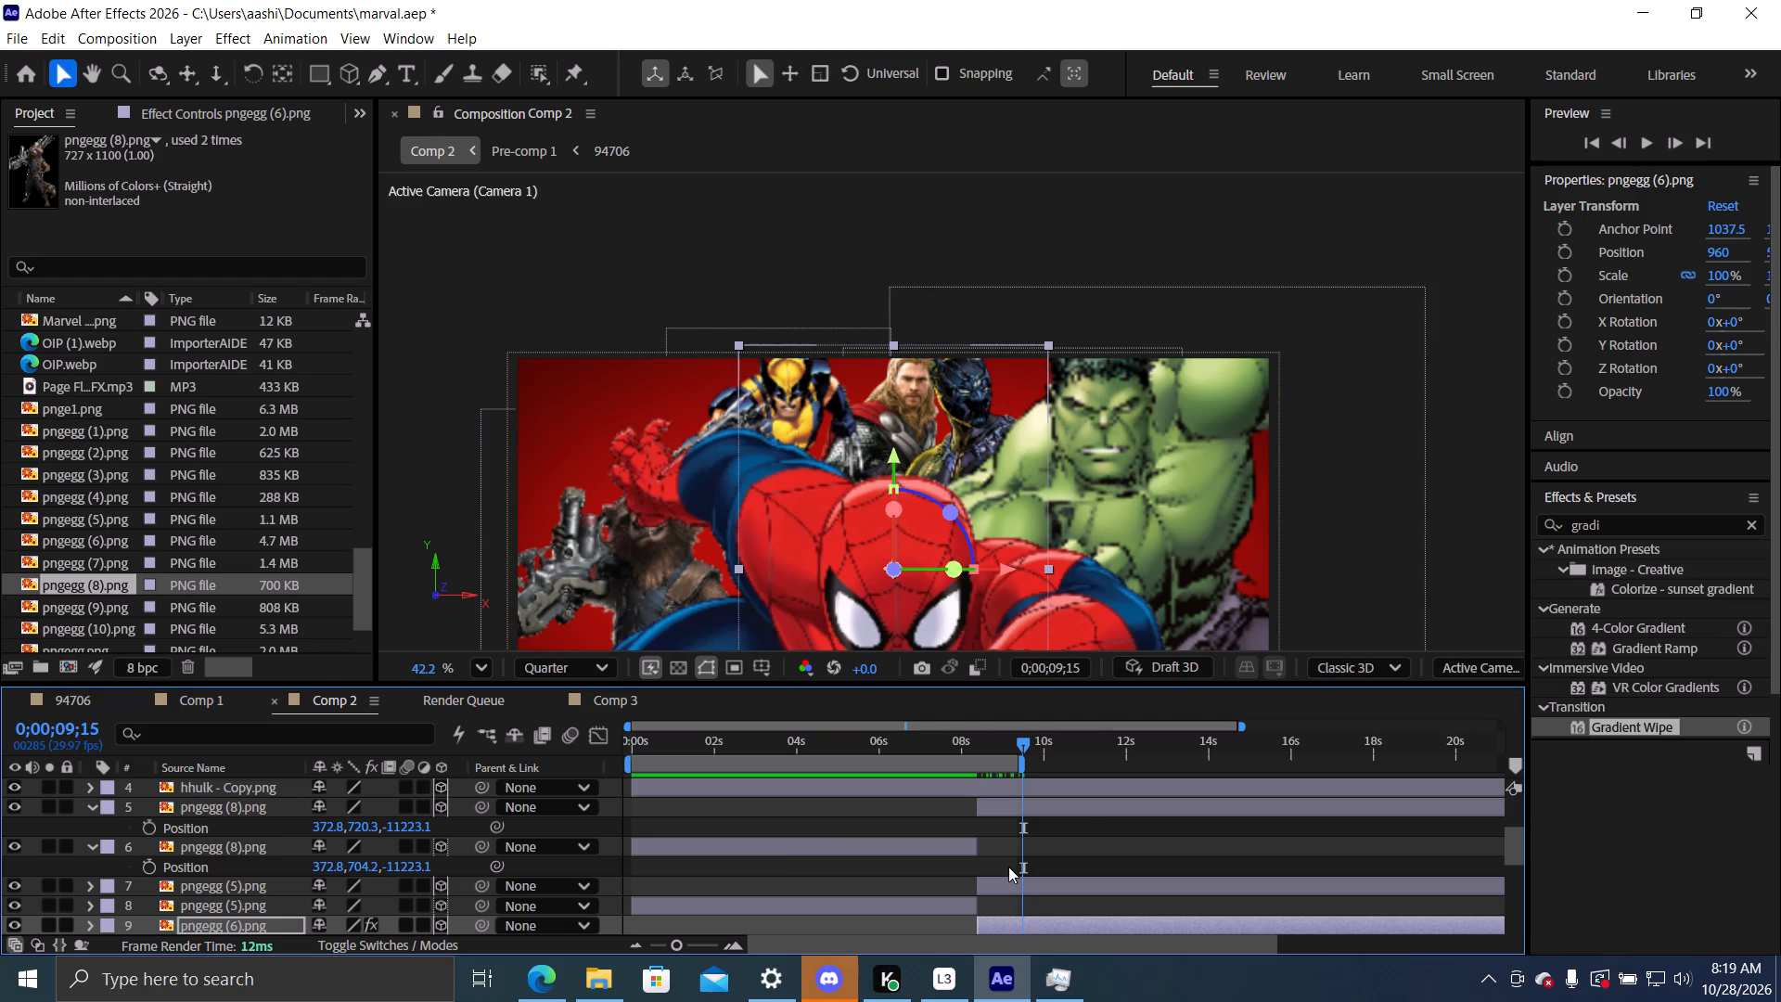
Shift the later part of the Thor layer pngegg (6).png to an X position of about 761, between Wolverine and Black Panther, and lower it slightly.
left_click(1048, 803)
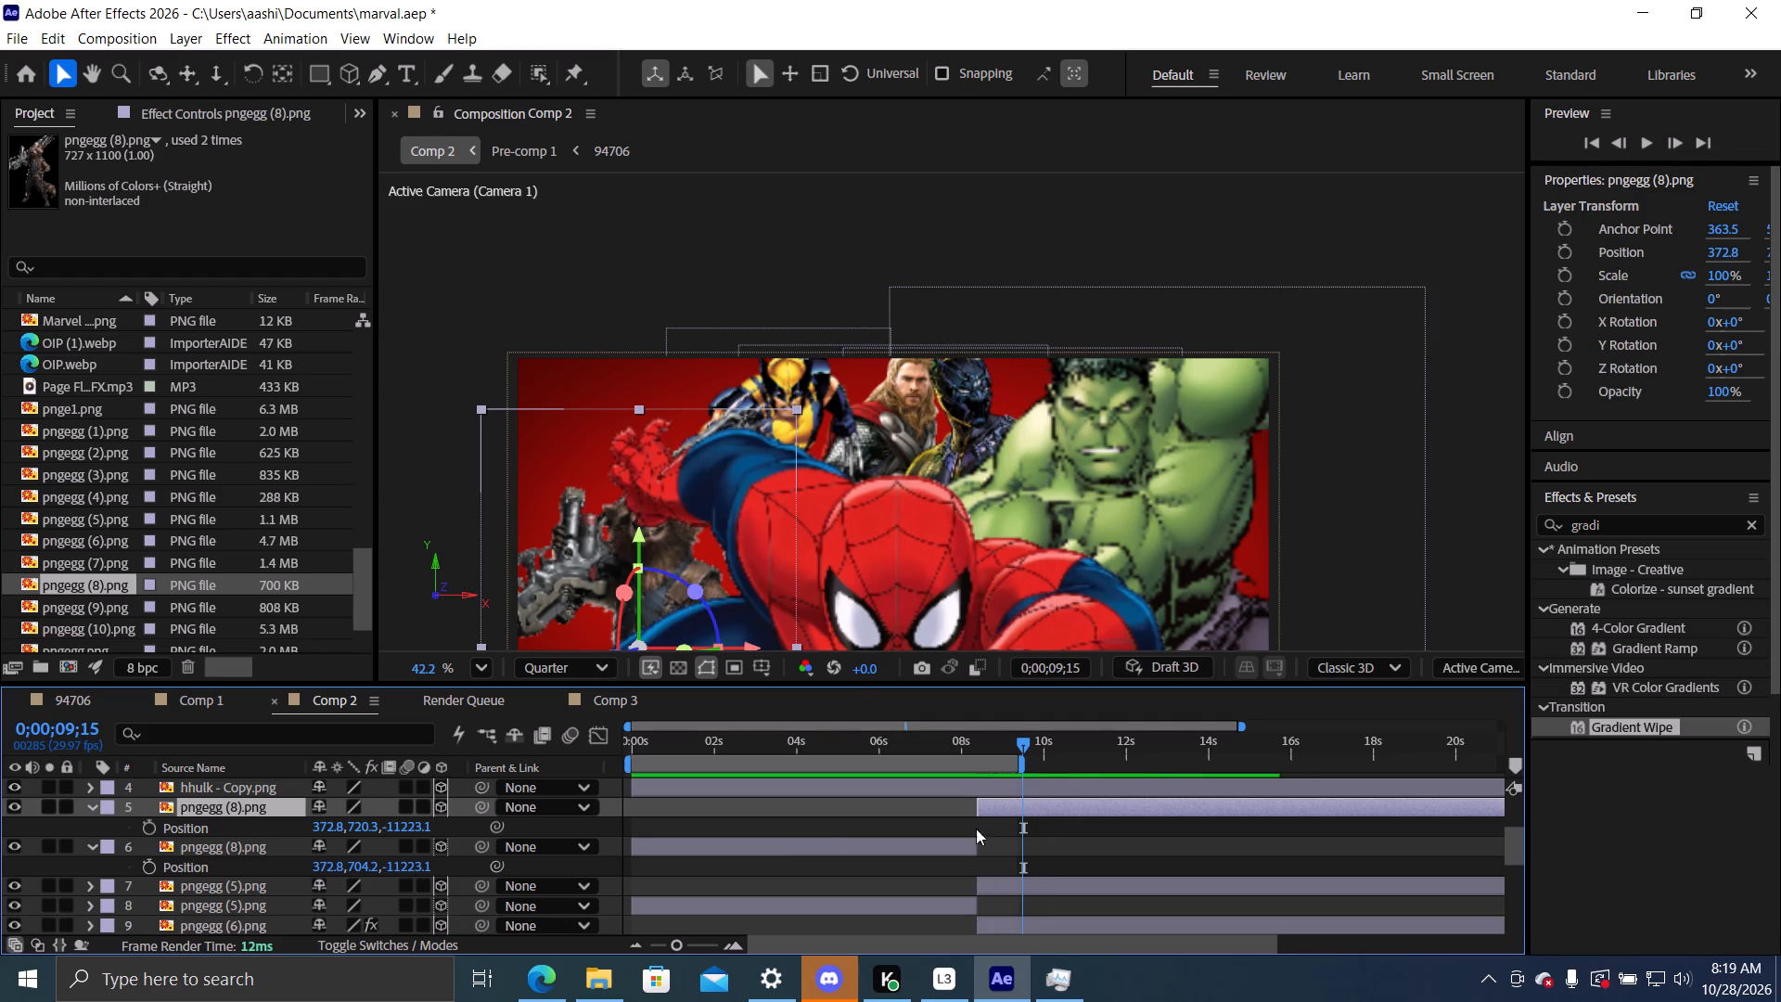
left_click(1092, 886)
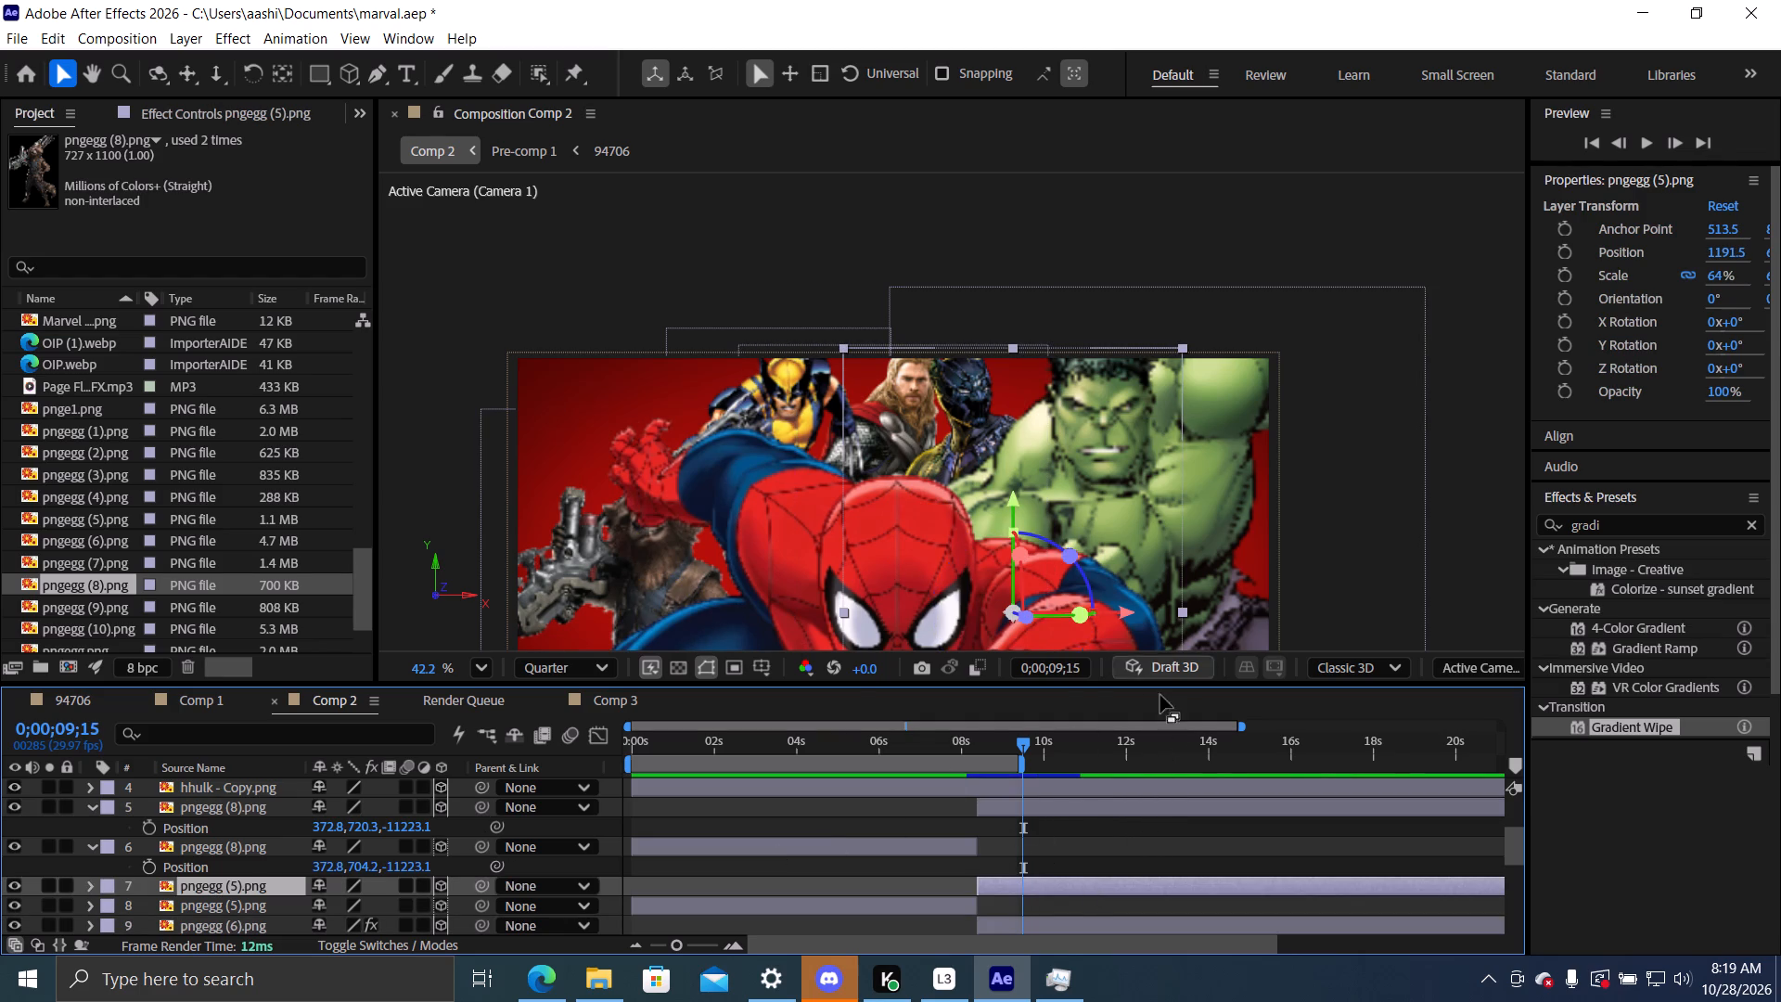
left_click(1122, 920)
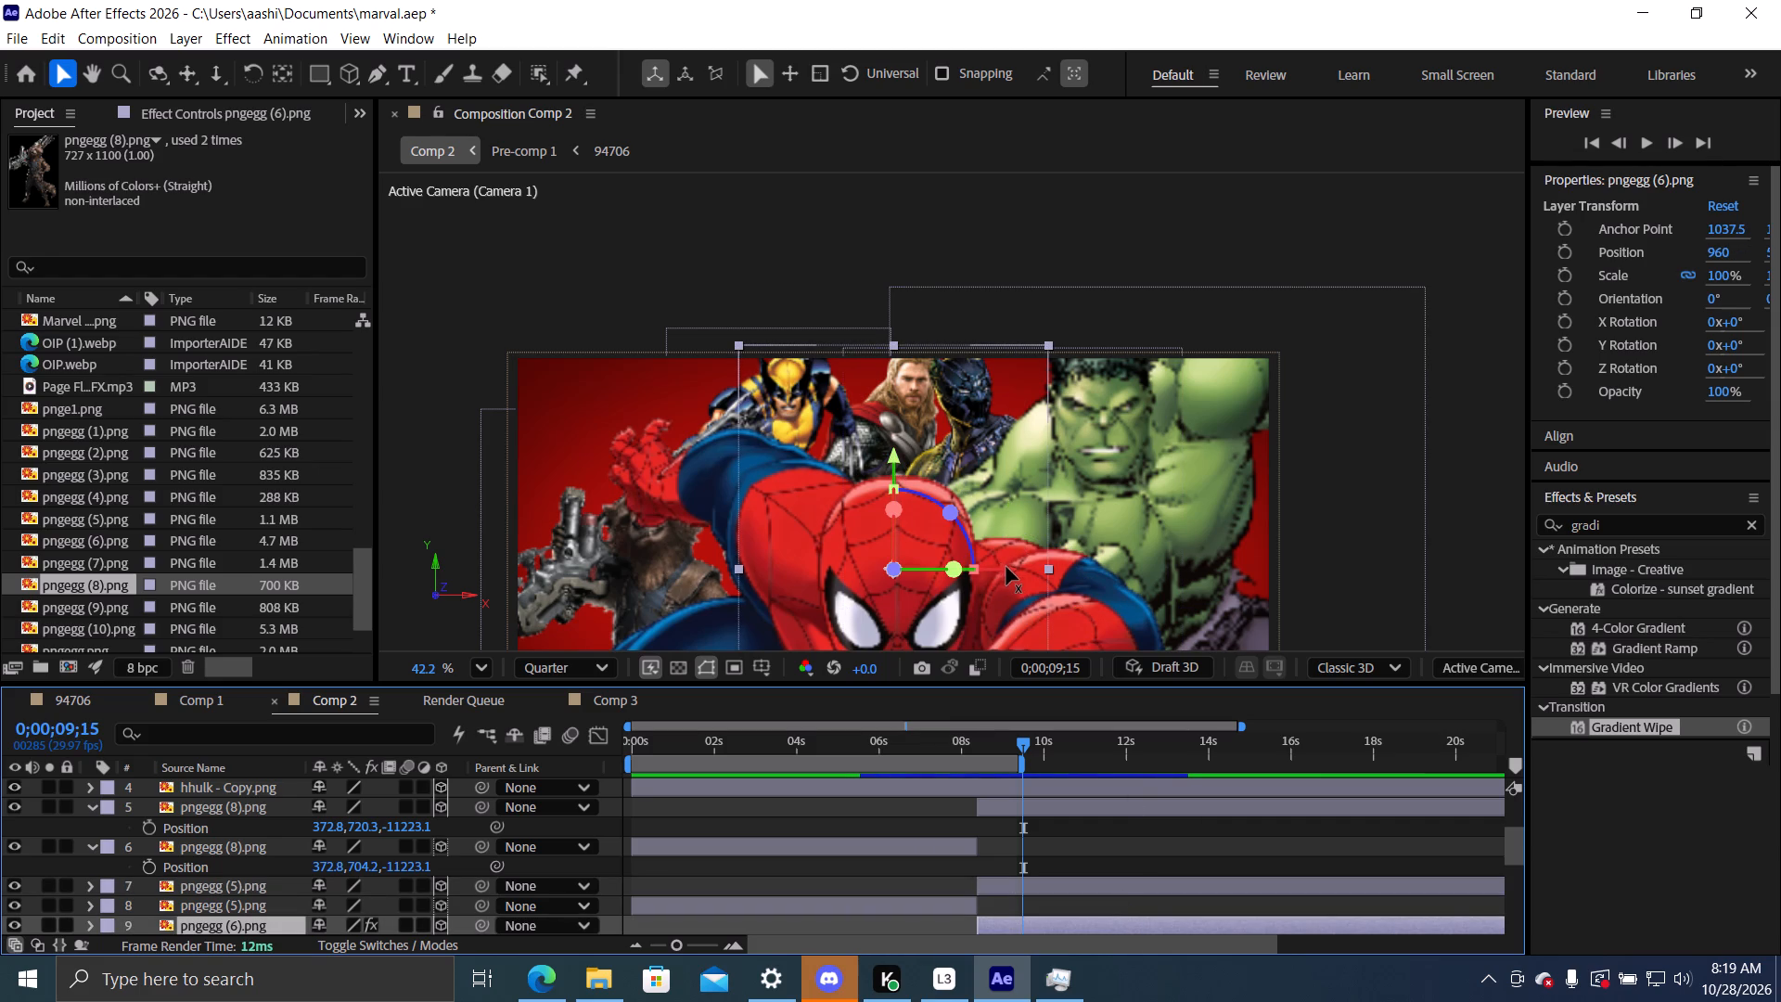
left_click_drag(1009, 573, 964, 579)
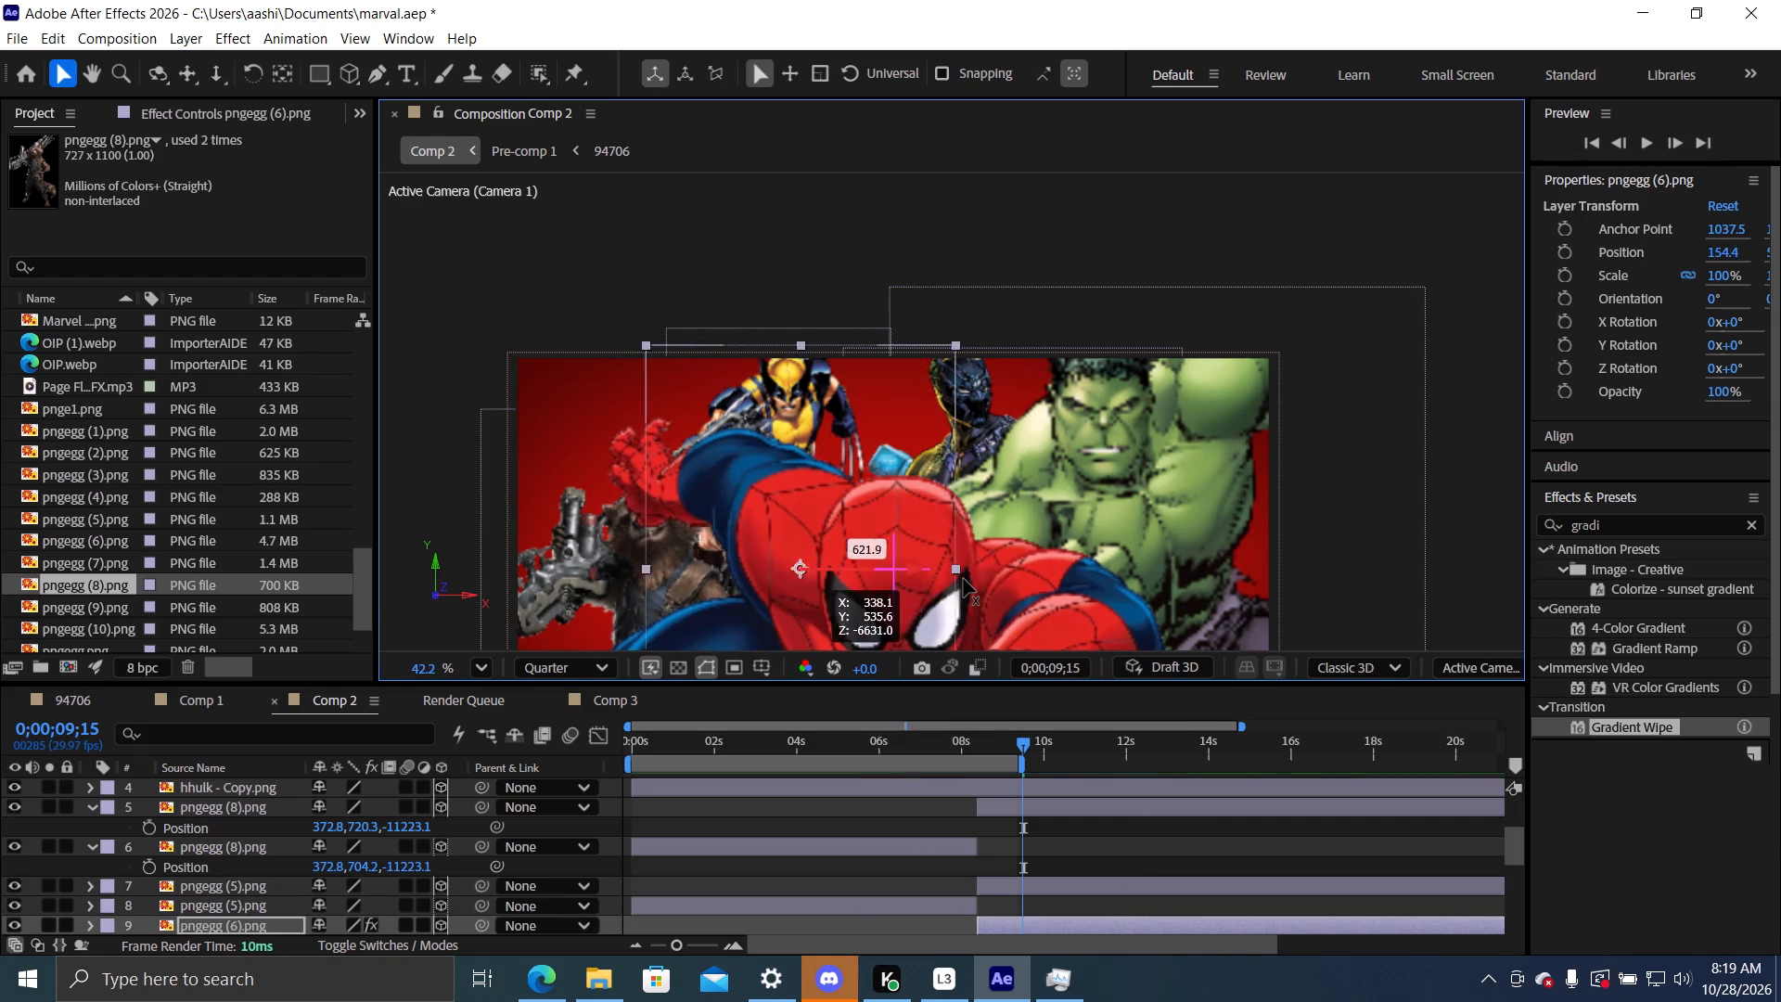
left_click_drag(964, 579, 977, 597)
left_click_drag(865, 466, 880, 486)
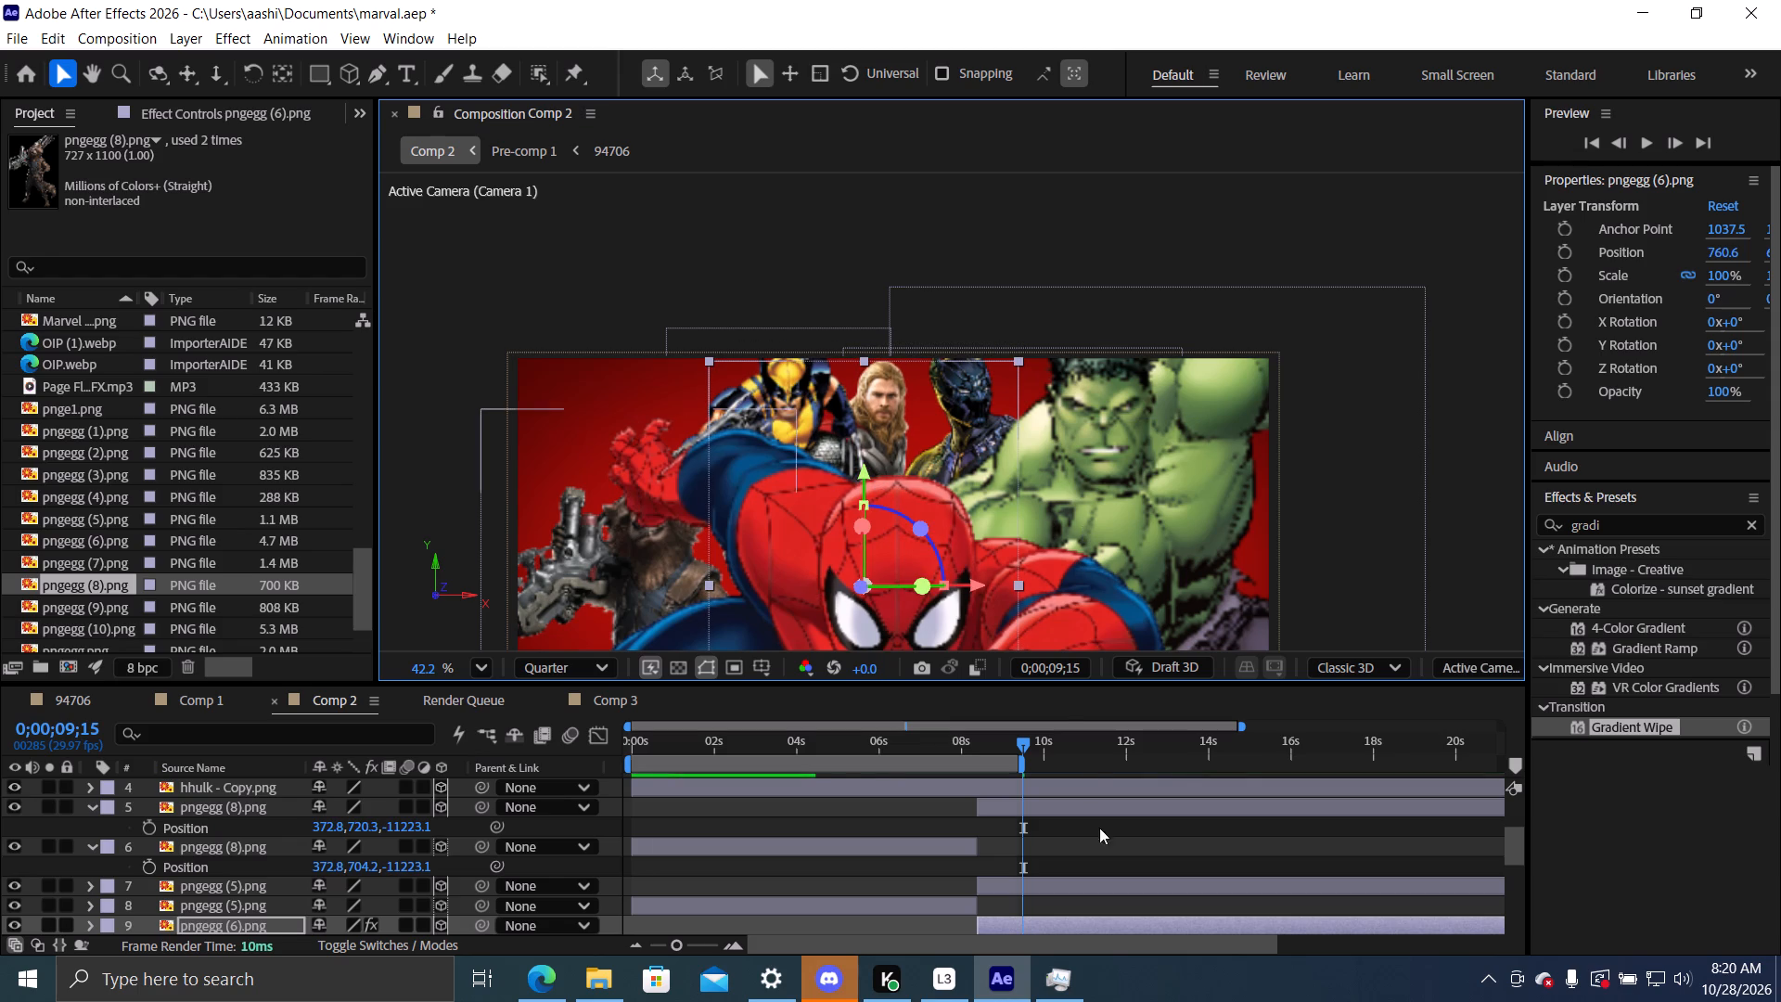
Go through the character layers and scrub back to 0;00;07;25 to identify which layer holds Wolverine.
scroll(1104, 851, "down", 2)
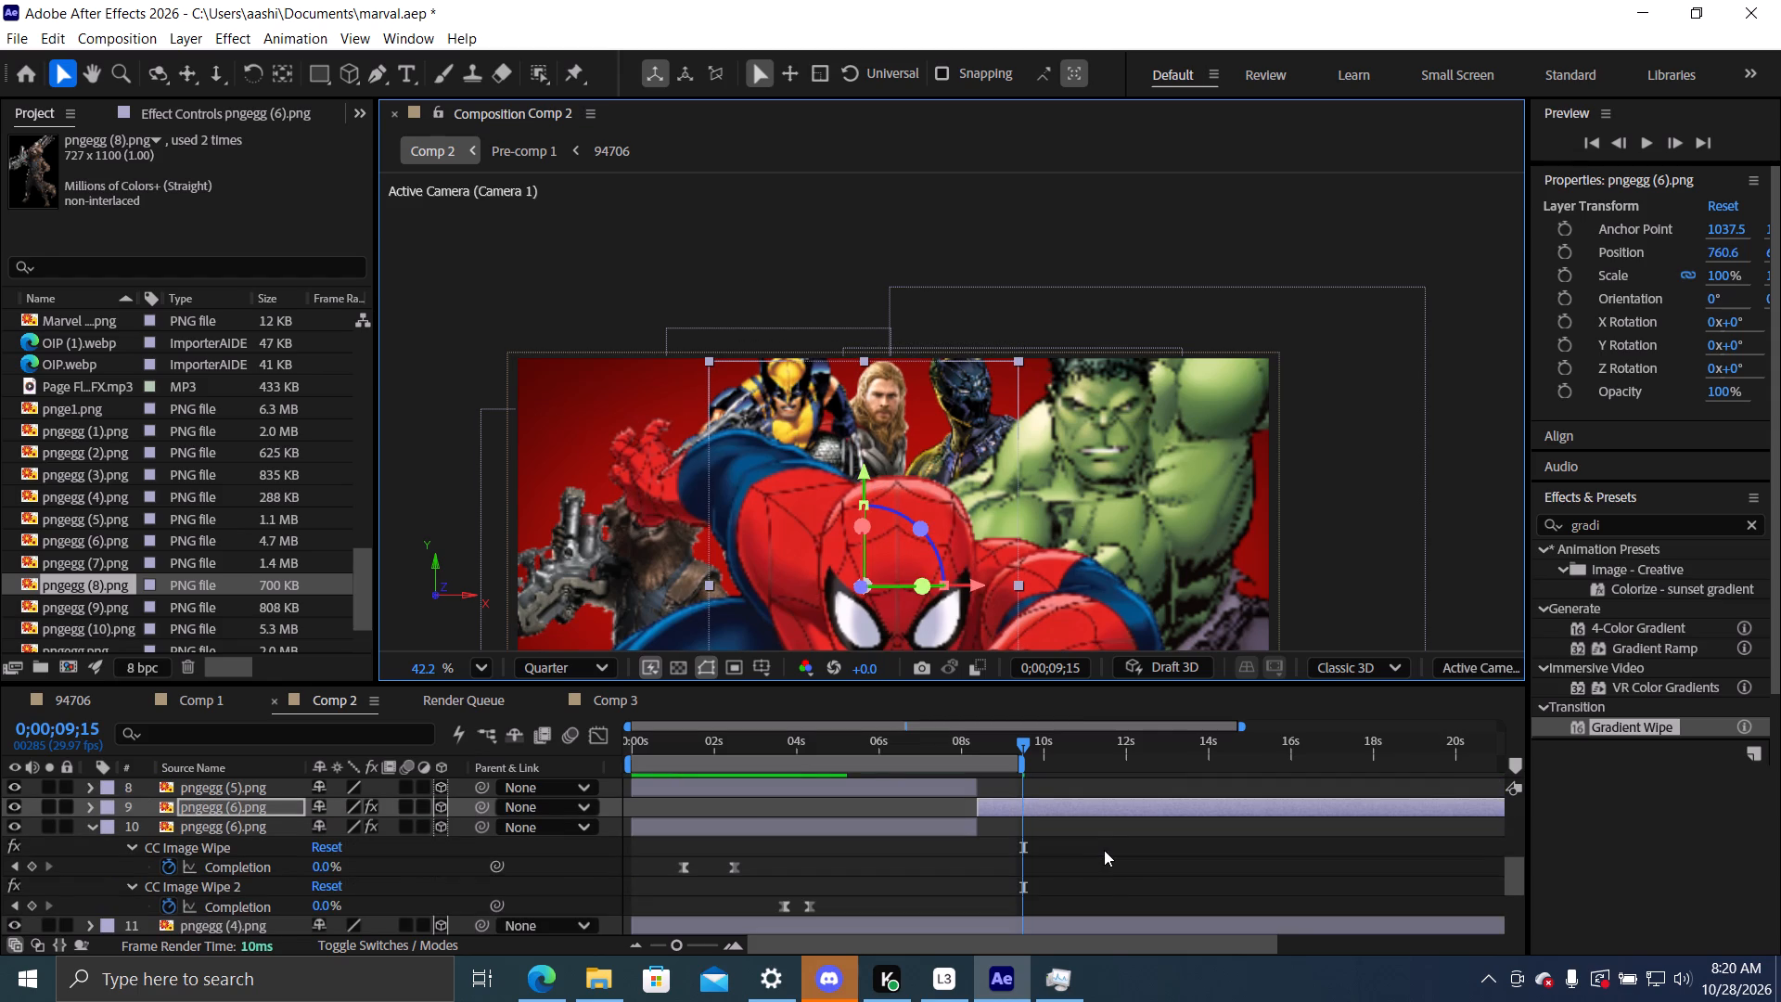
scroll(1104, 850, "up", 3)
left_click(1070, 865)
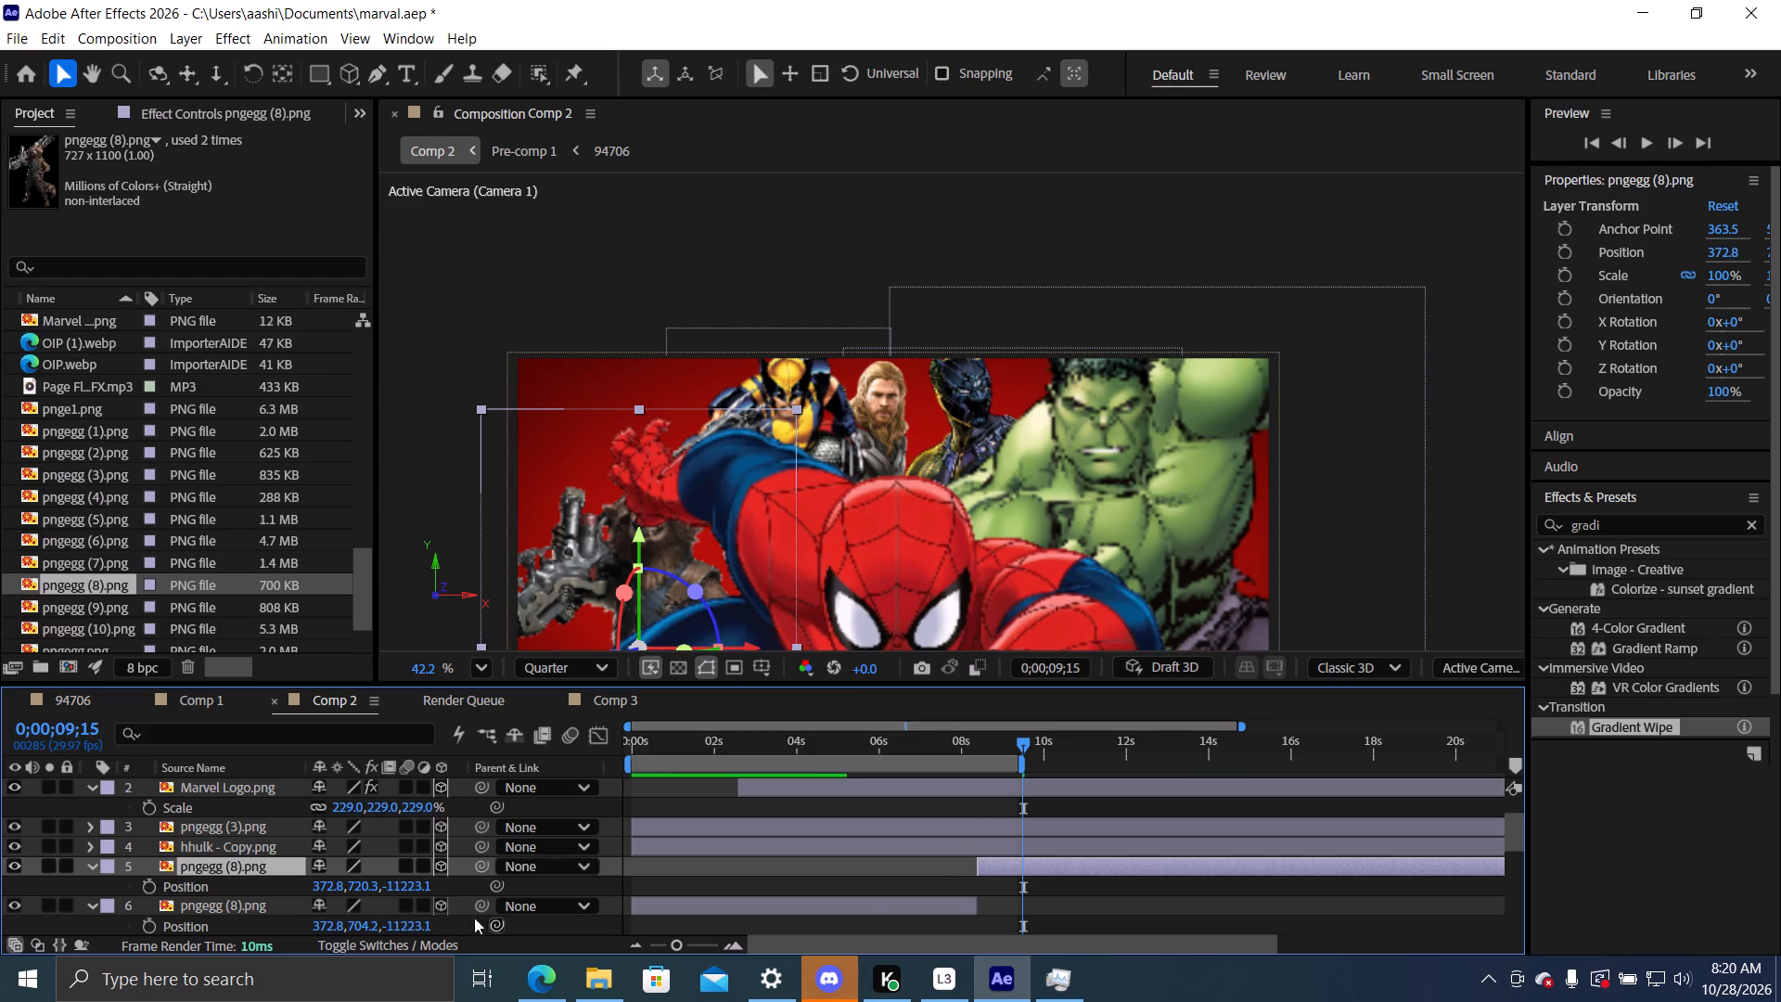
left_click(242, 849)
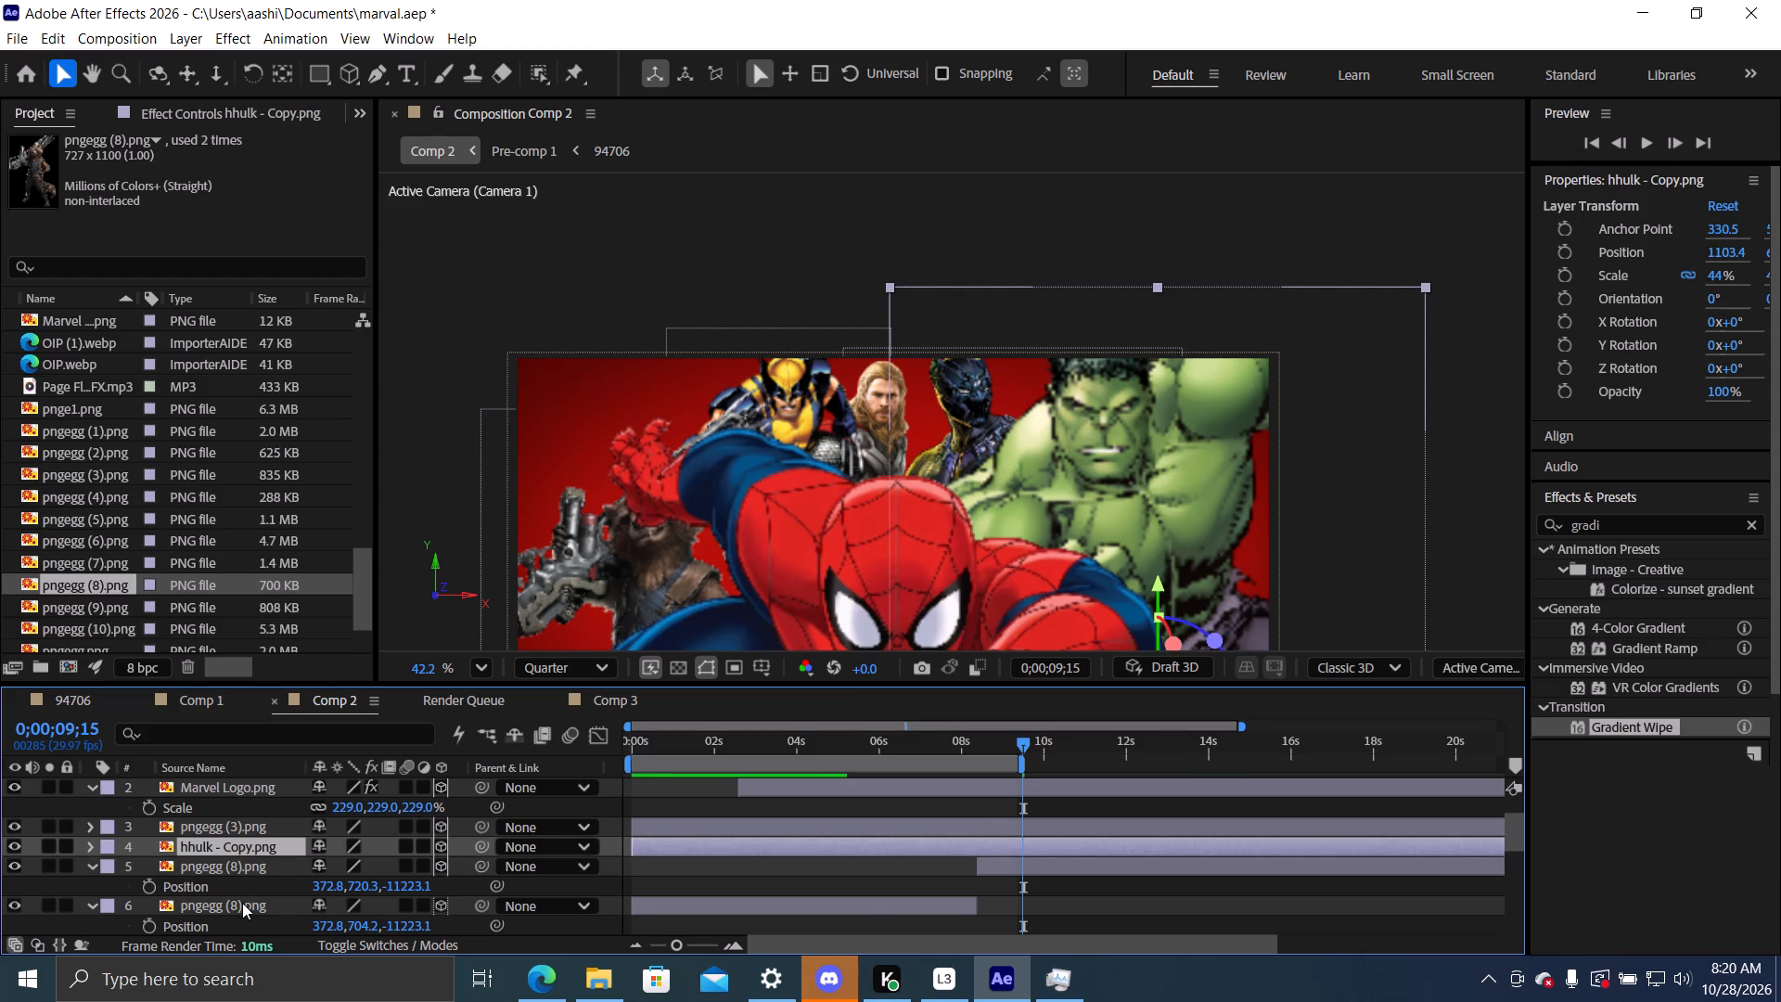
left_click(242, 903)
scroll(261, 887, "down", 1)
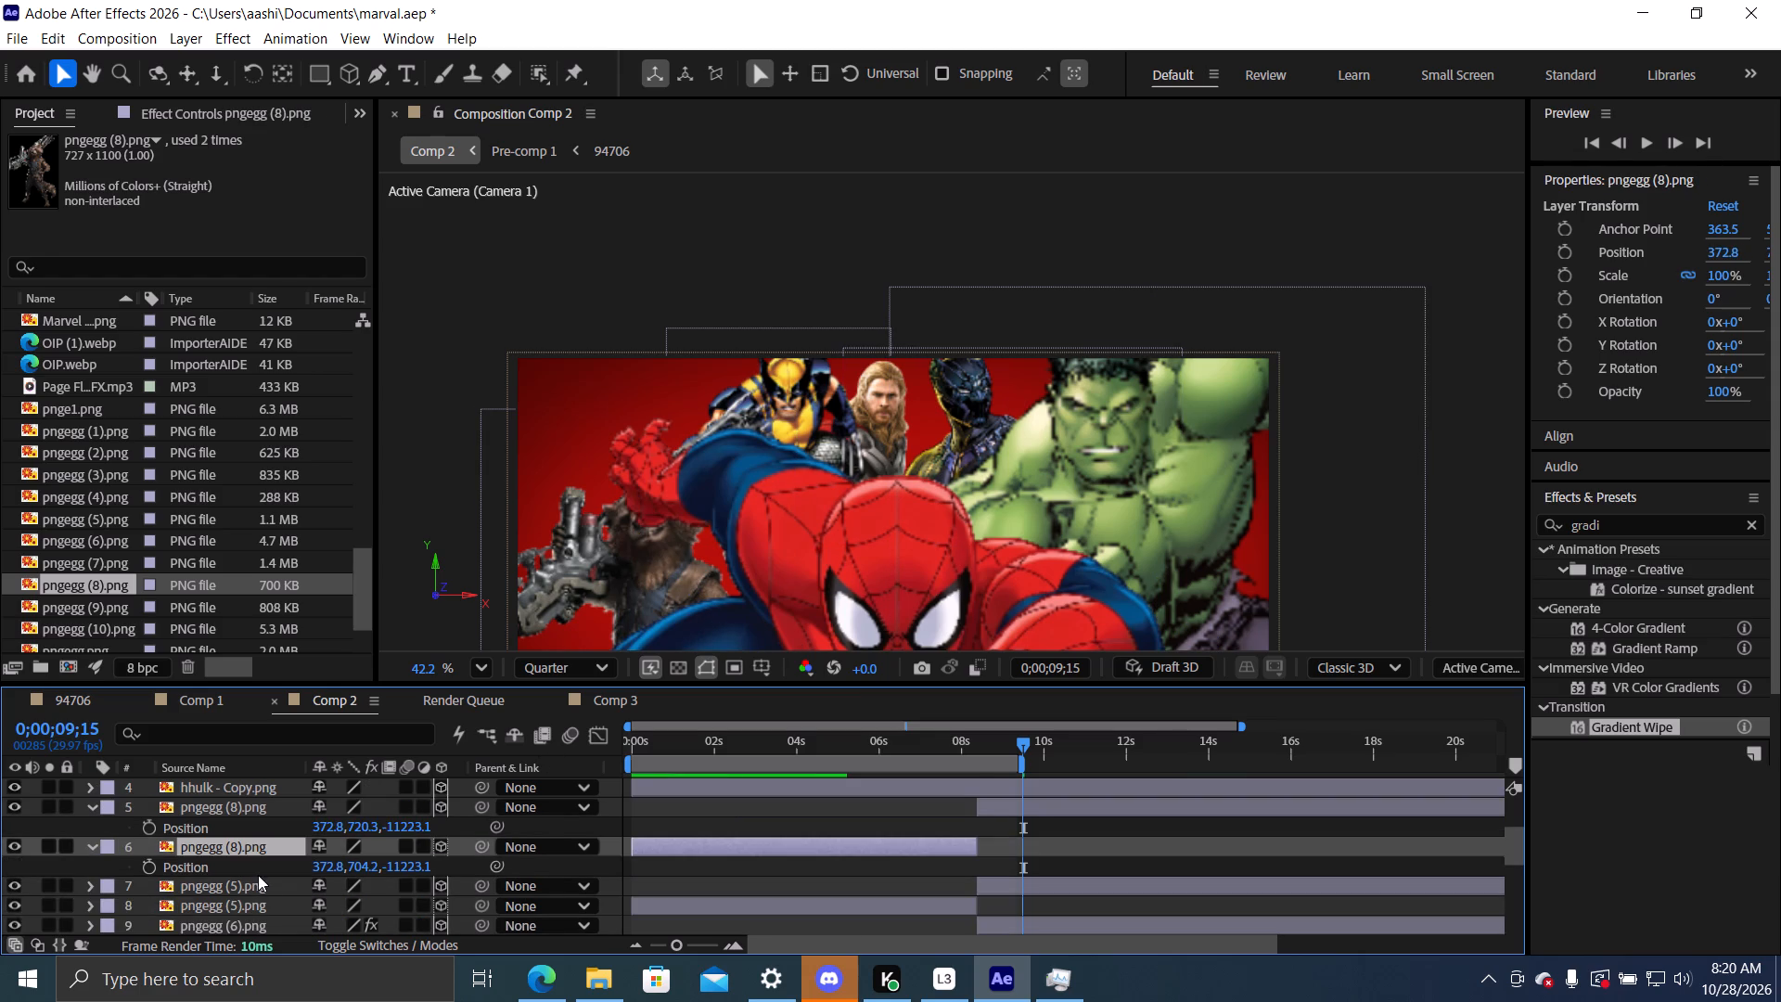
left_click(228, 882)
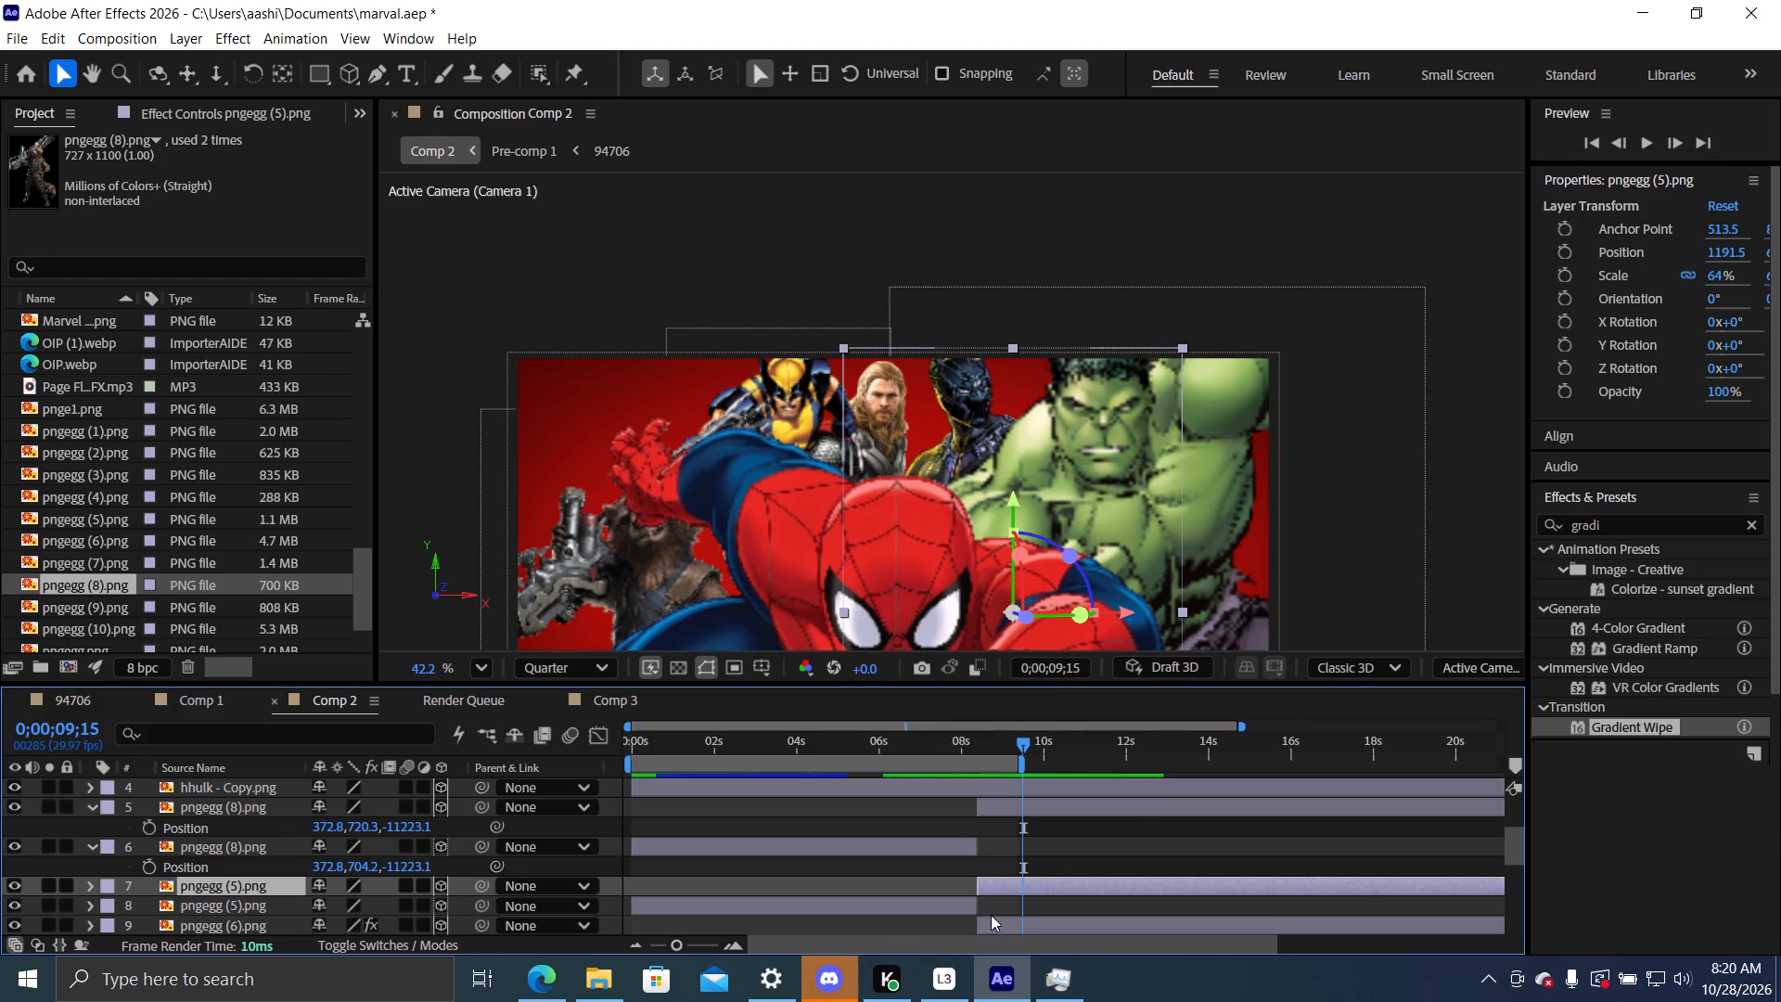
left_click(235, 926)
left_click(780, 395)
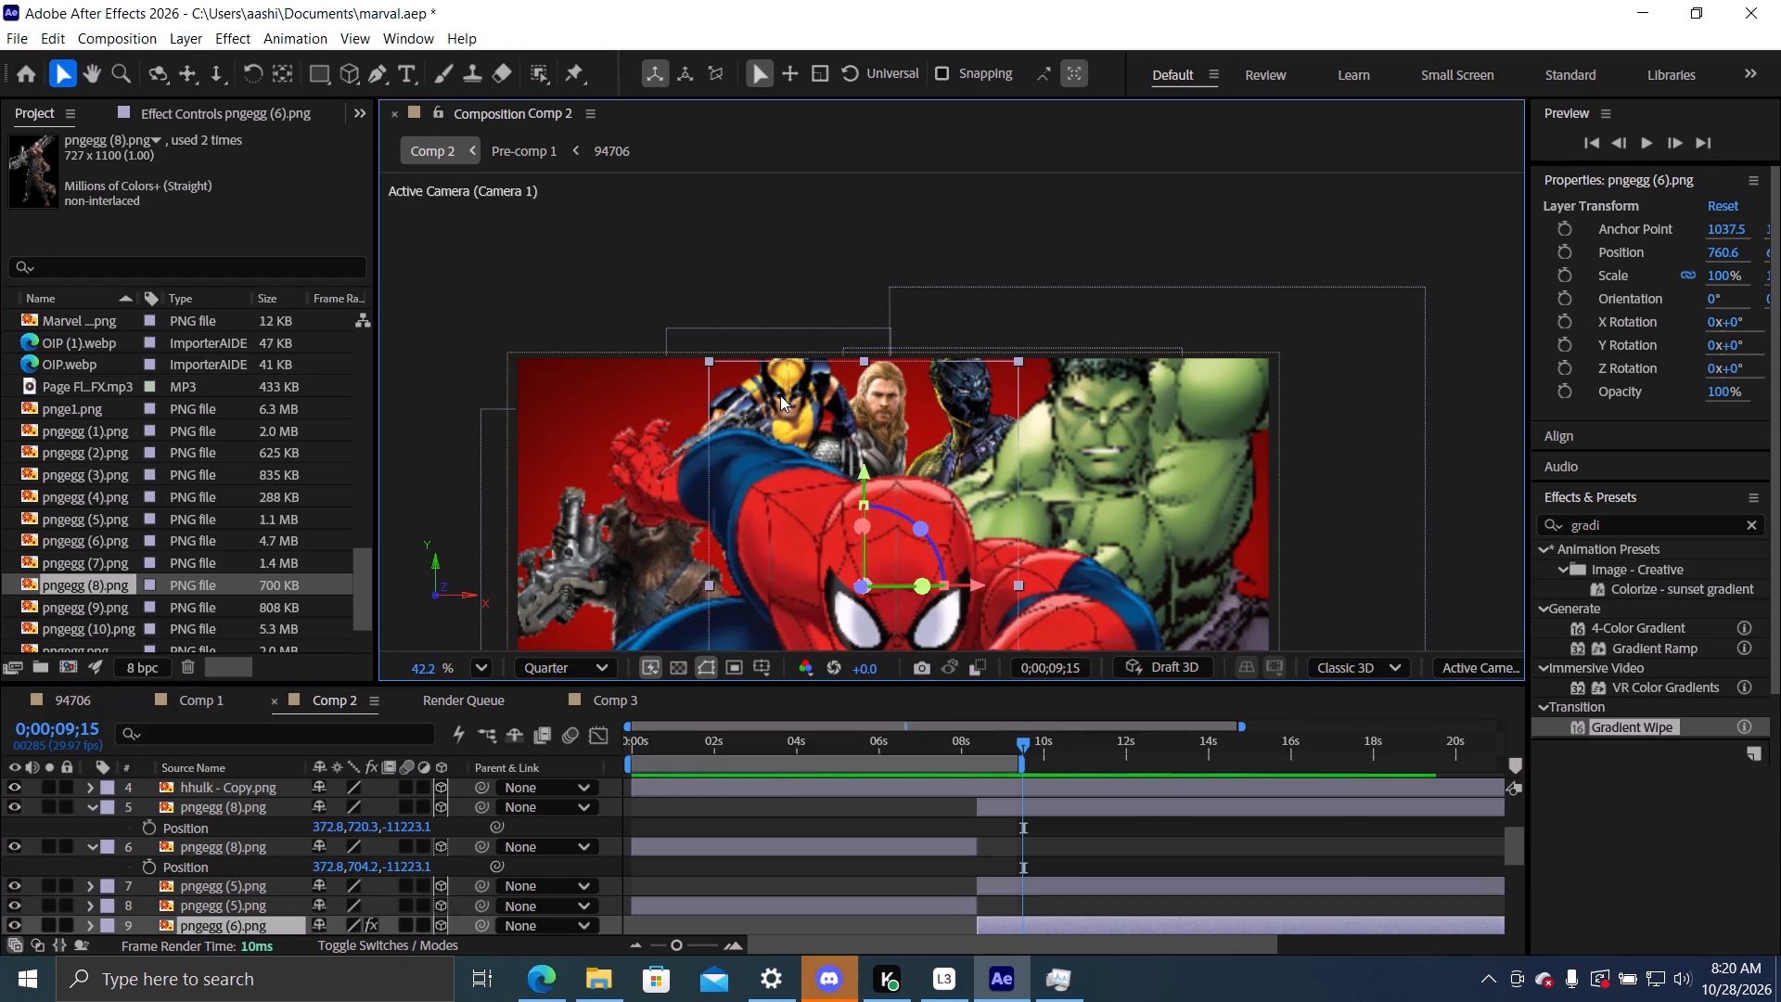
left_click_drag(1021, 746, 886, 778)
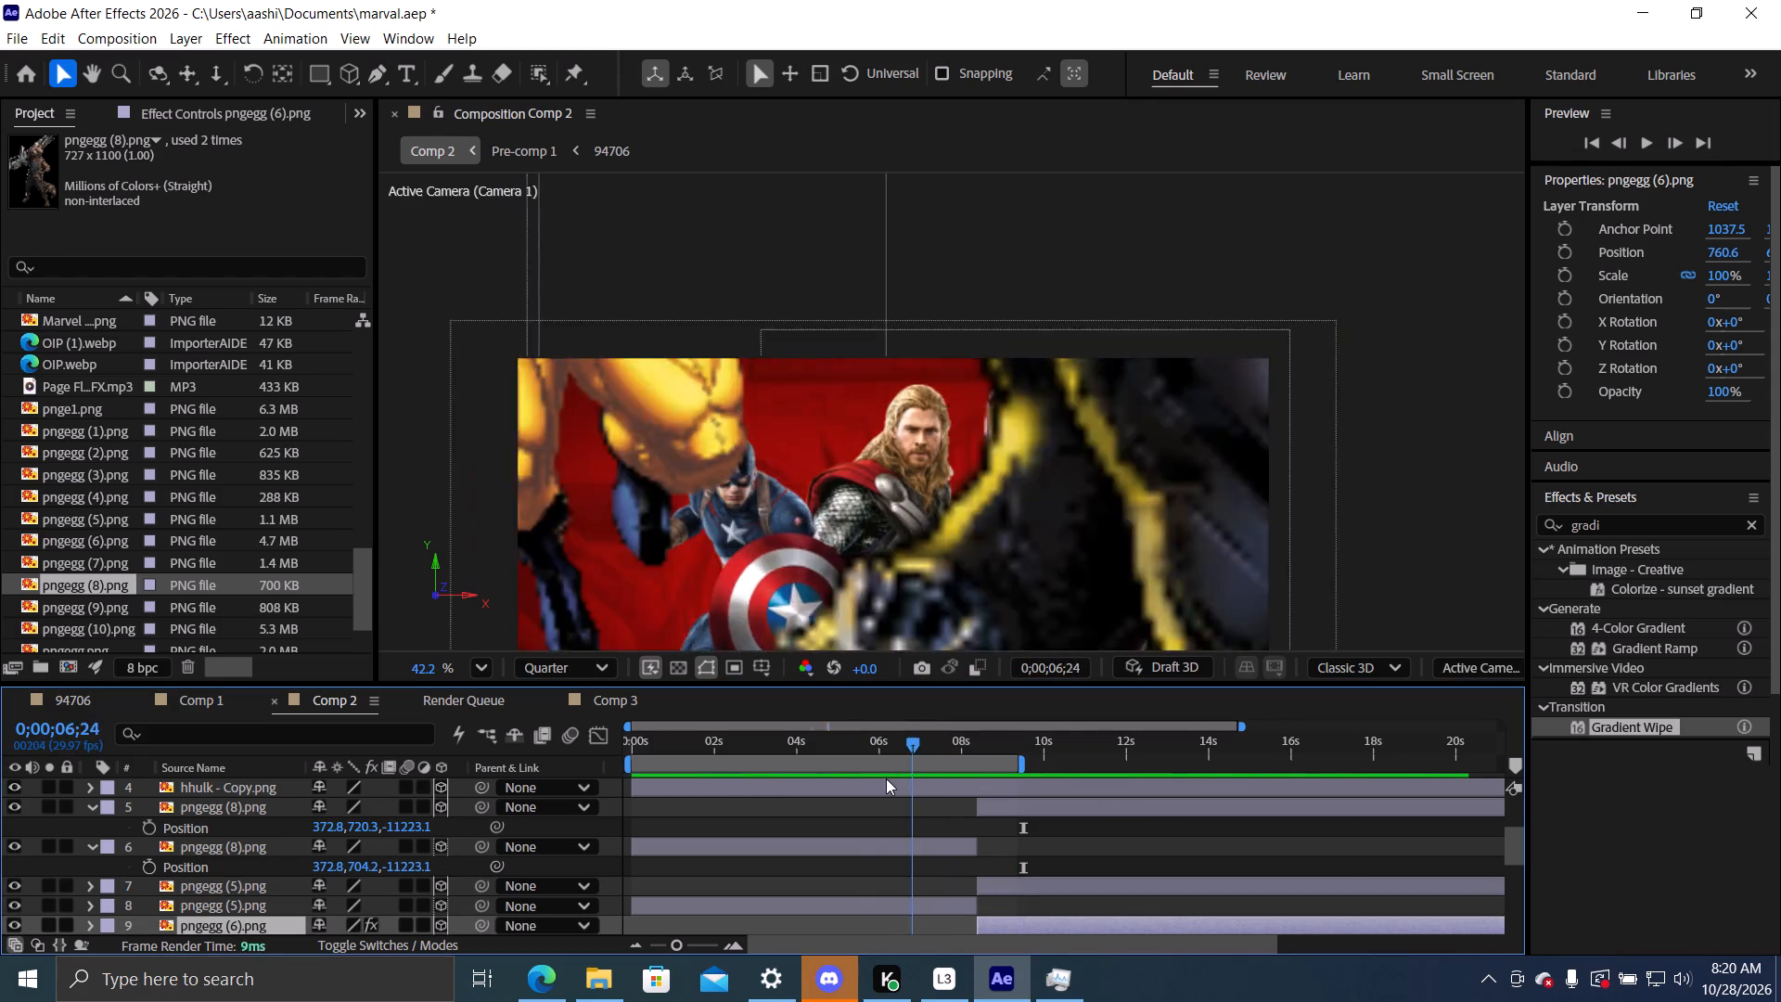
left_click_drag(886, 778, 954, 782)
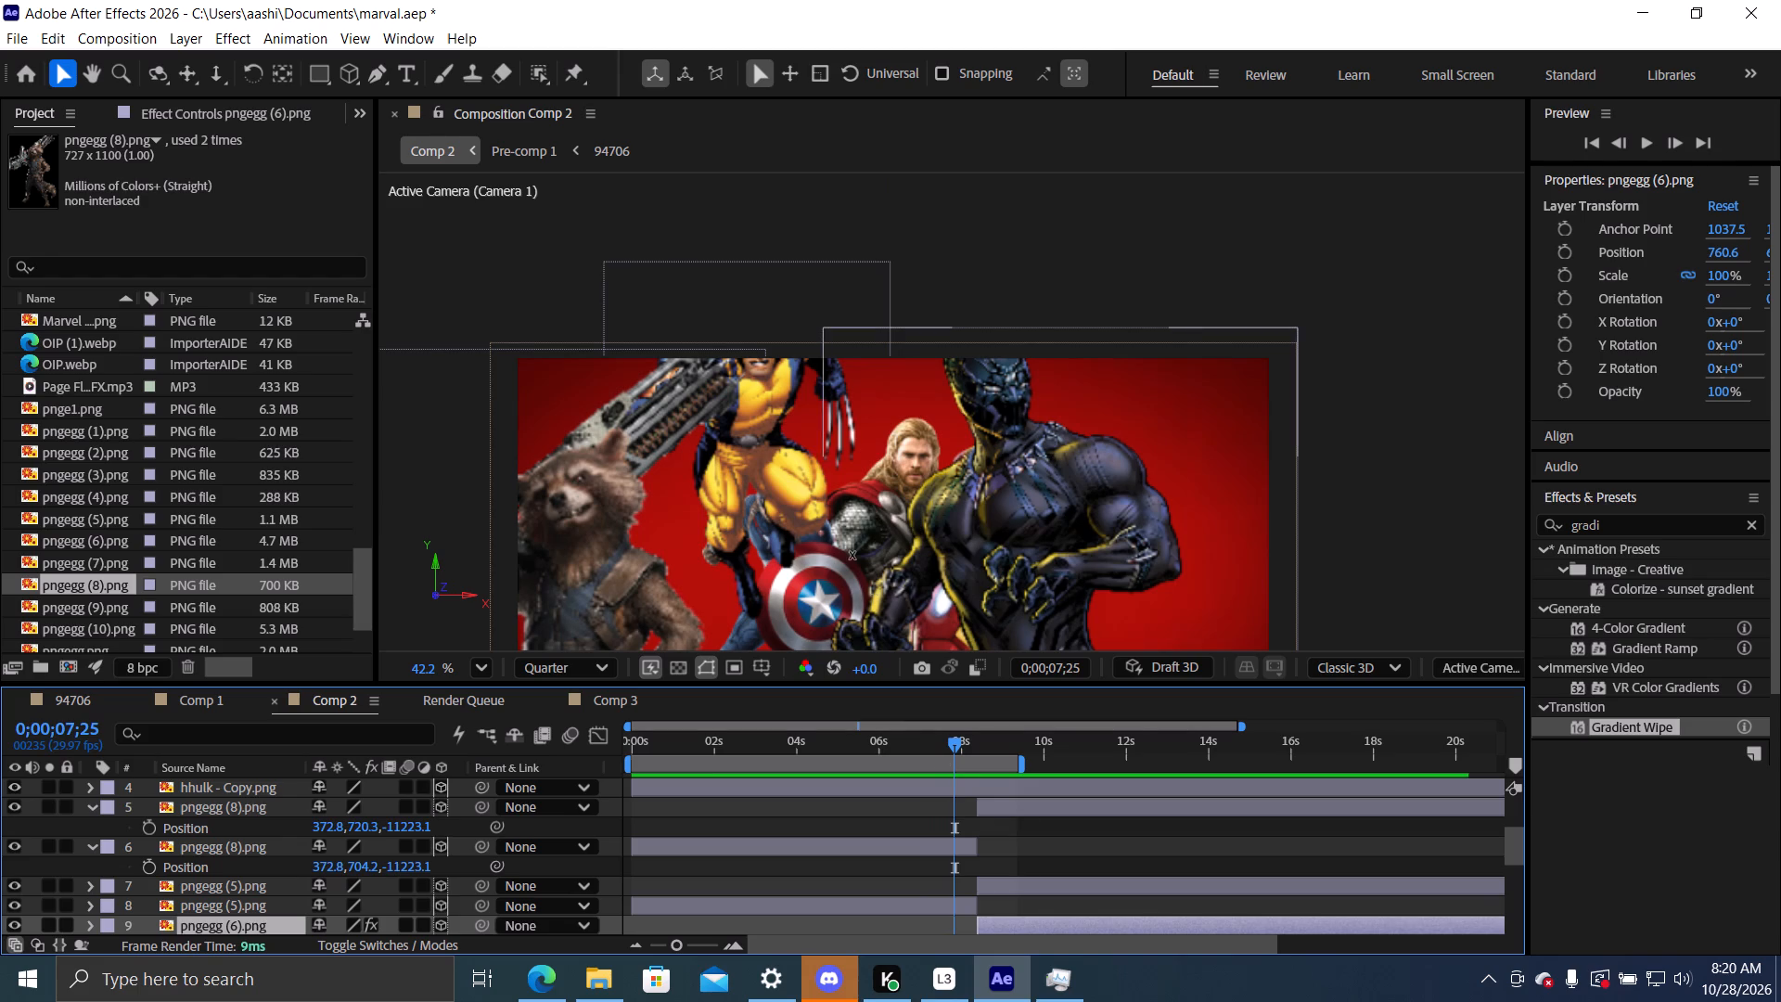
left_click(786, 476)
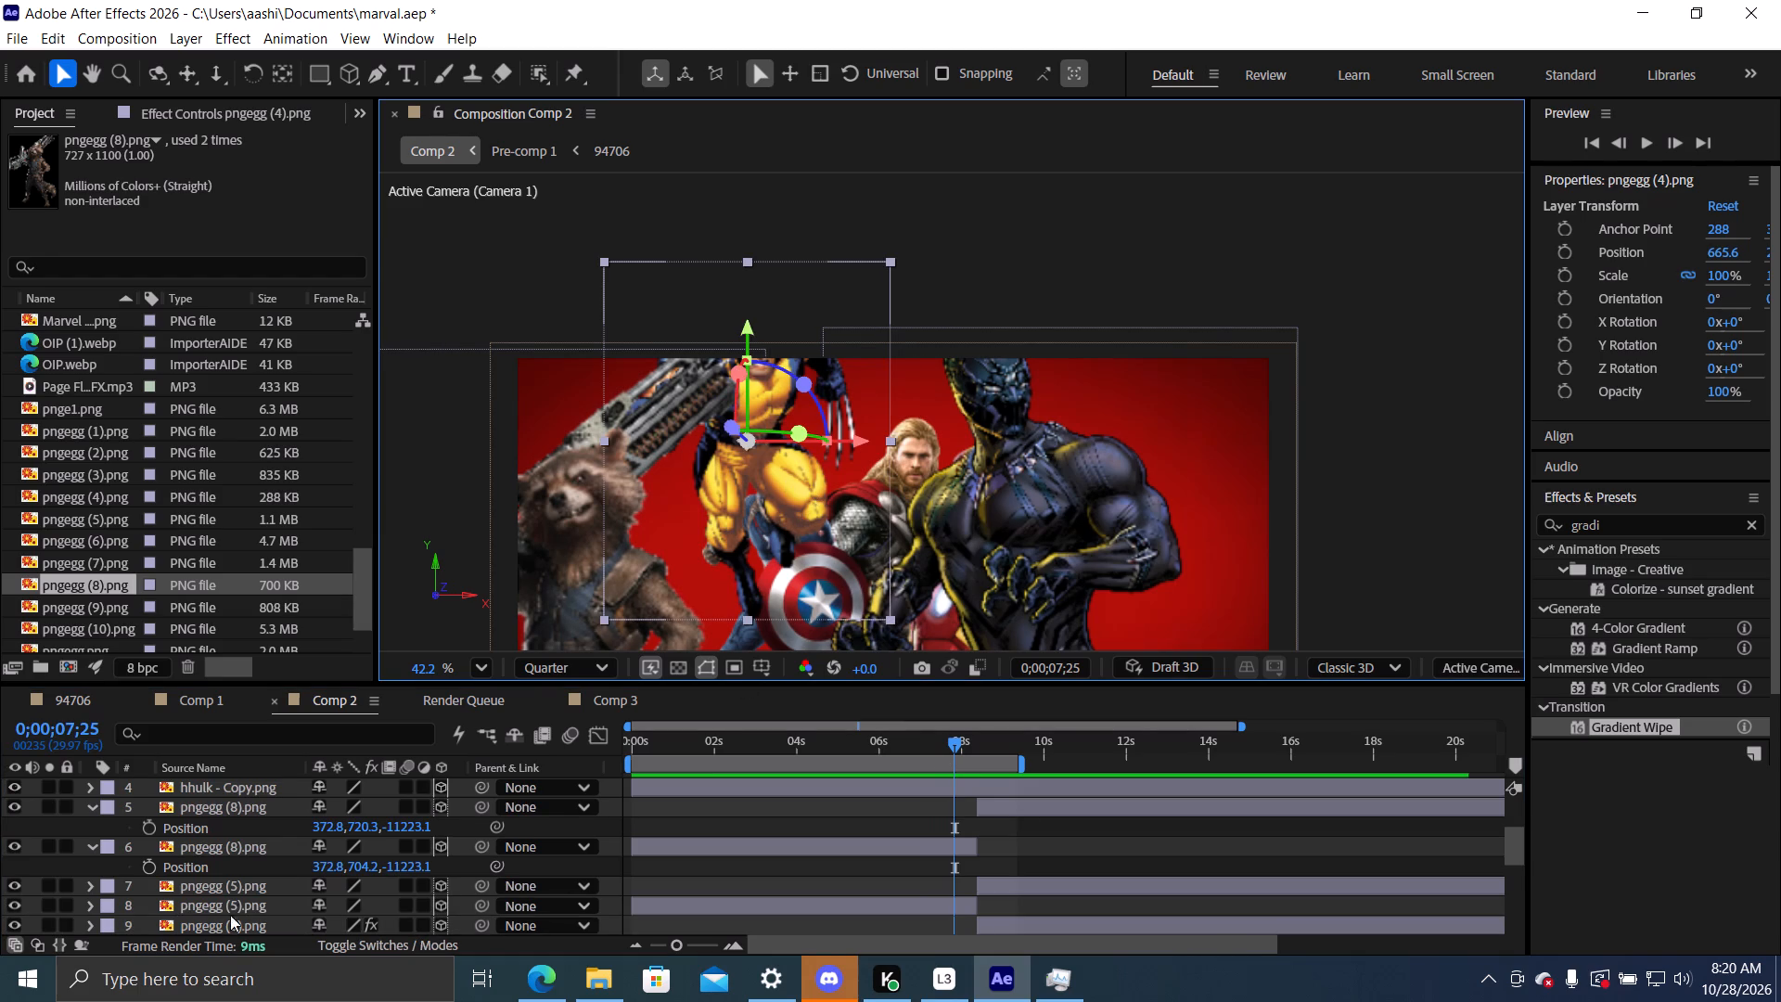
scroll(240, 900, "down", 1)
scroll(240, 900, "up", 3)
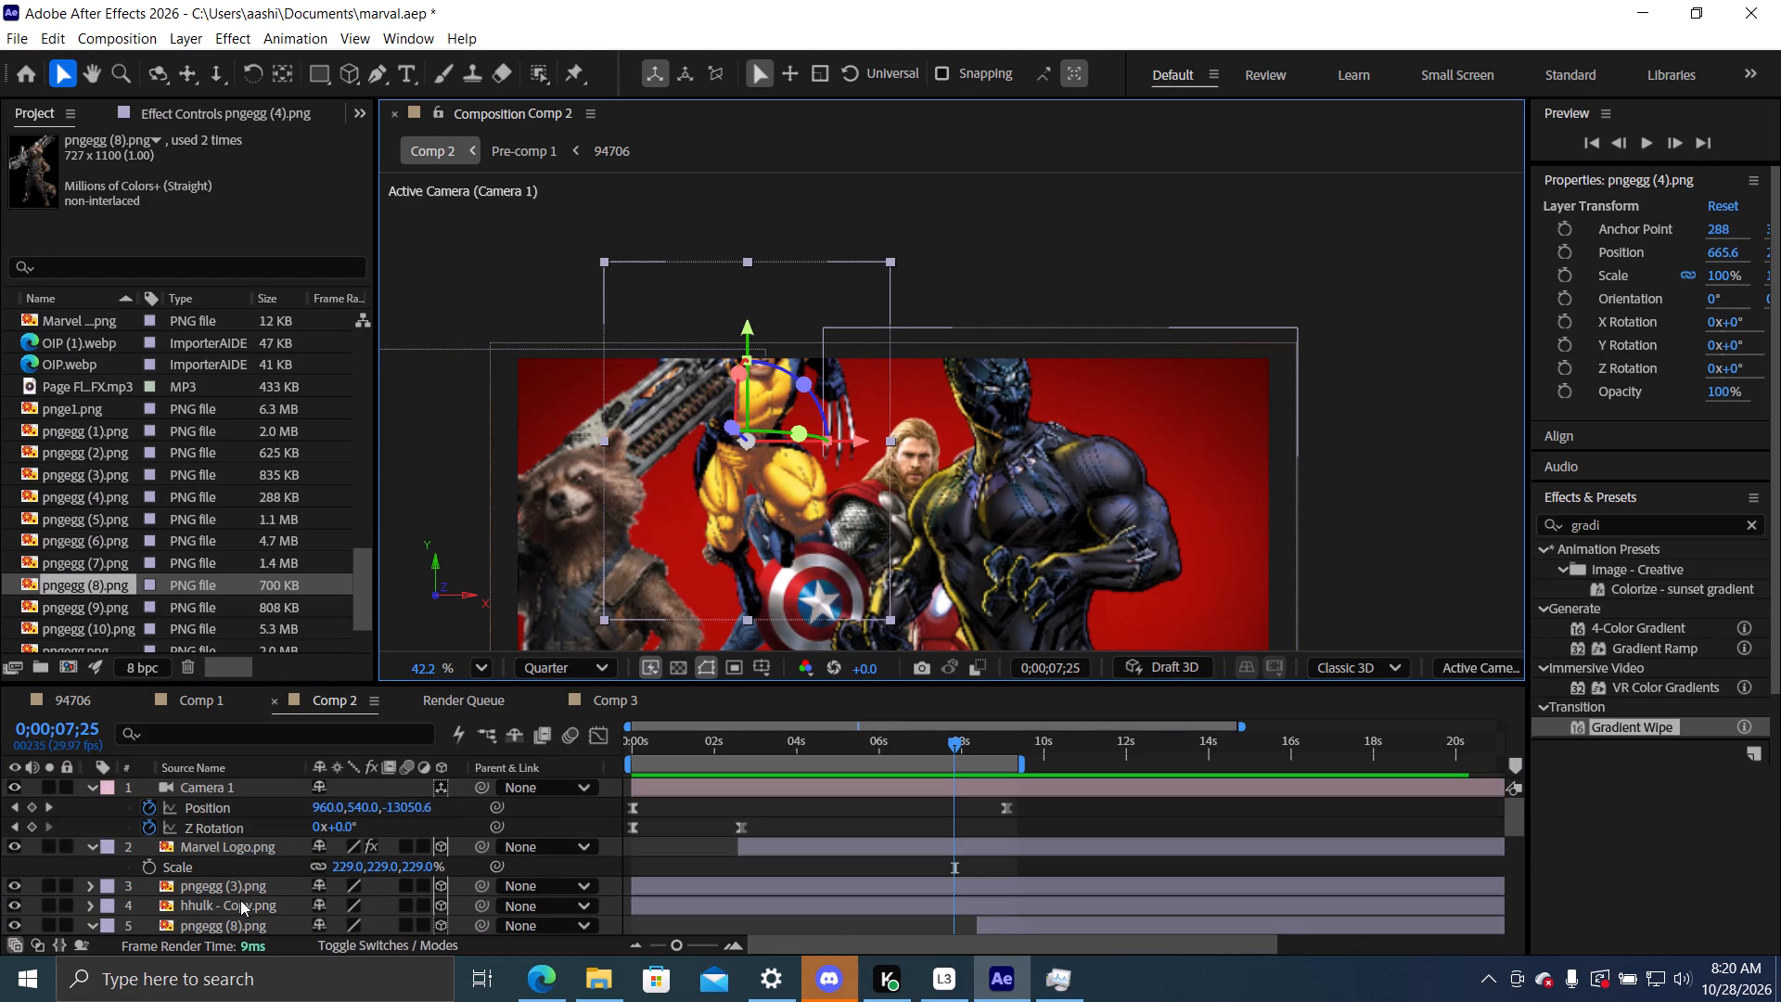
scroll(240, 900, "up", 3)
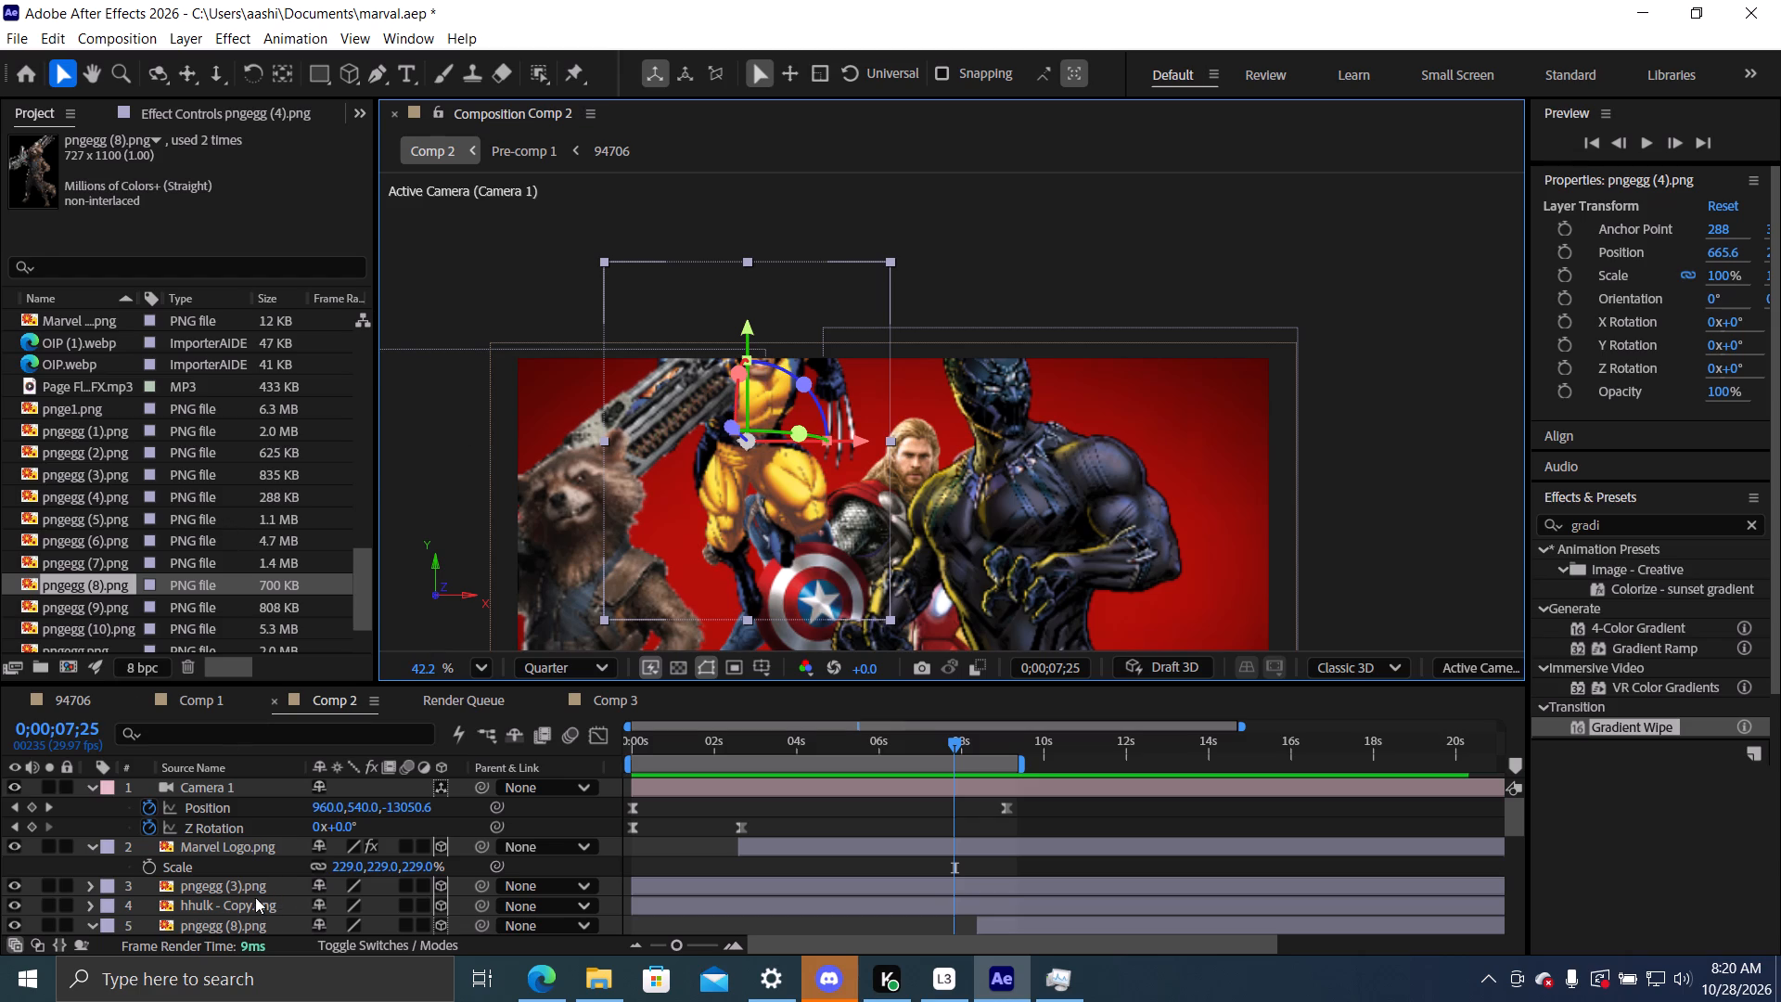
Lower the later part of the Rocket layer pngegg (8).png to a Y position of about 827.
left_click(249, 922)
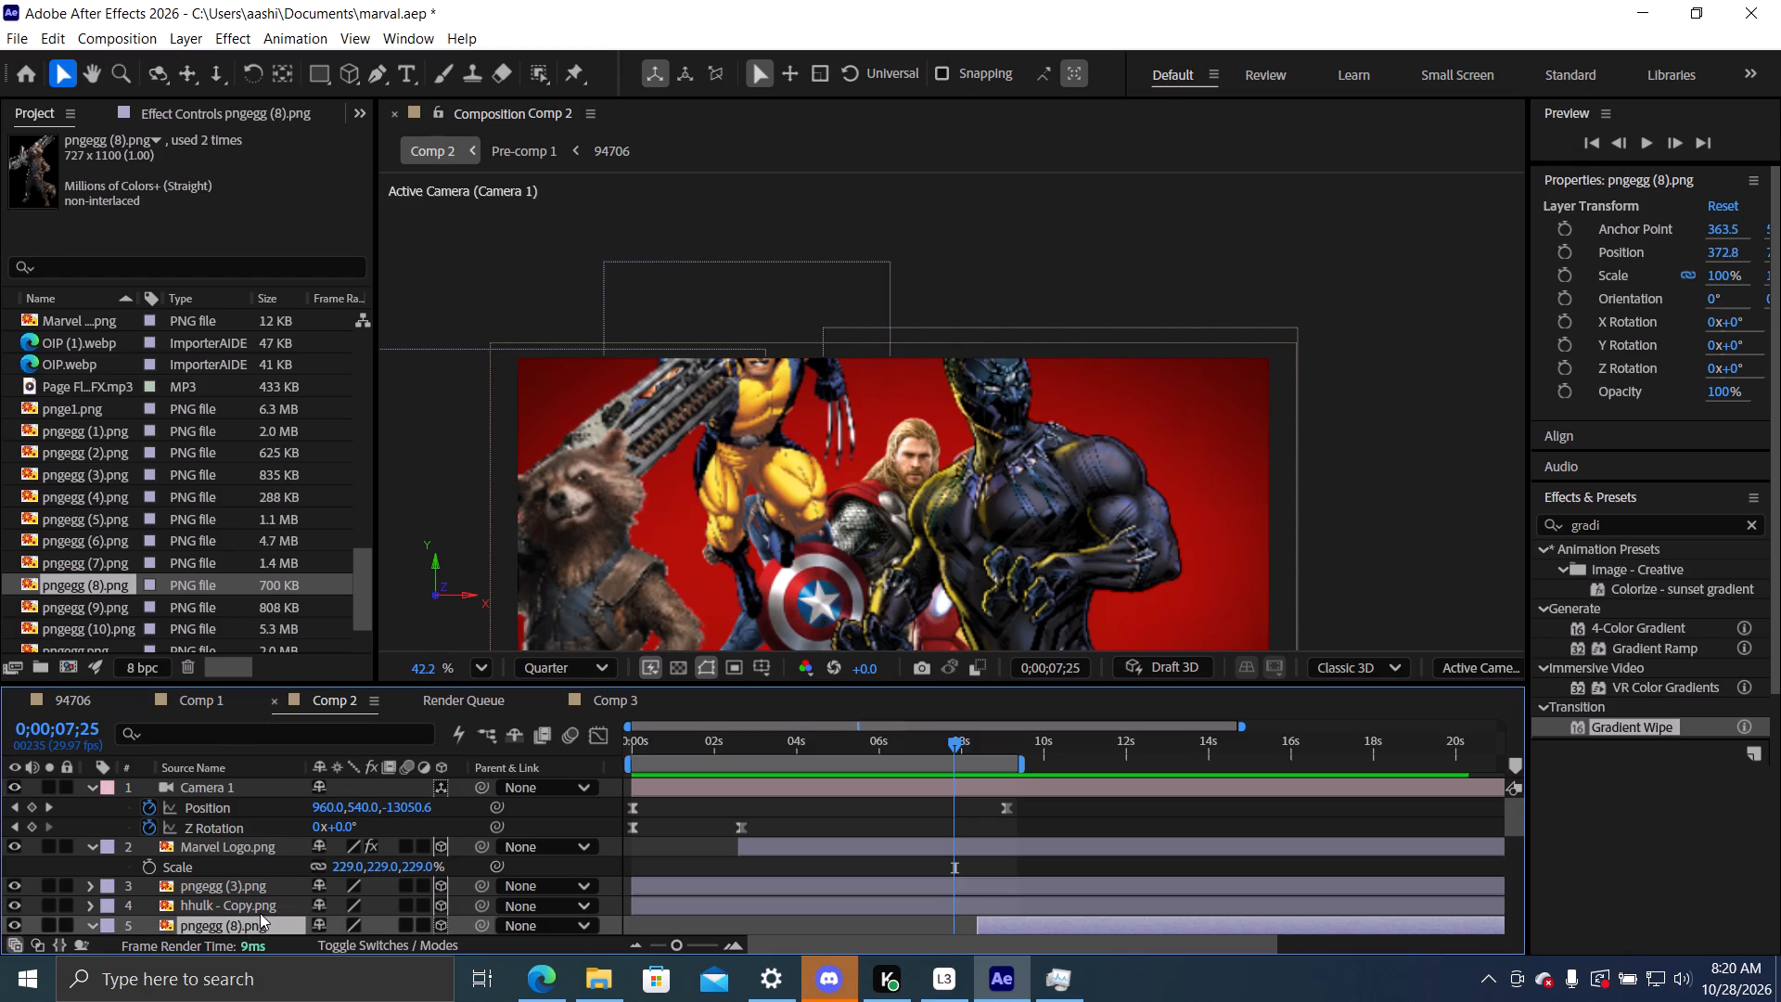
left_click(237, 925)
scroll(360, 880, "down", 2)
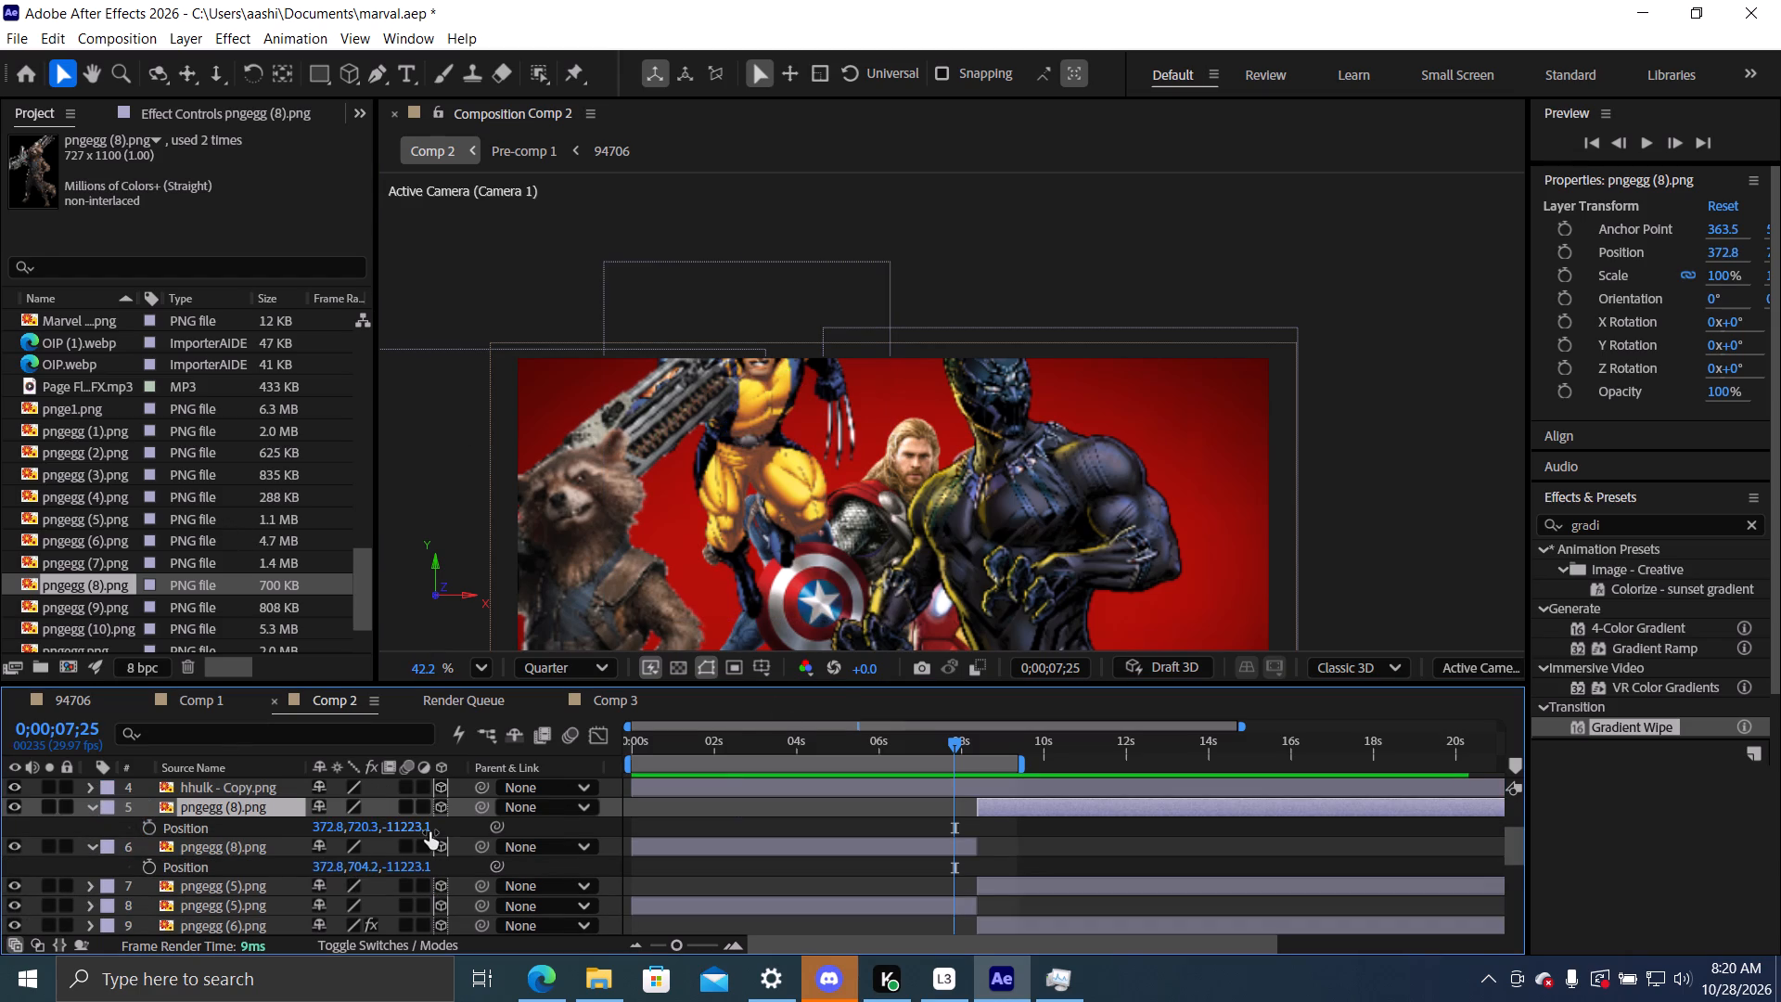
left_click_drag(354, 829, 375, 829)
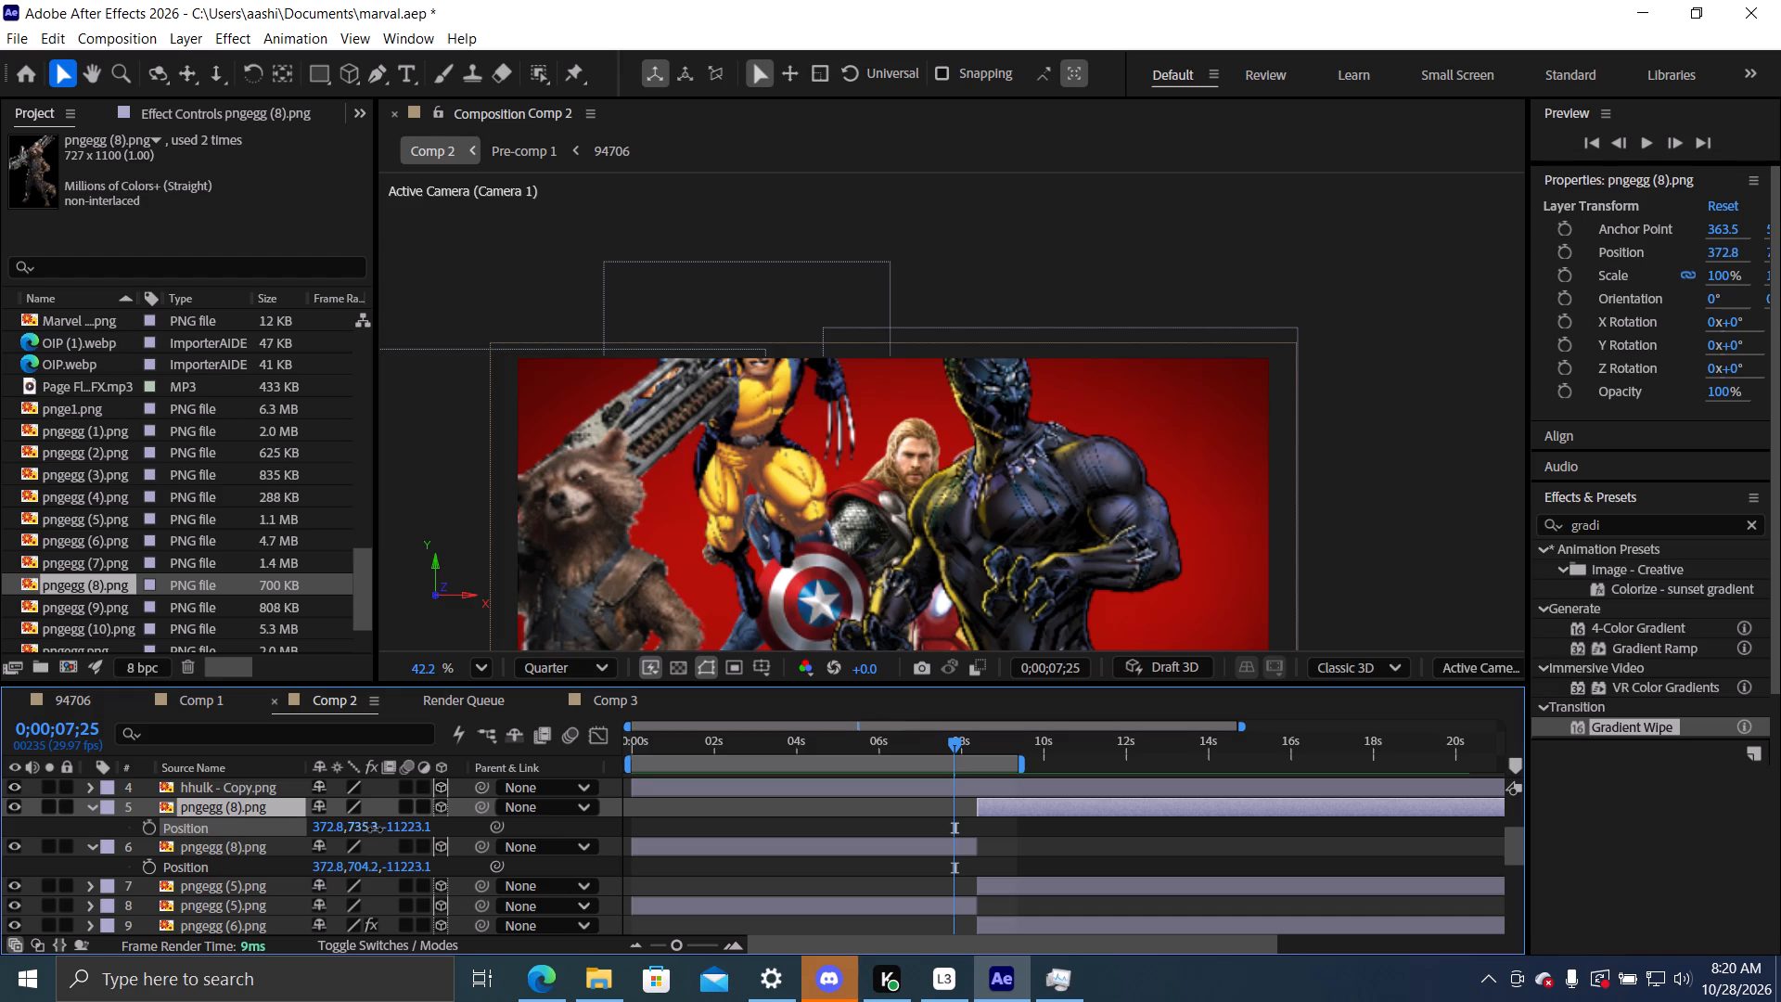
left_click_drag(375, 829, 477, 832)
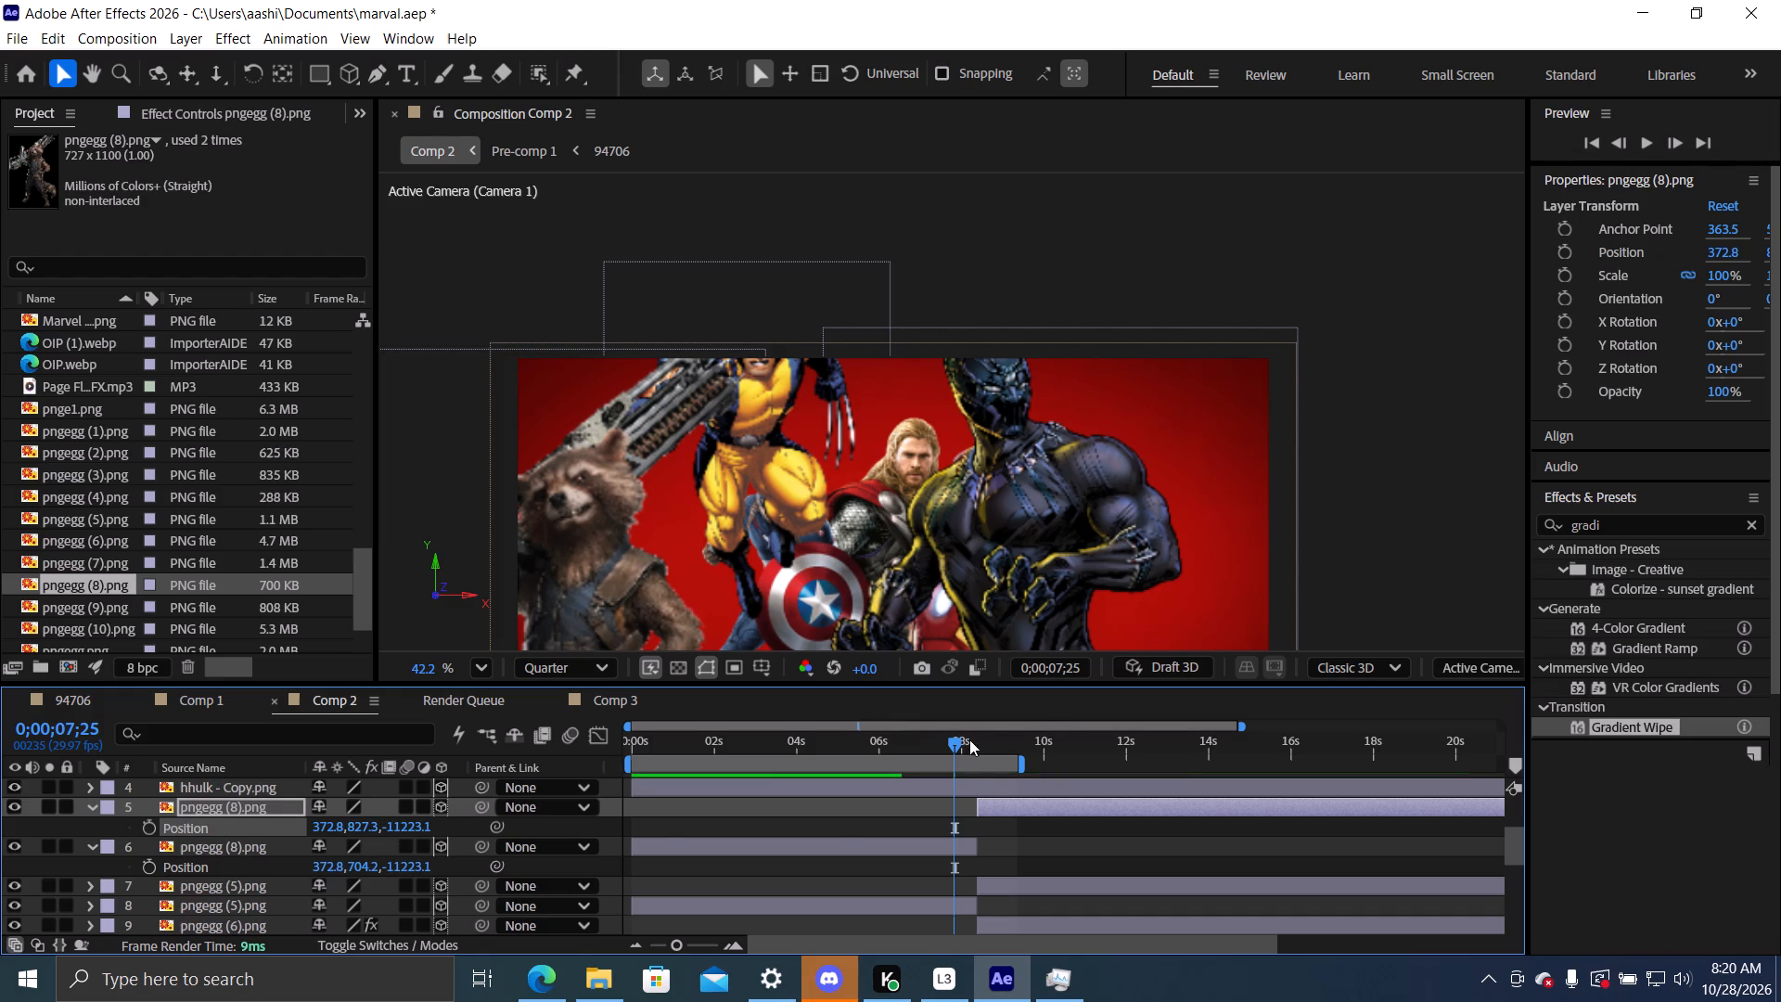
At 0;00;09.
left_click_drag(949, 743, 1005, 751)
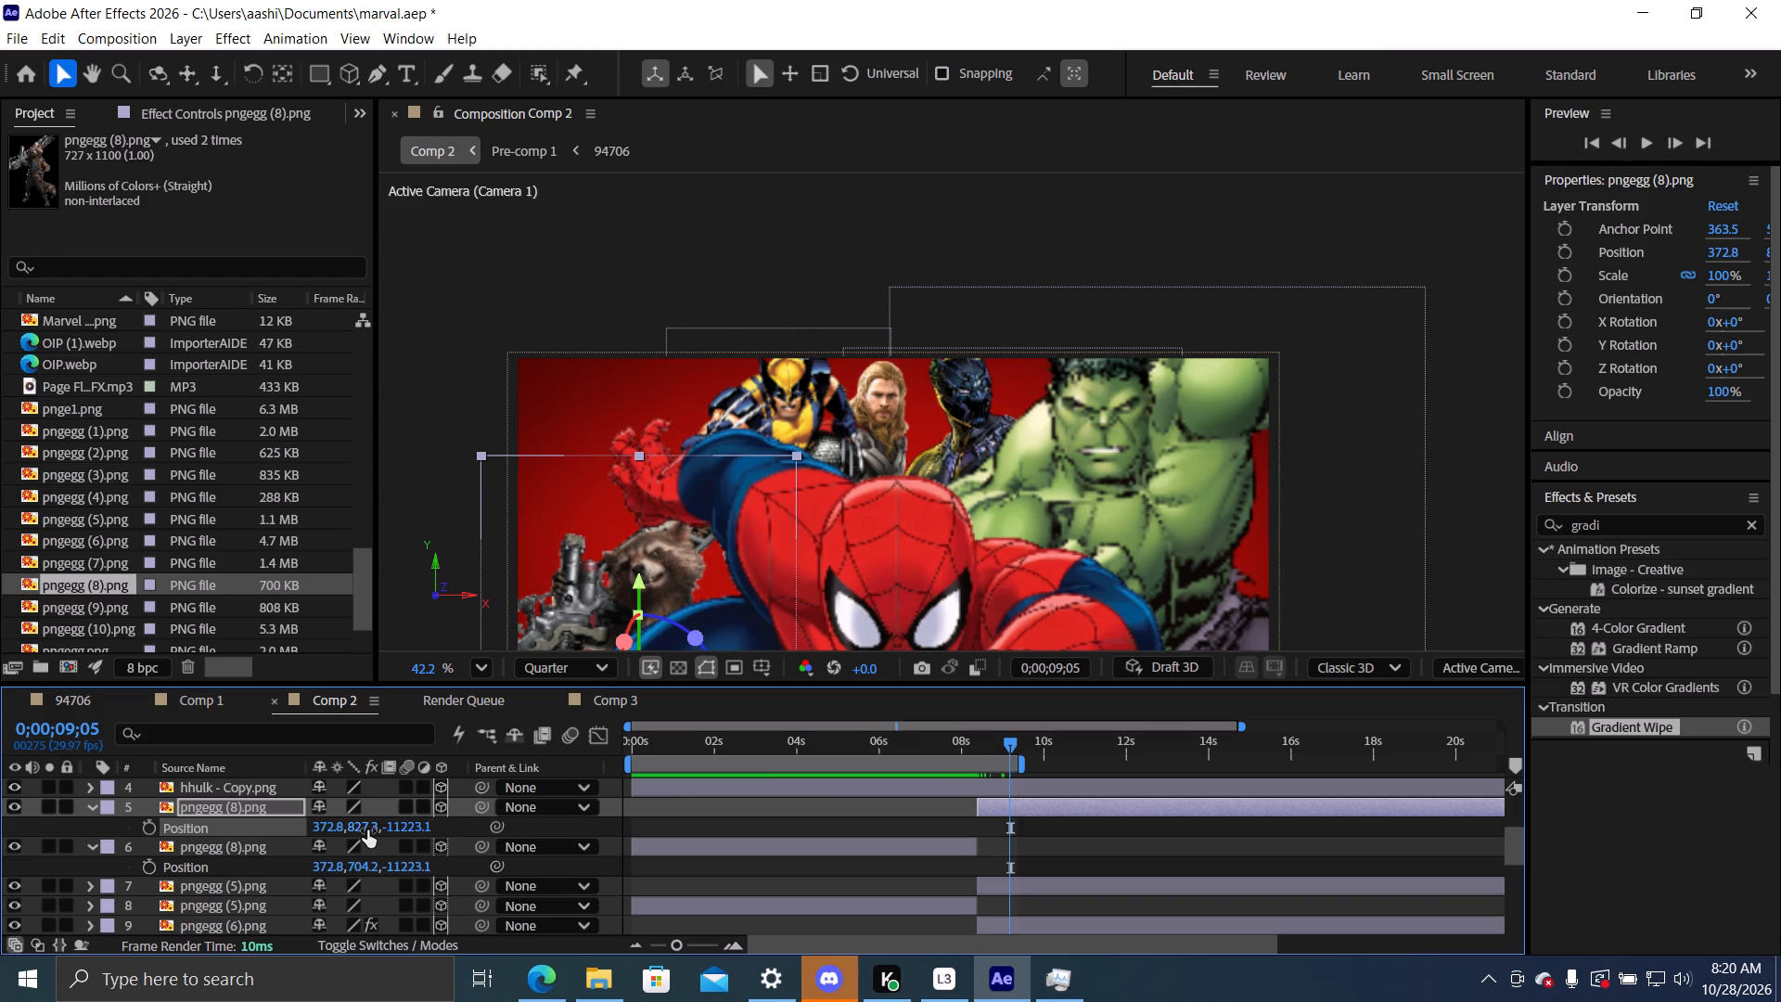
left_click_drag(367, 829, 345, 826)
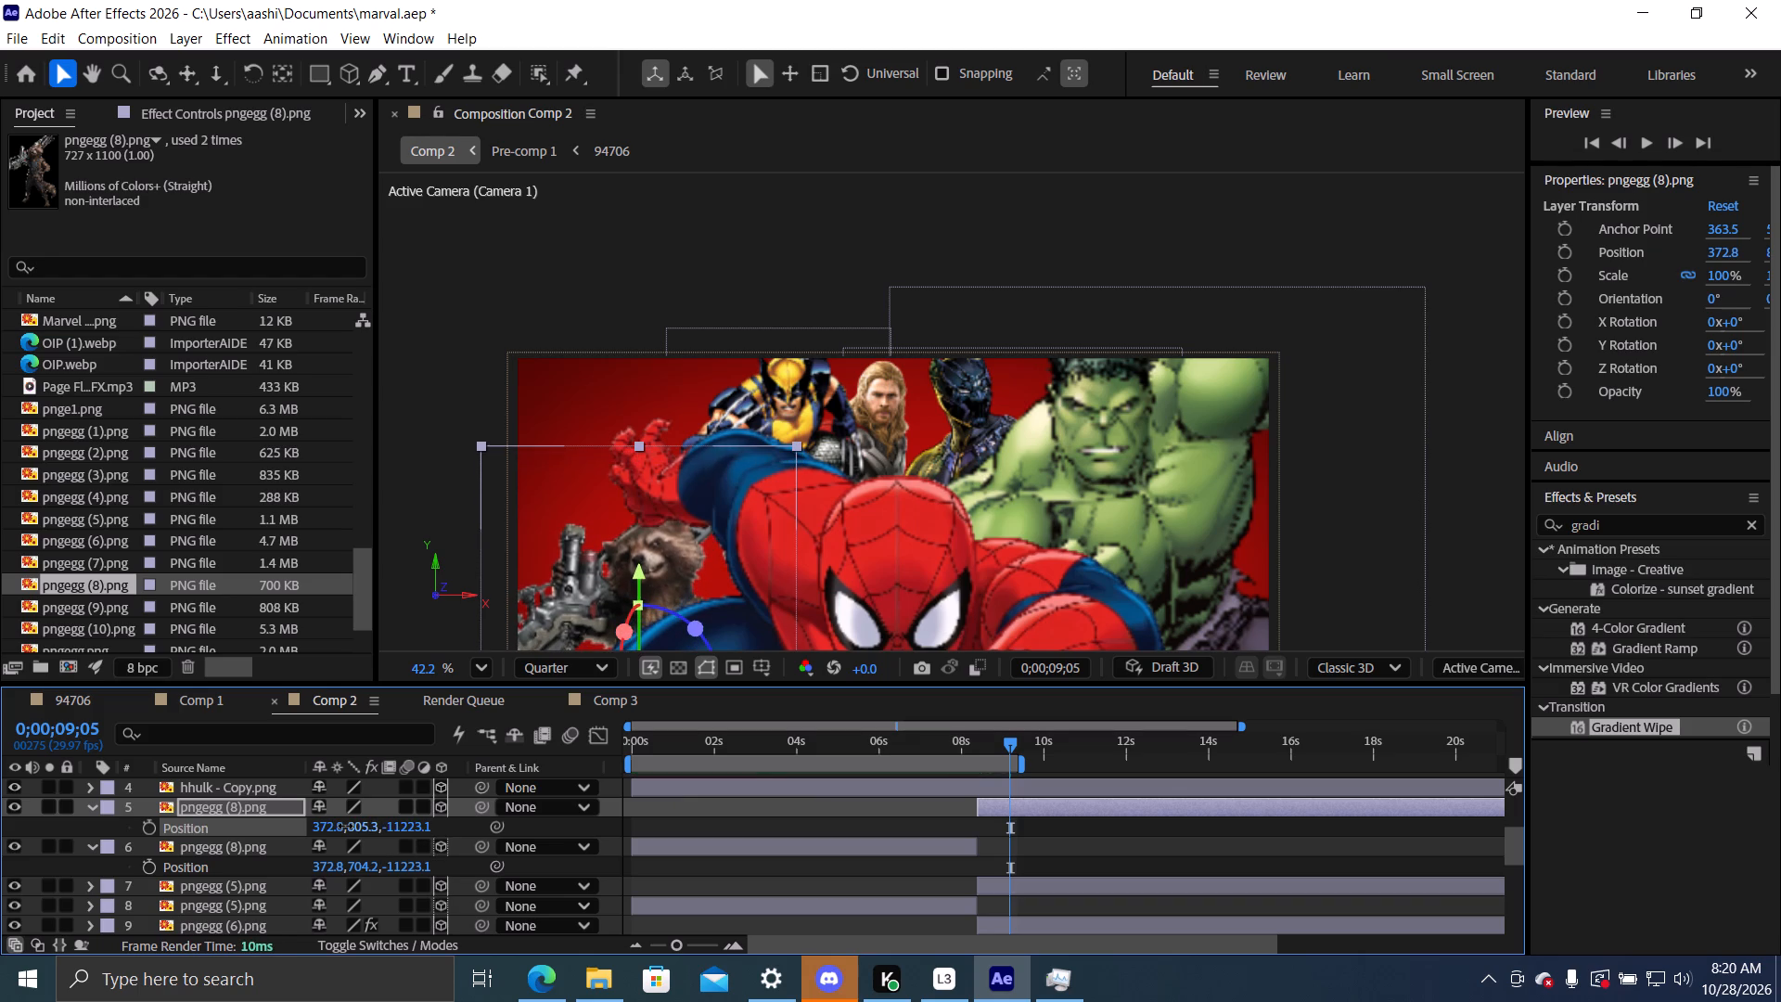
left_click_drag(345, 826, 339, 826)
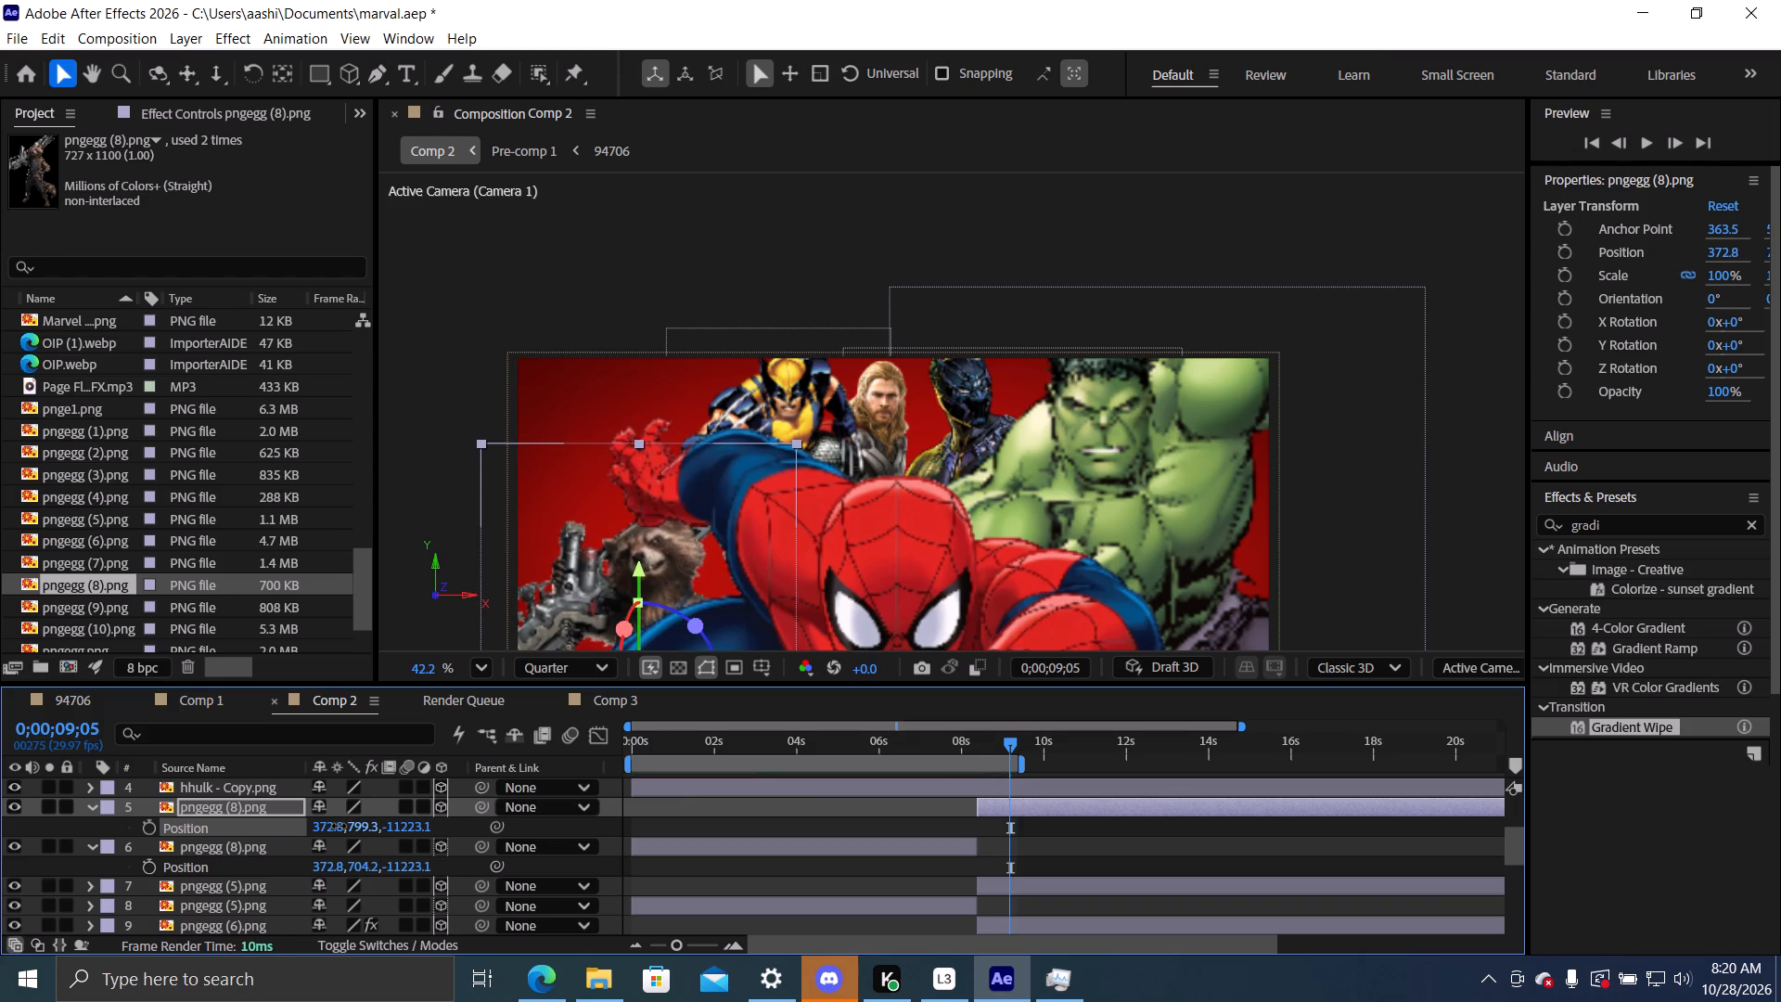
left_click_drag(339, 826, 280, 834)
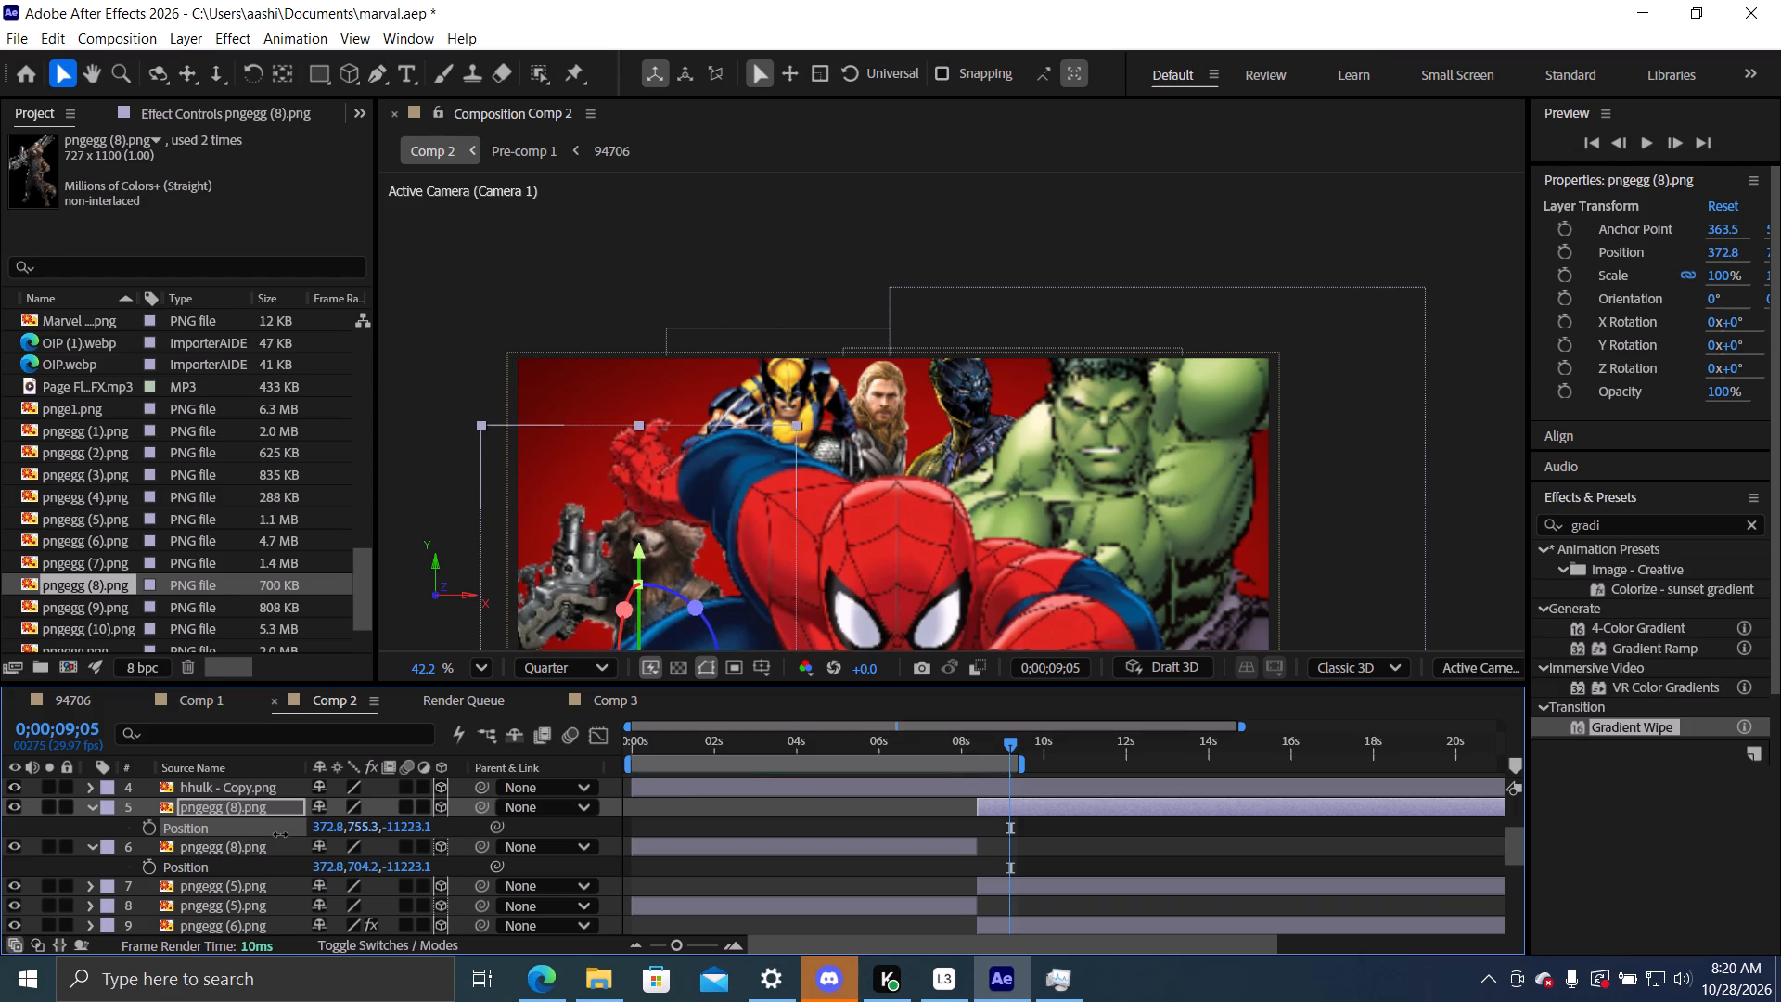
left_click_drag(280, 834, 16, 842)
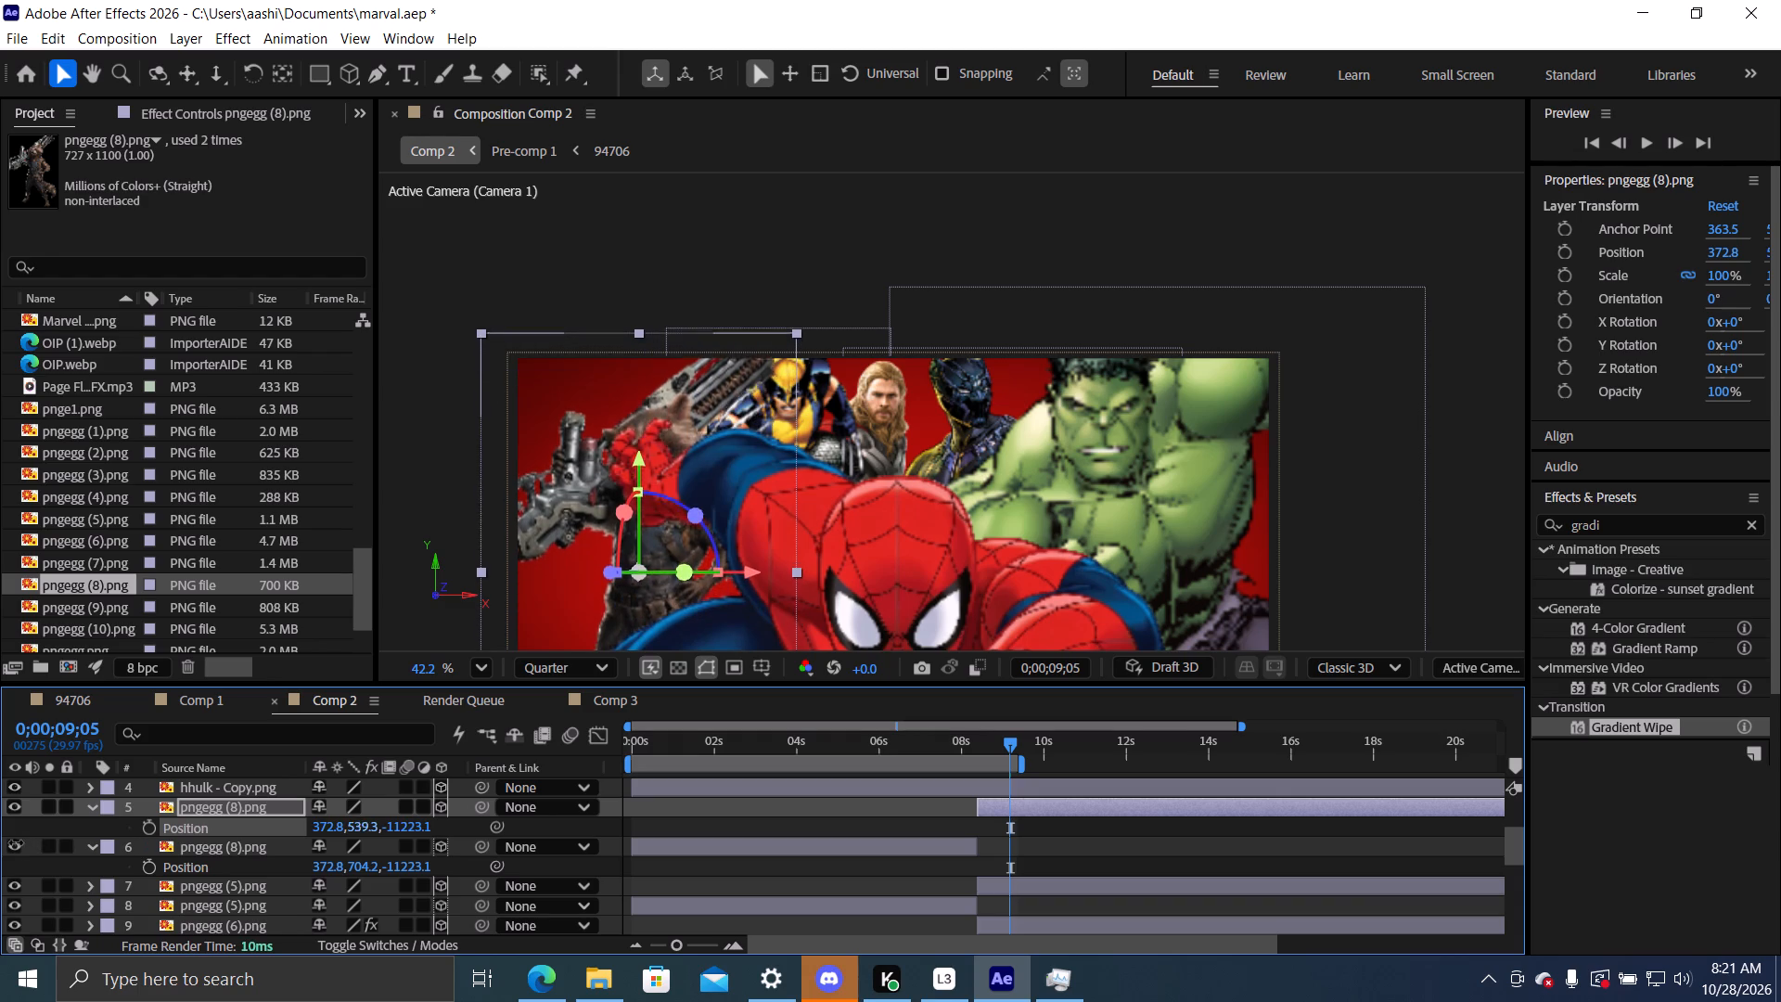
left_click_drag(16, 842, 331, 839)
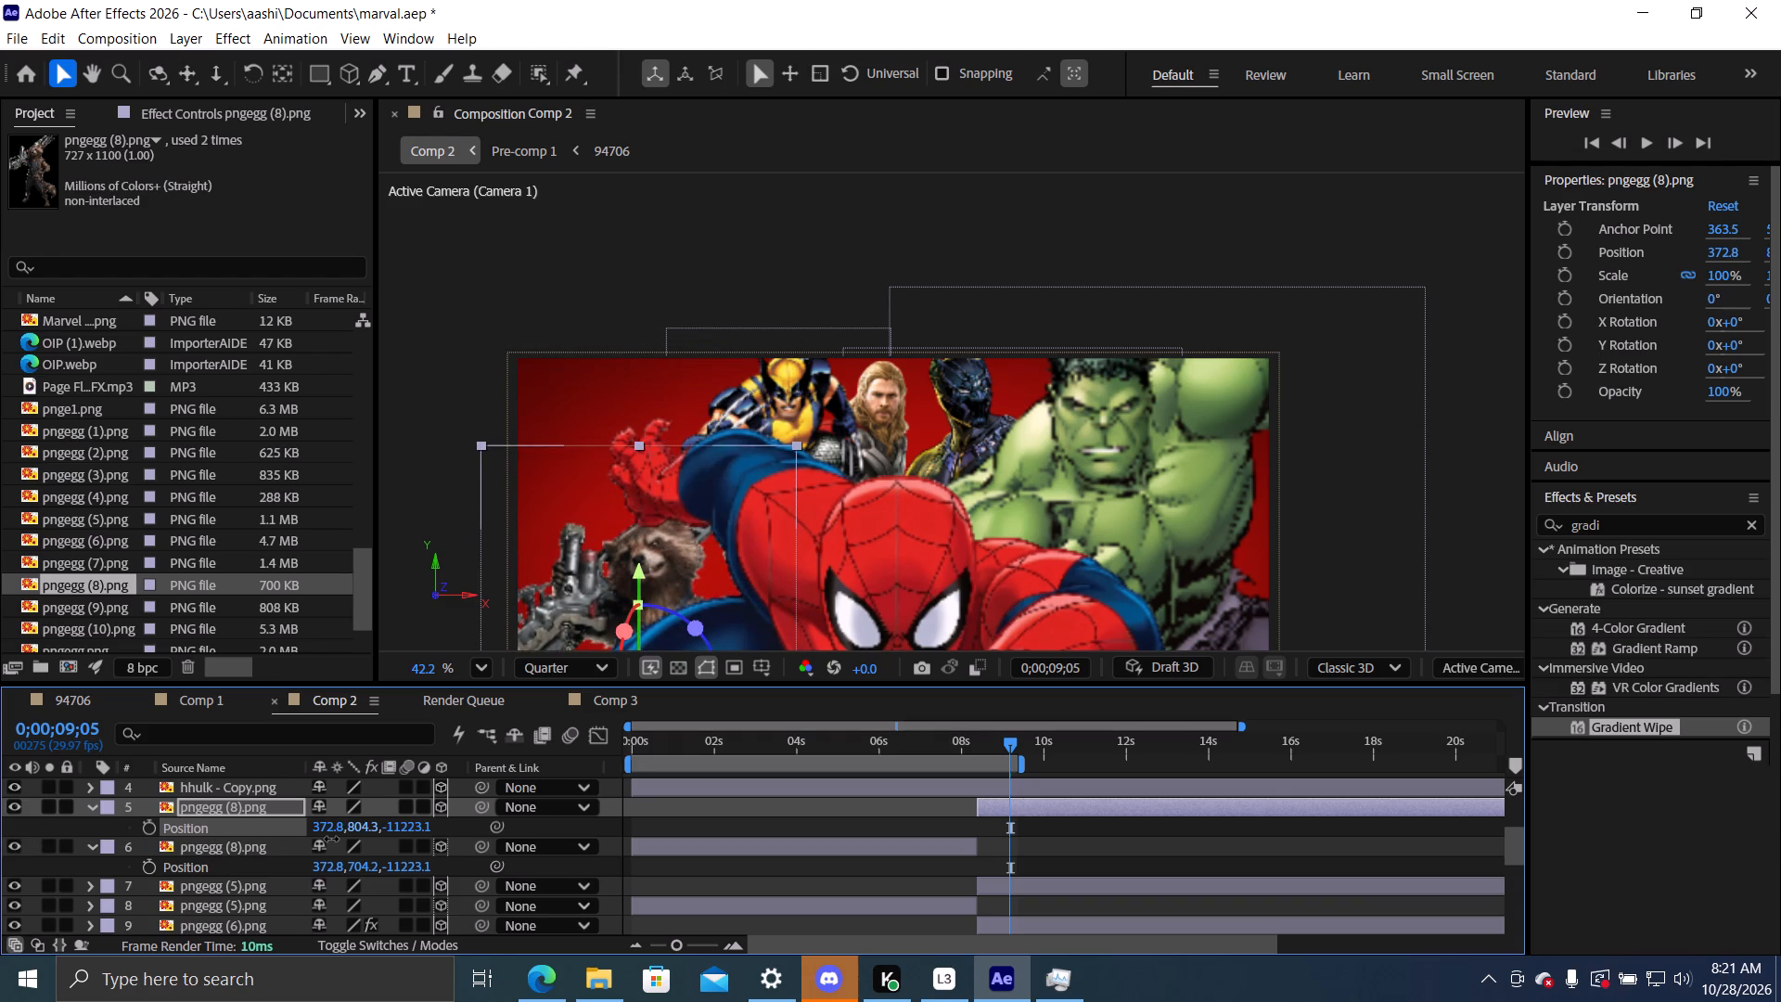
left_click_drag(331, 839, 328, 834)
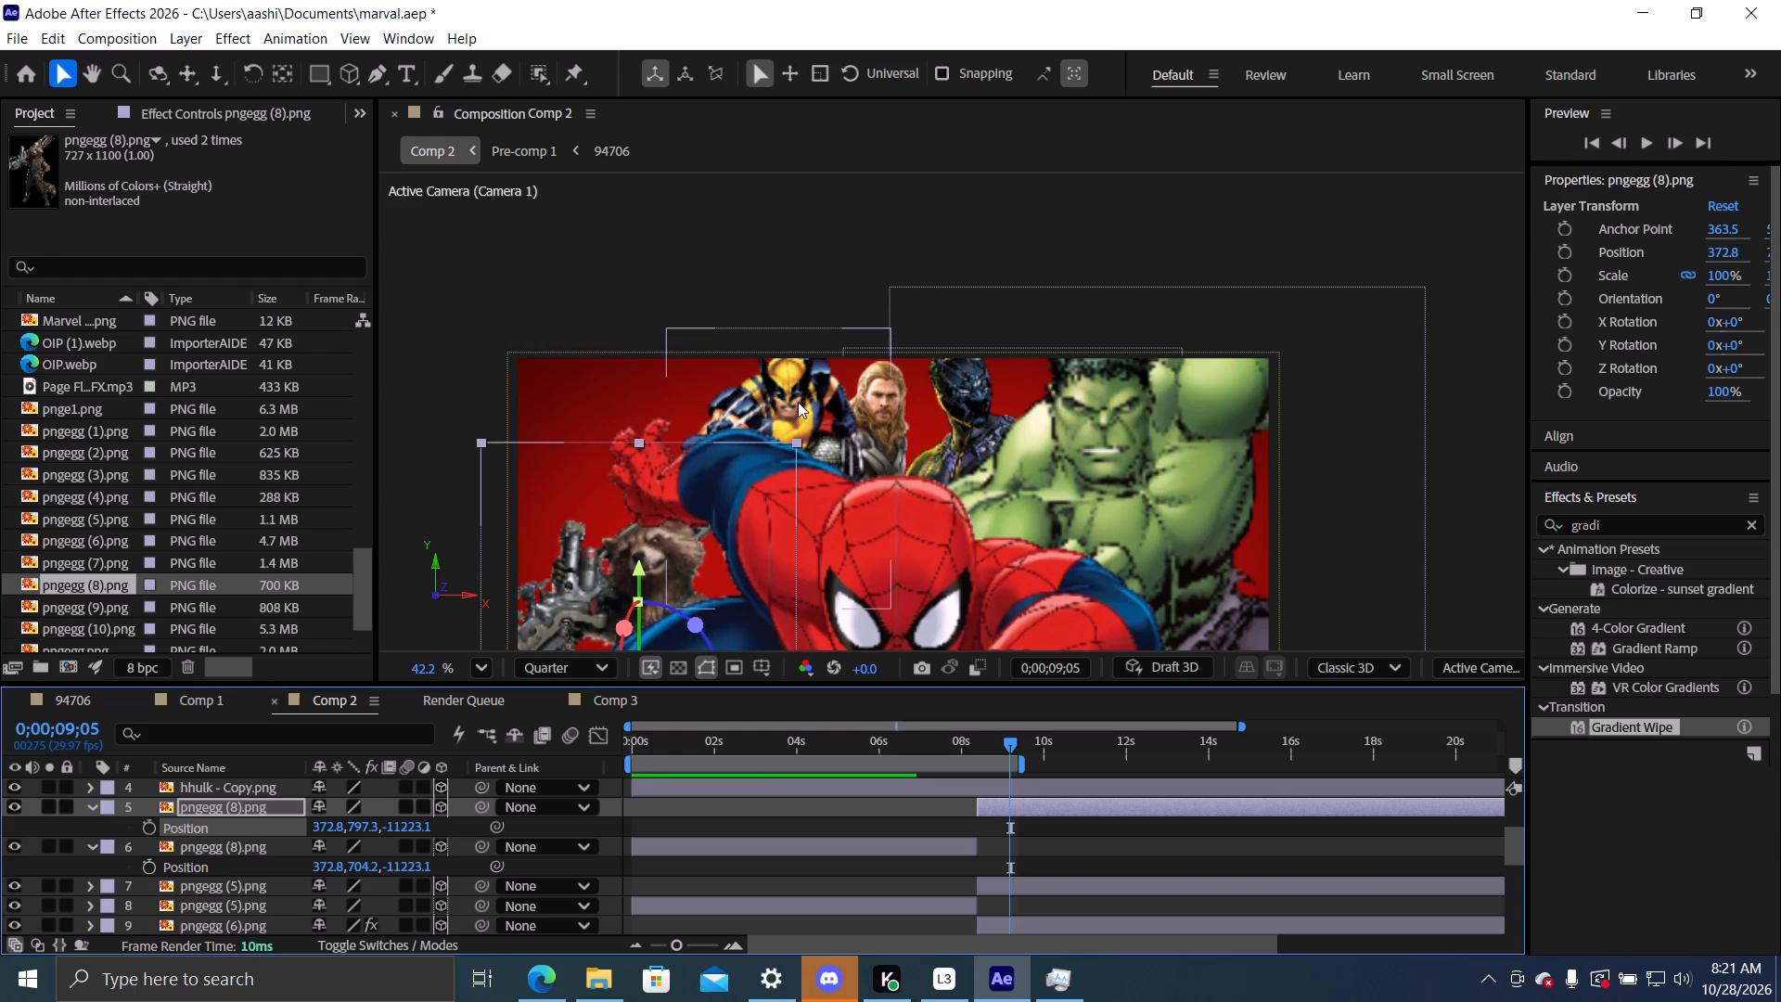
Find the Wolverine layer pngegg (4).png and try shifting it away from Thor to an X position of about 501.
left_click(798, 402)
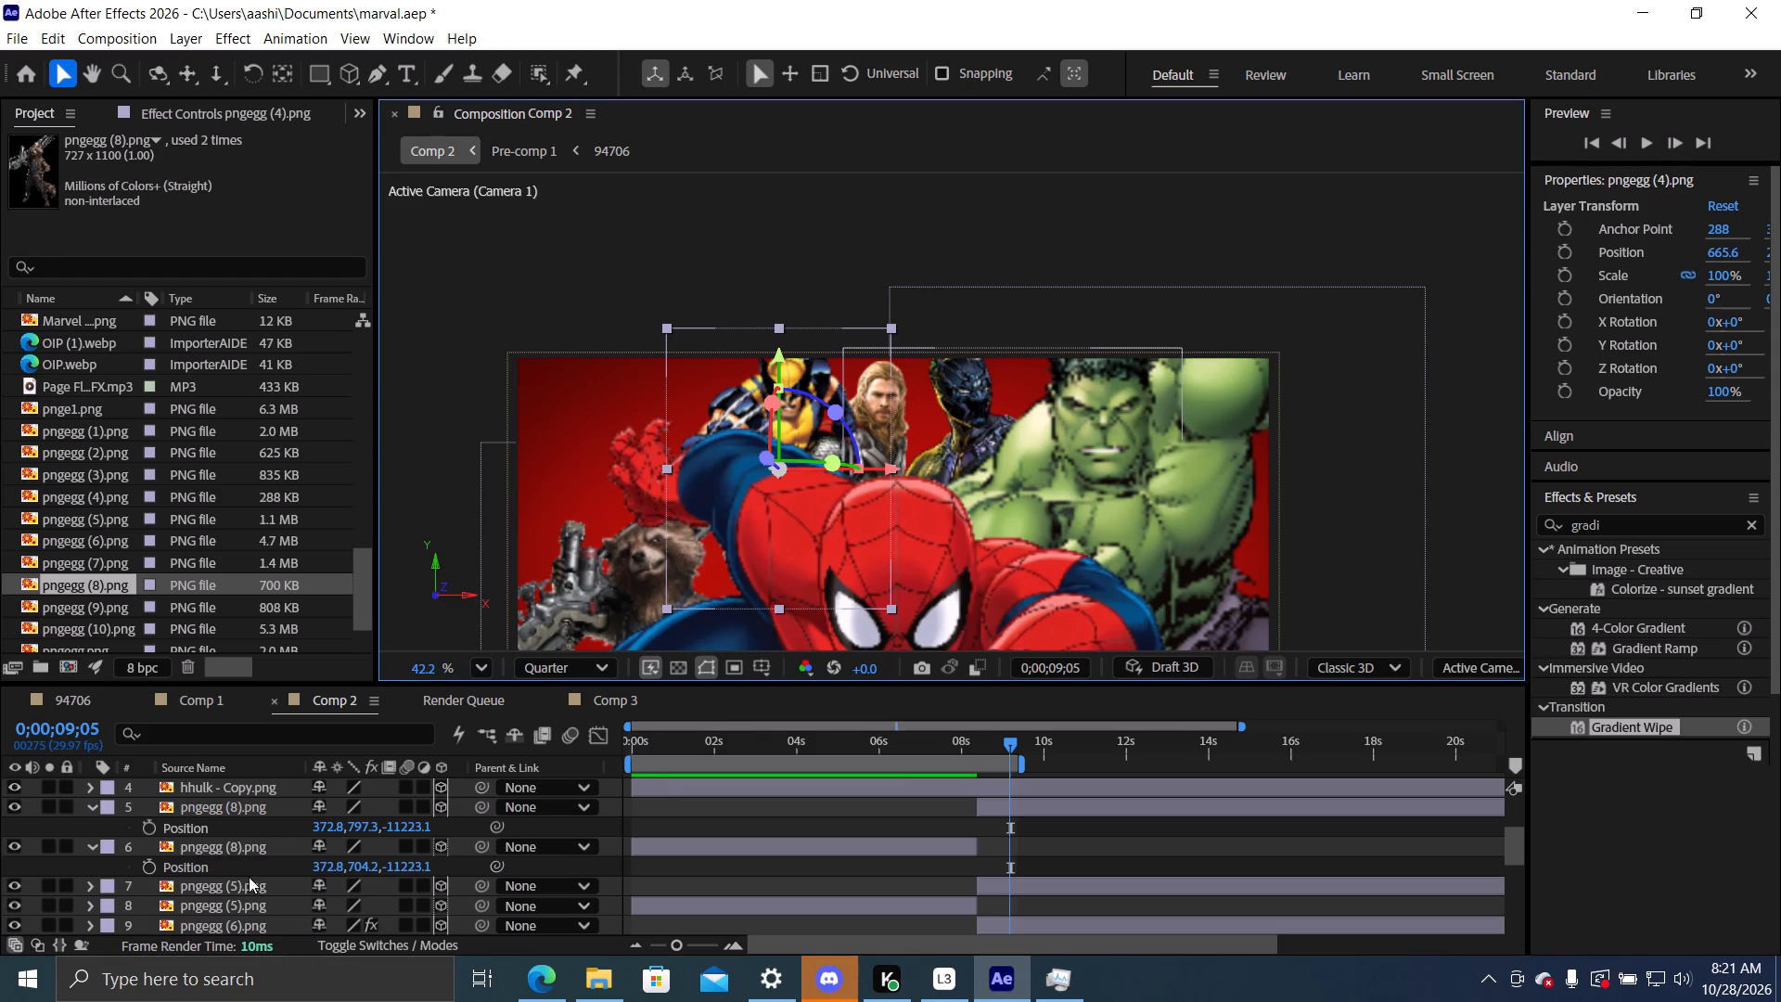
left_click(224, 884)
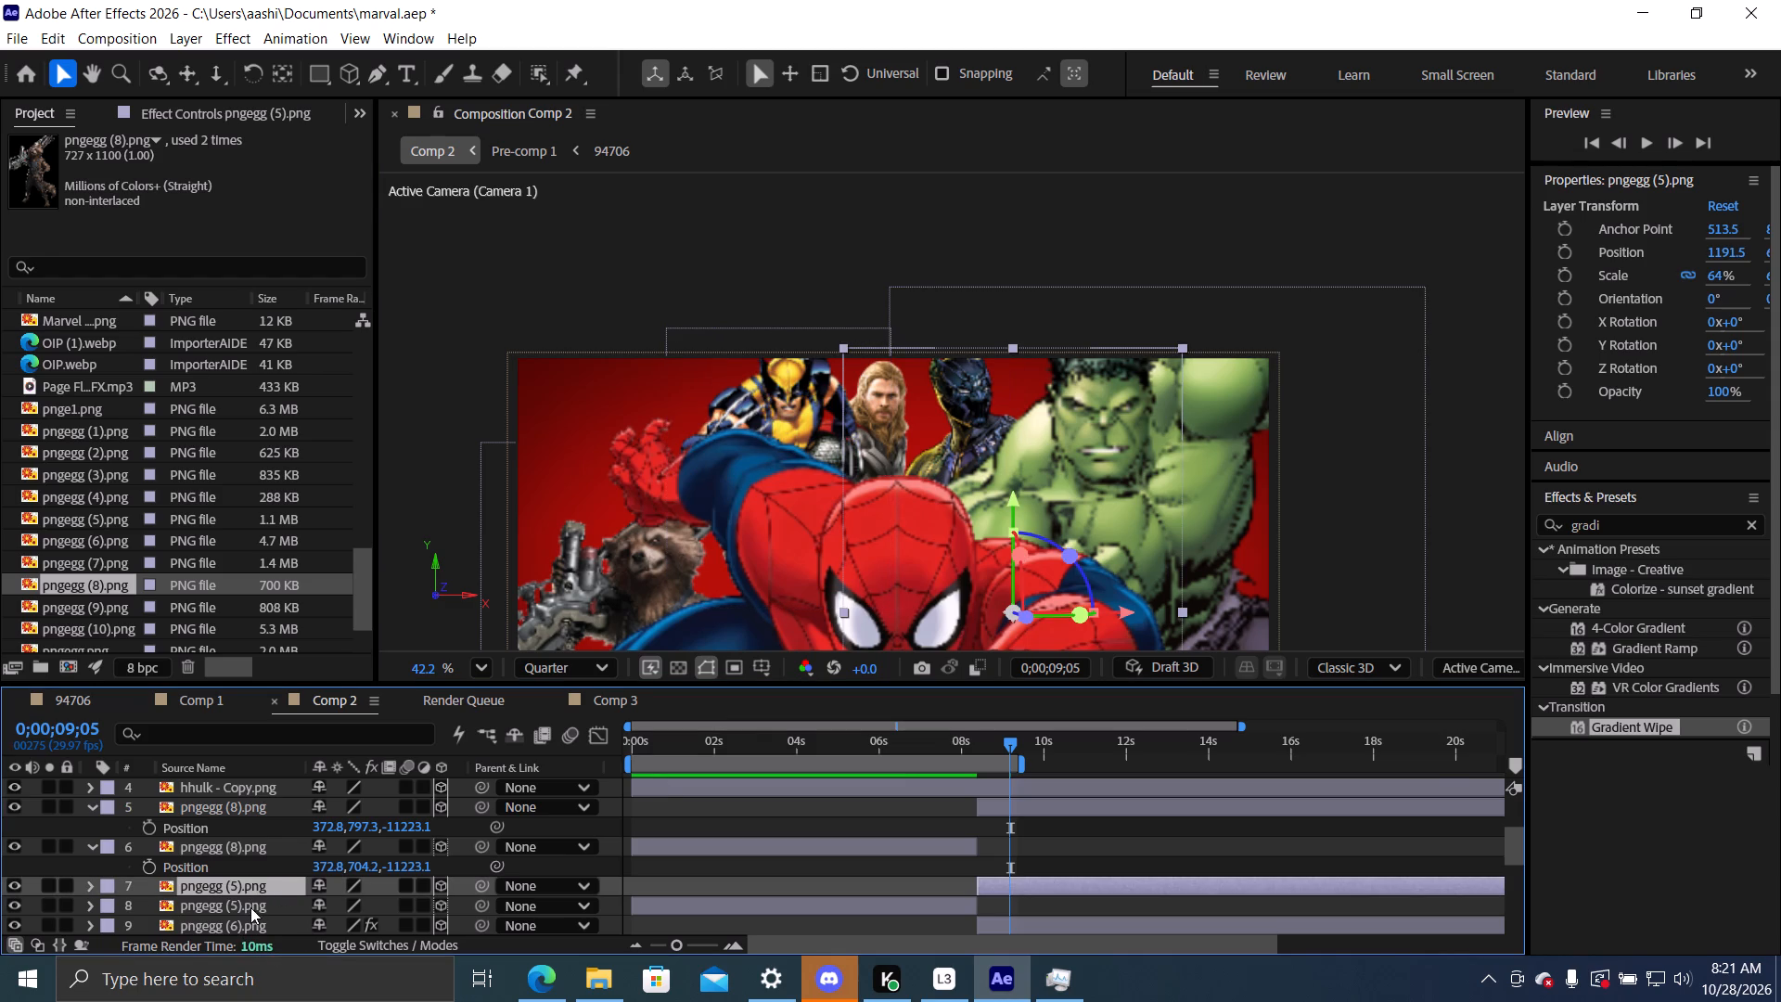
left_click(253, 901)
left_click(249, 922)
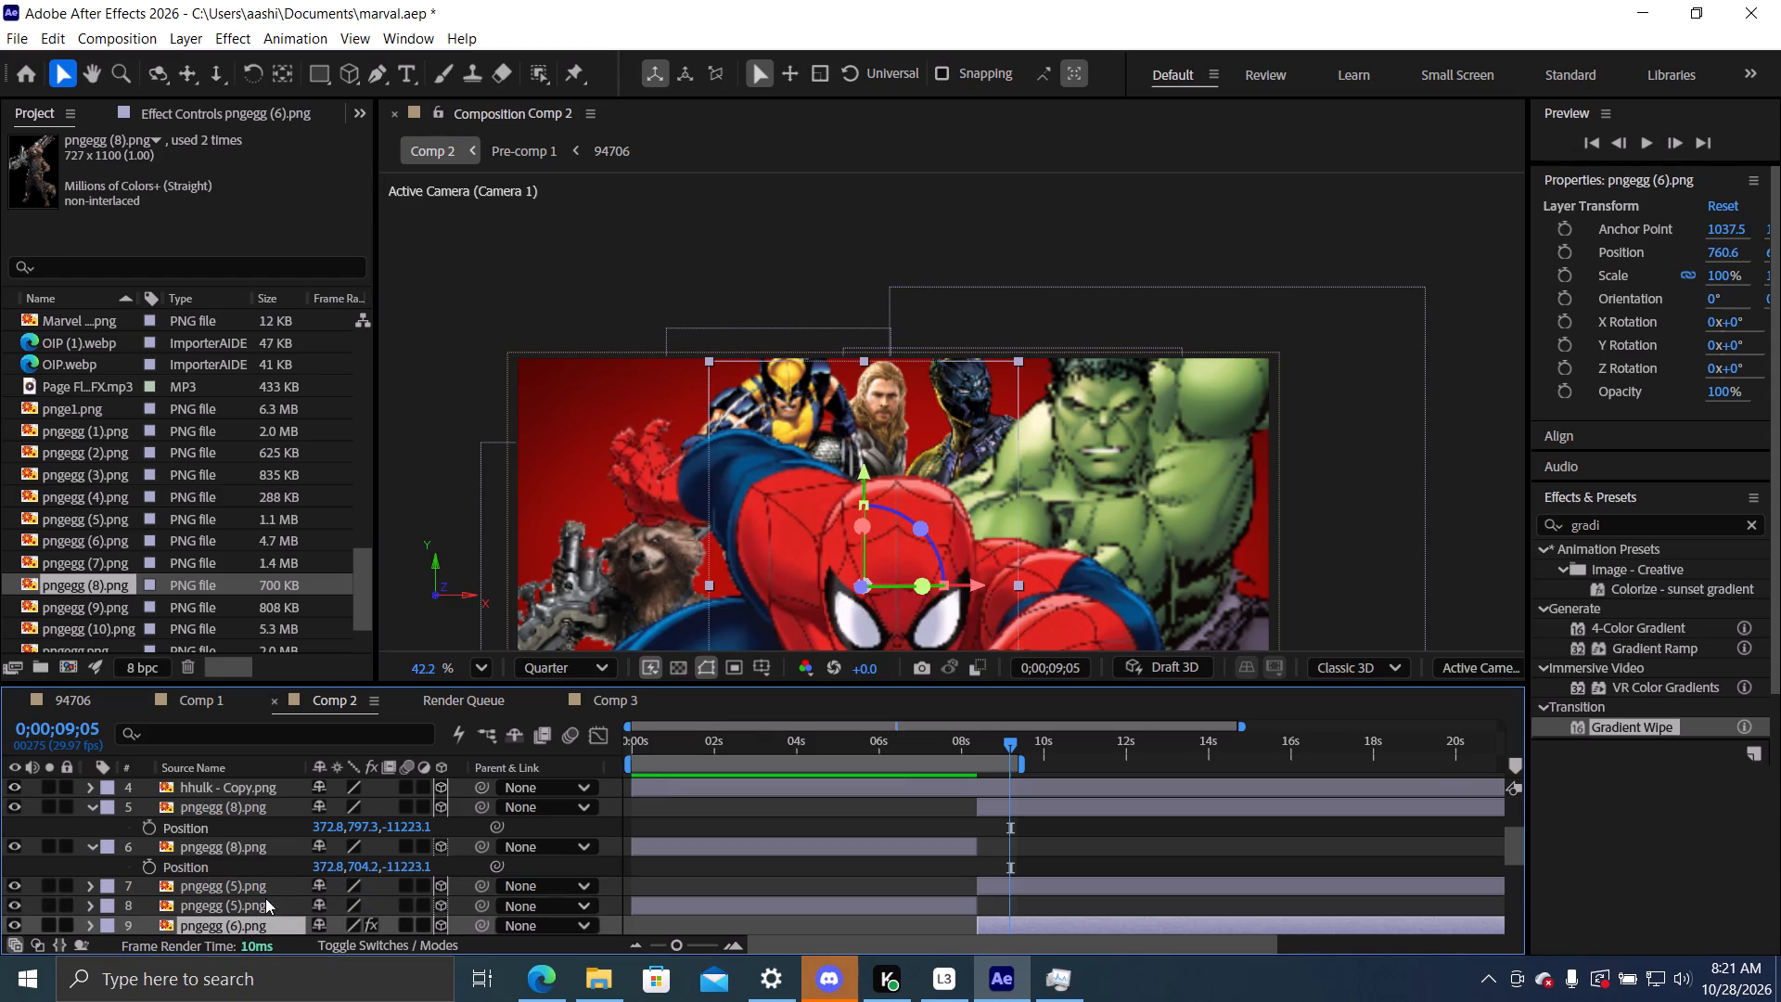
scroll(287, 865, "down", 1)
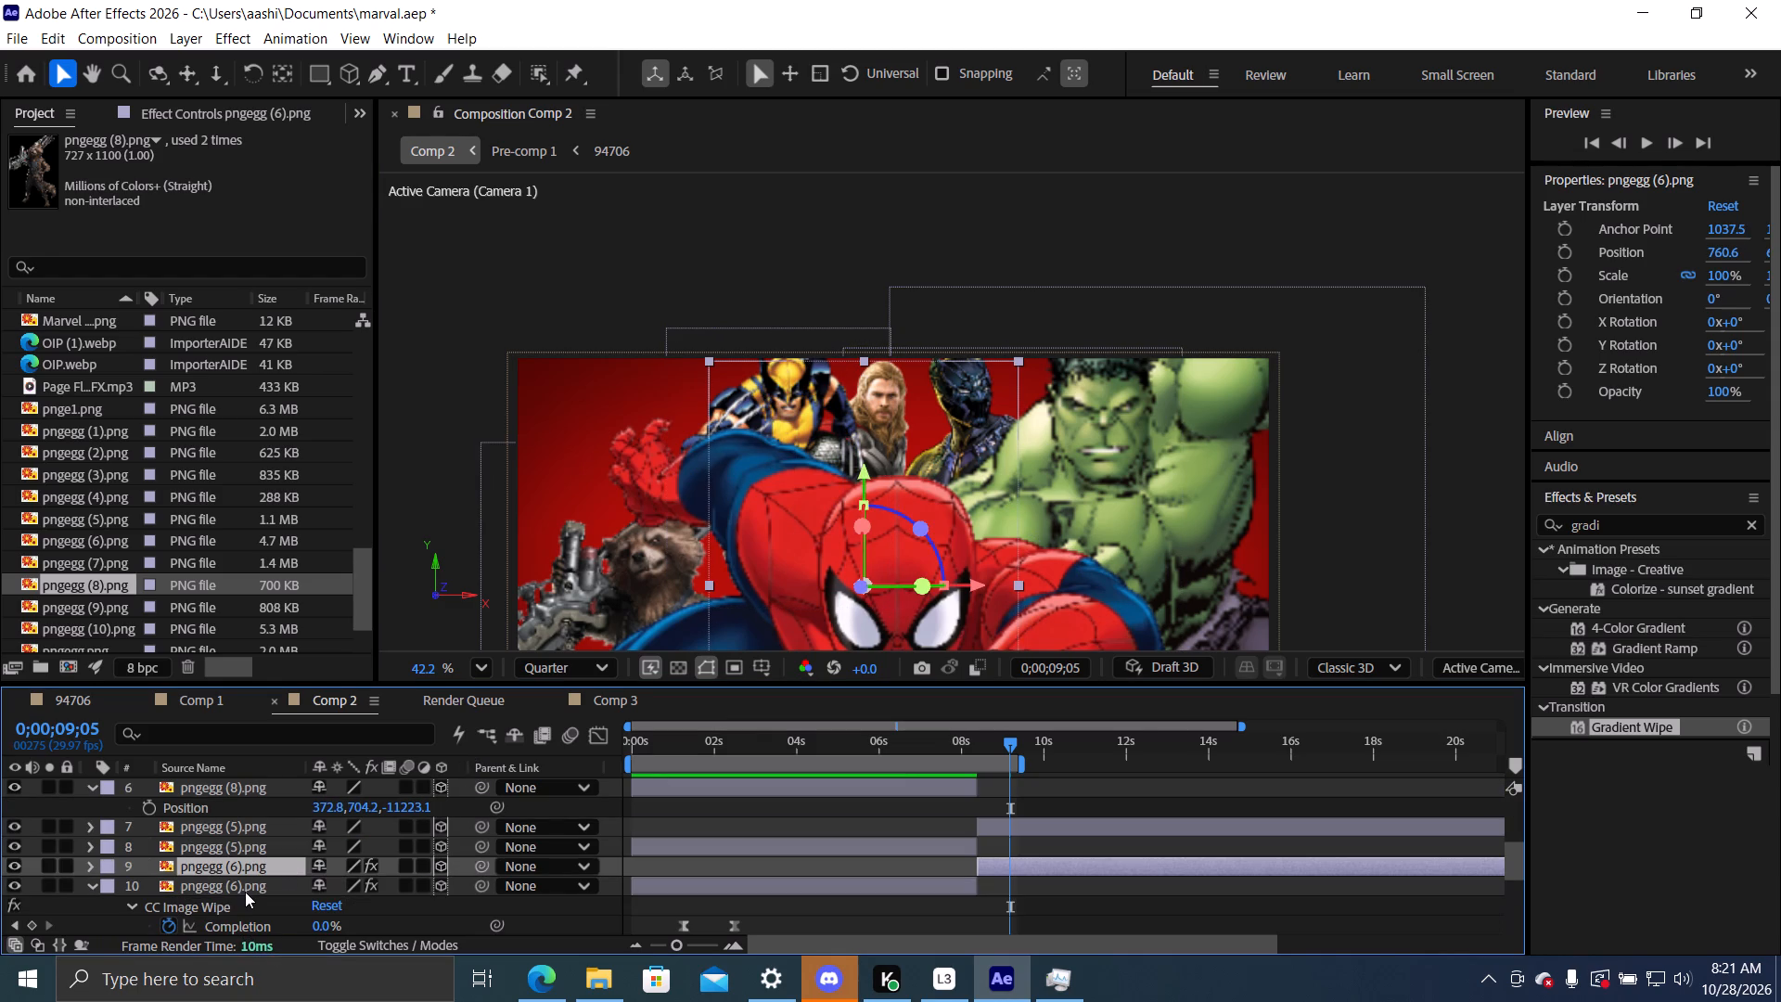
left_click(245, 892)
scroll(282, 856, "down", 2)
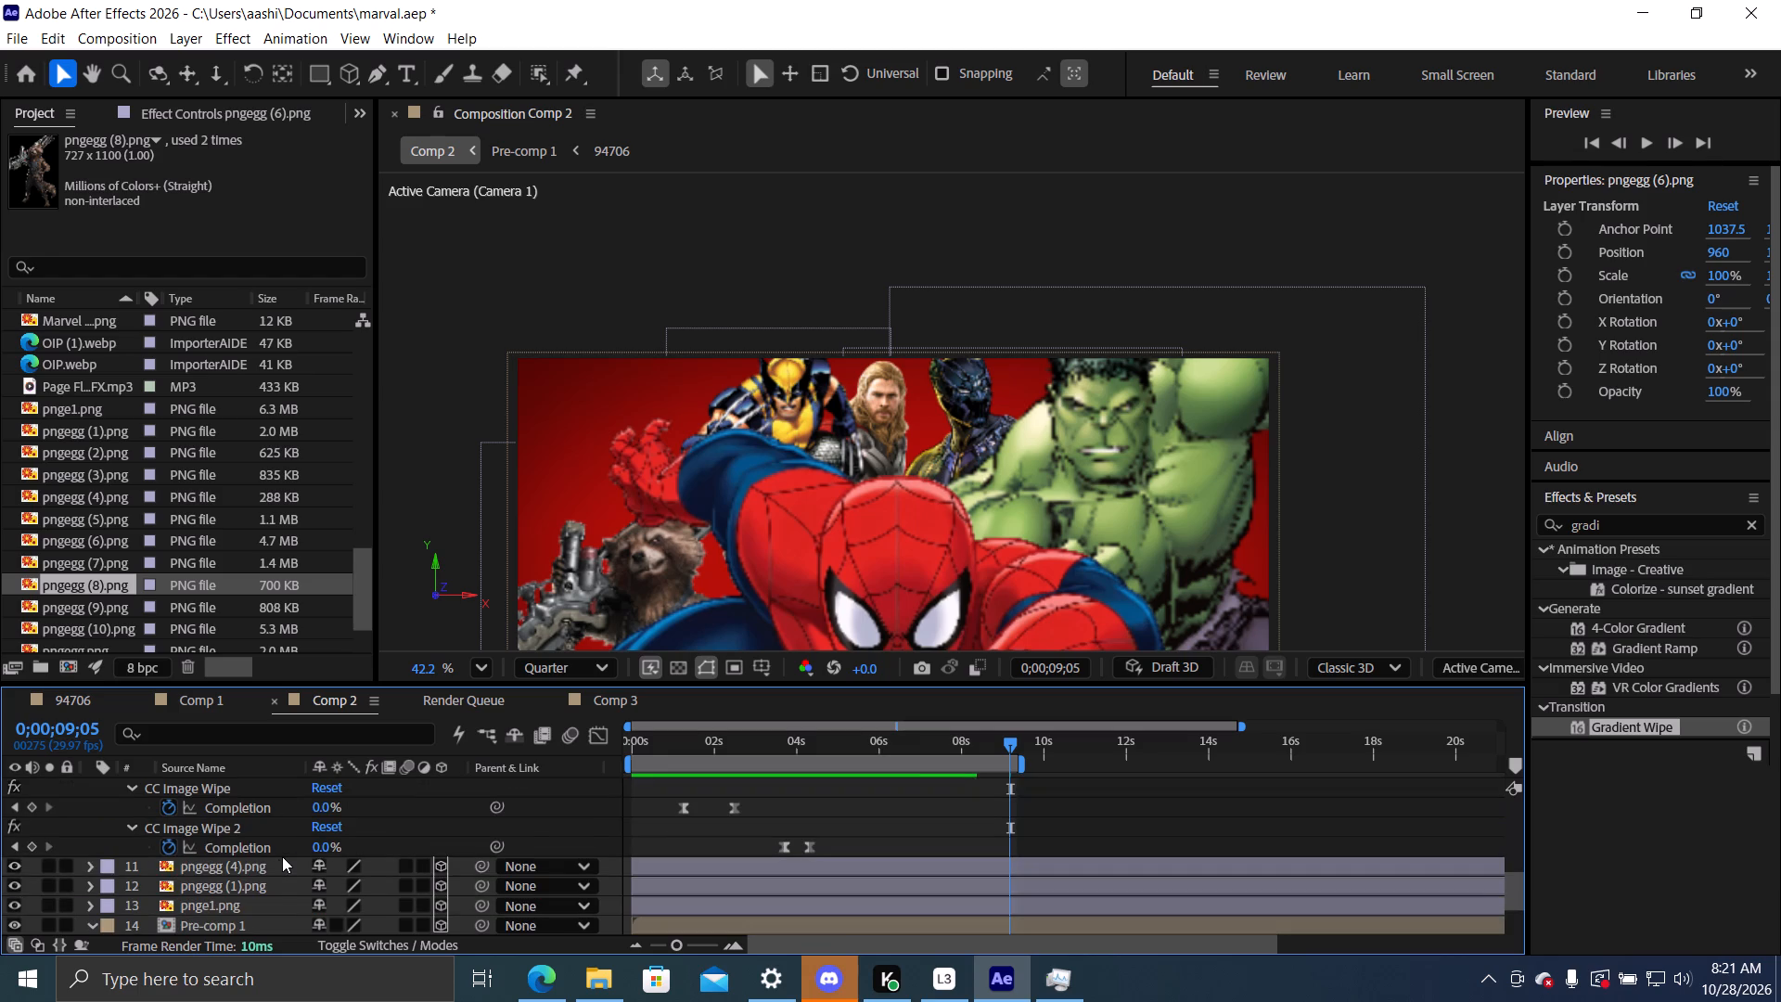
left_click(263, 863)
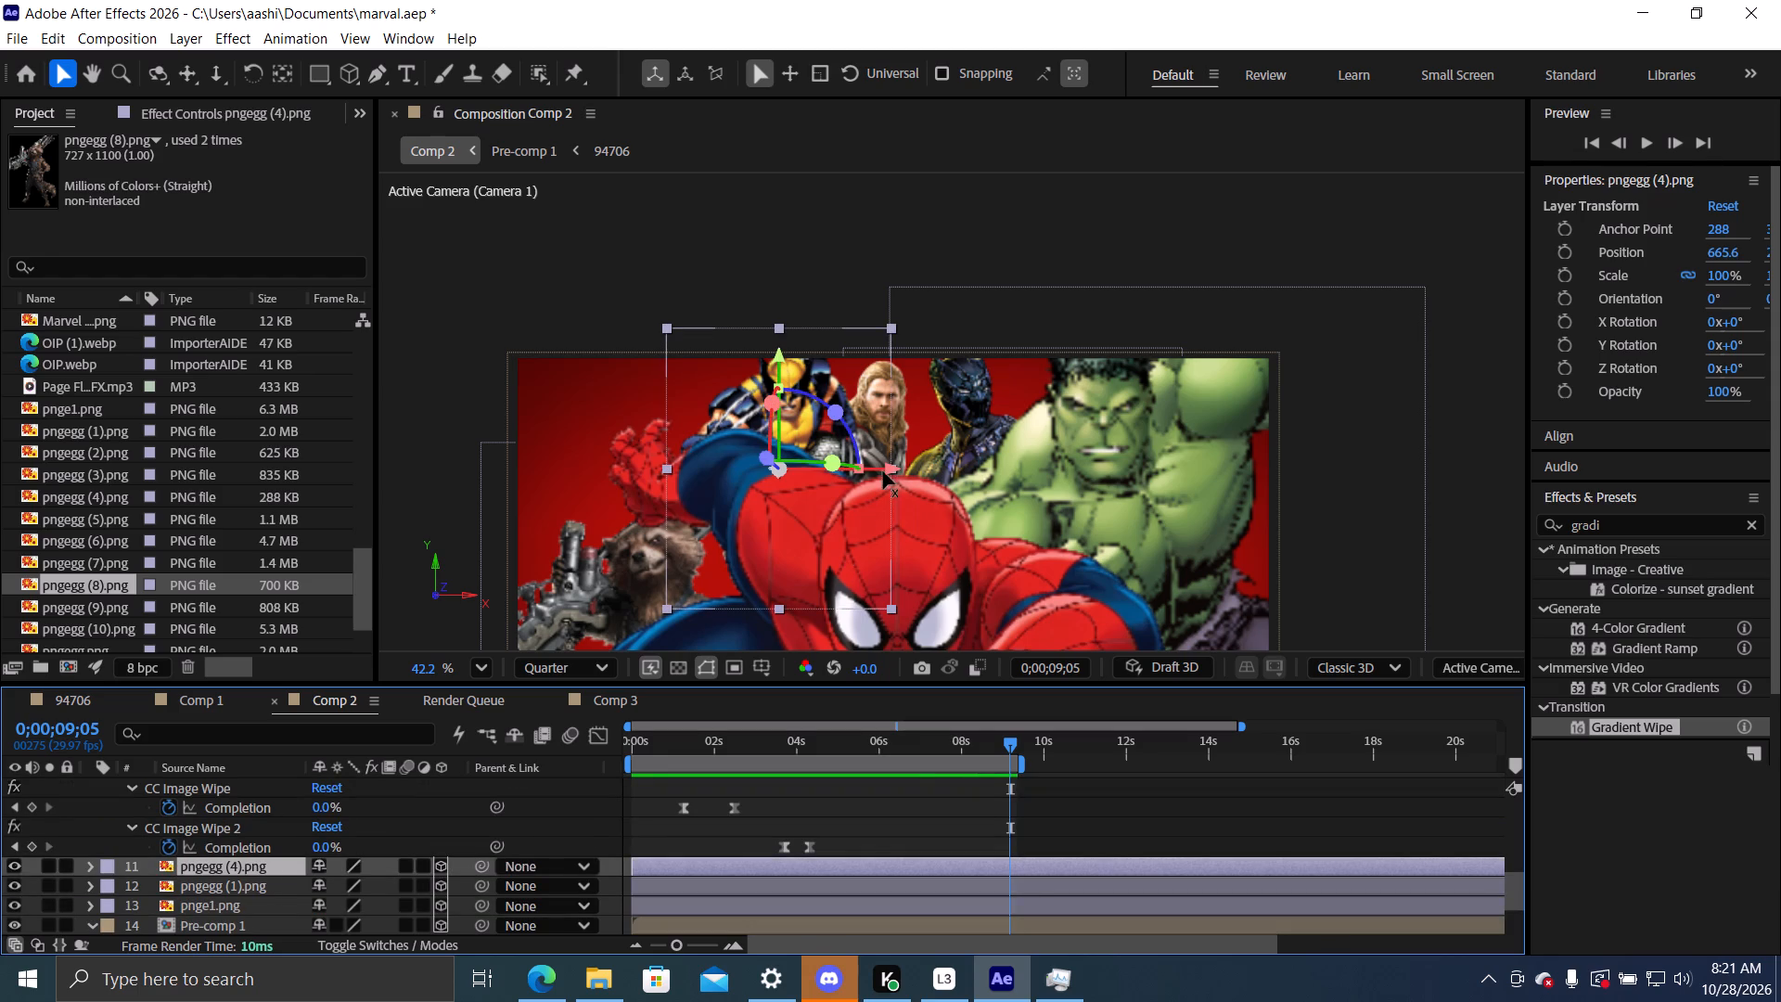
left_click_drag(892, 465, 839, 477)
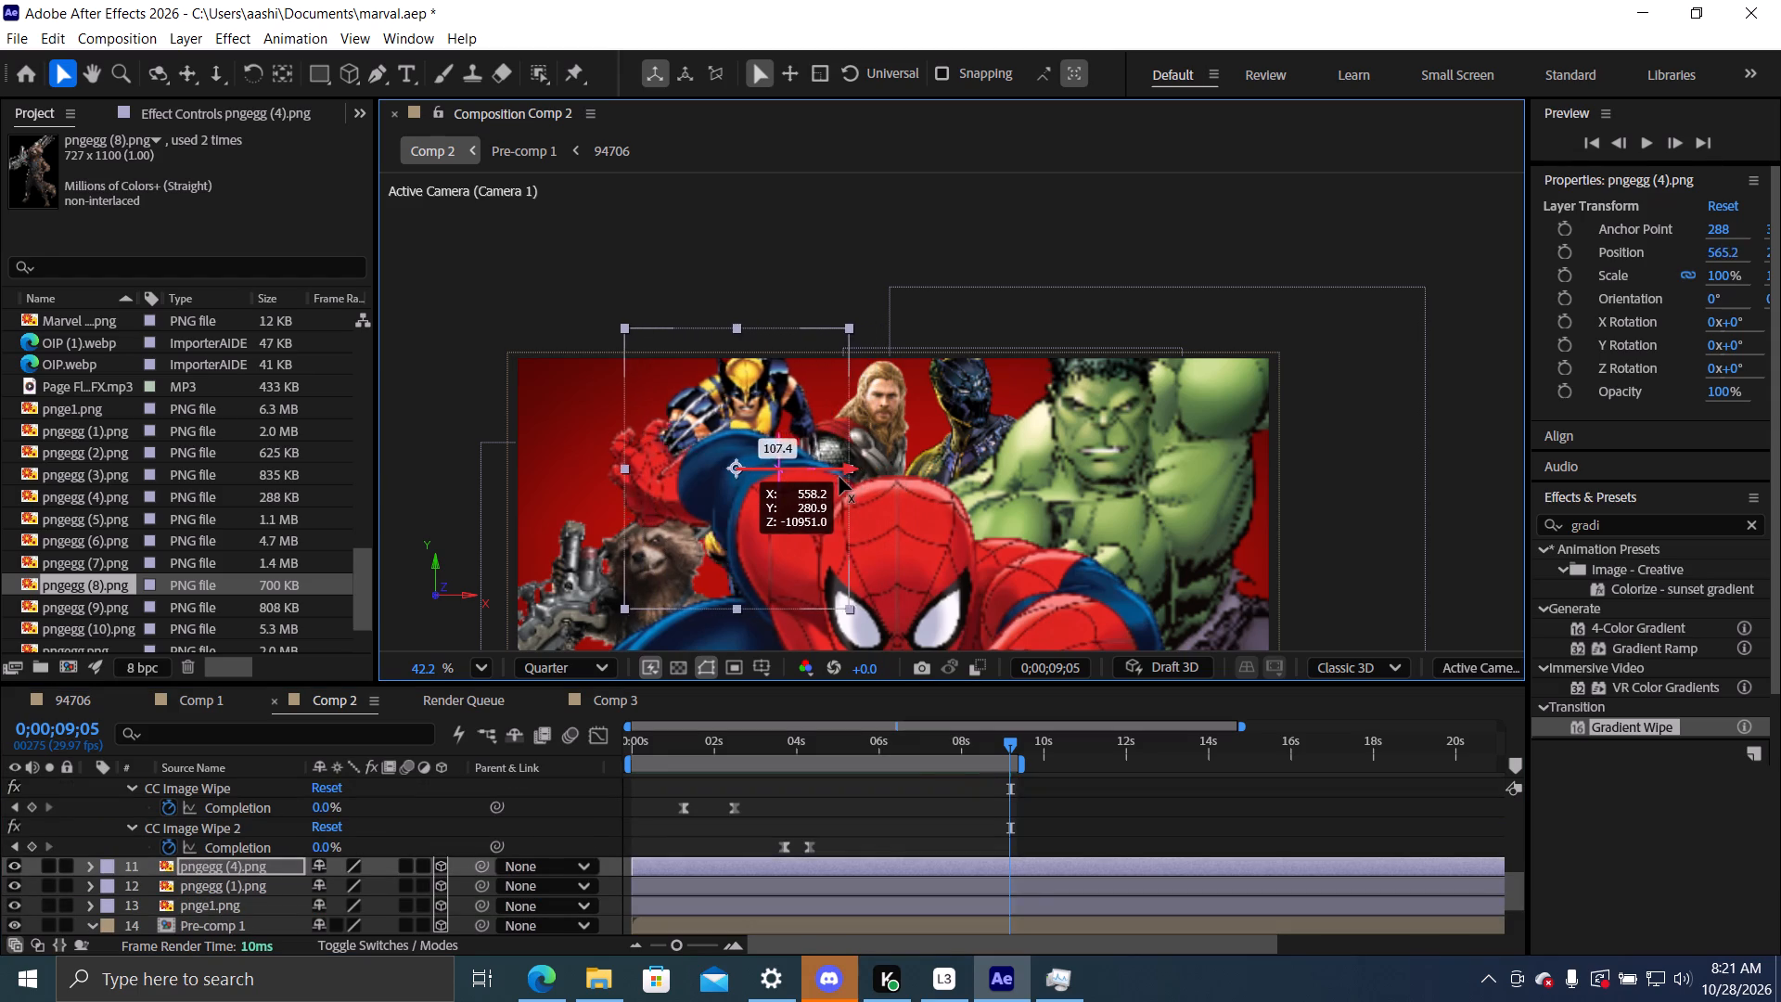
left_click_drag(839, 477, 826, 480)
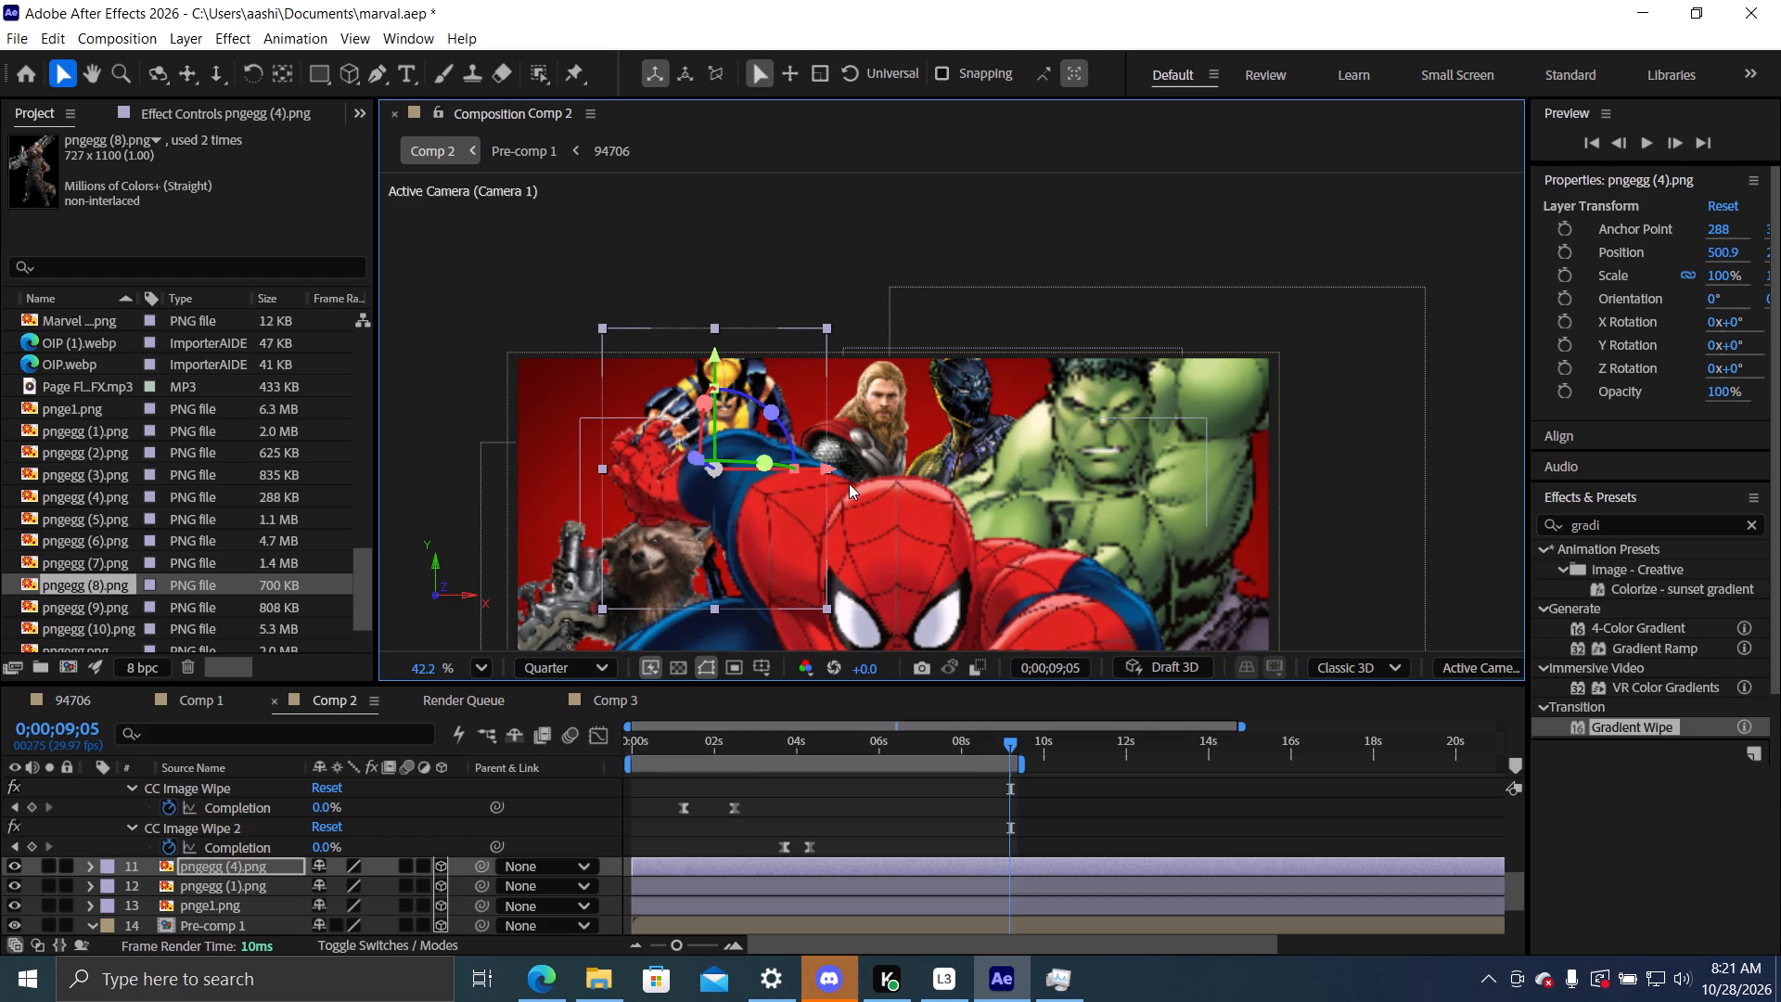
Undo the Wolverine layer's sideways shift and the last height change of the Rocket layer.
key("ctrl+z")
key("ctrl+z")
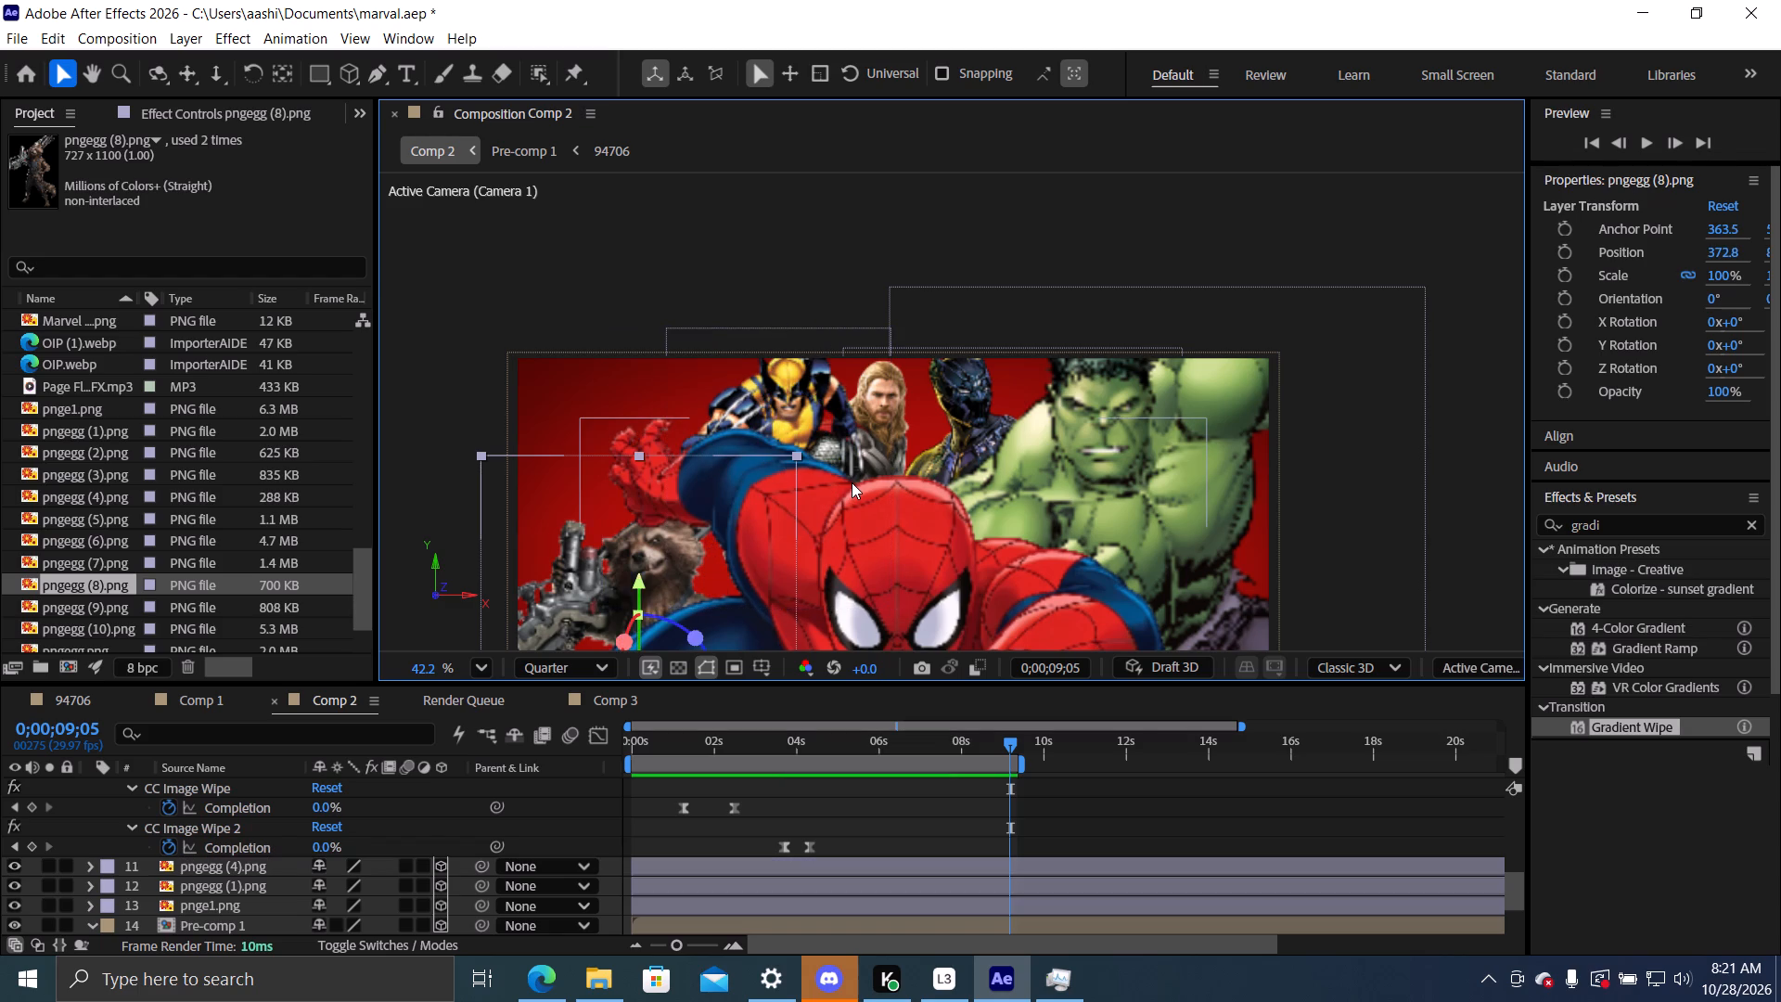
Lower the Wolverine layer pngegg (4).png at 0;00;09;05 so only his head shows above Spider-Man's shoulder.
left_click(801, 402)
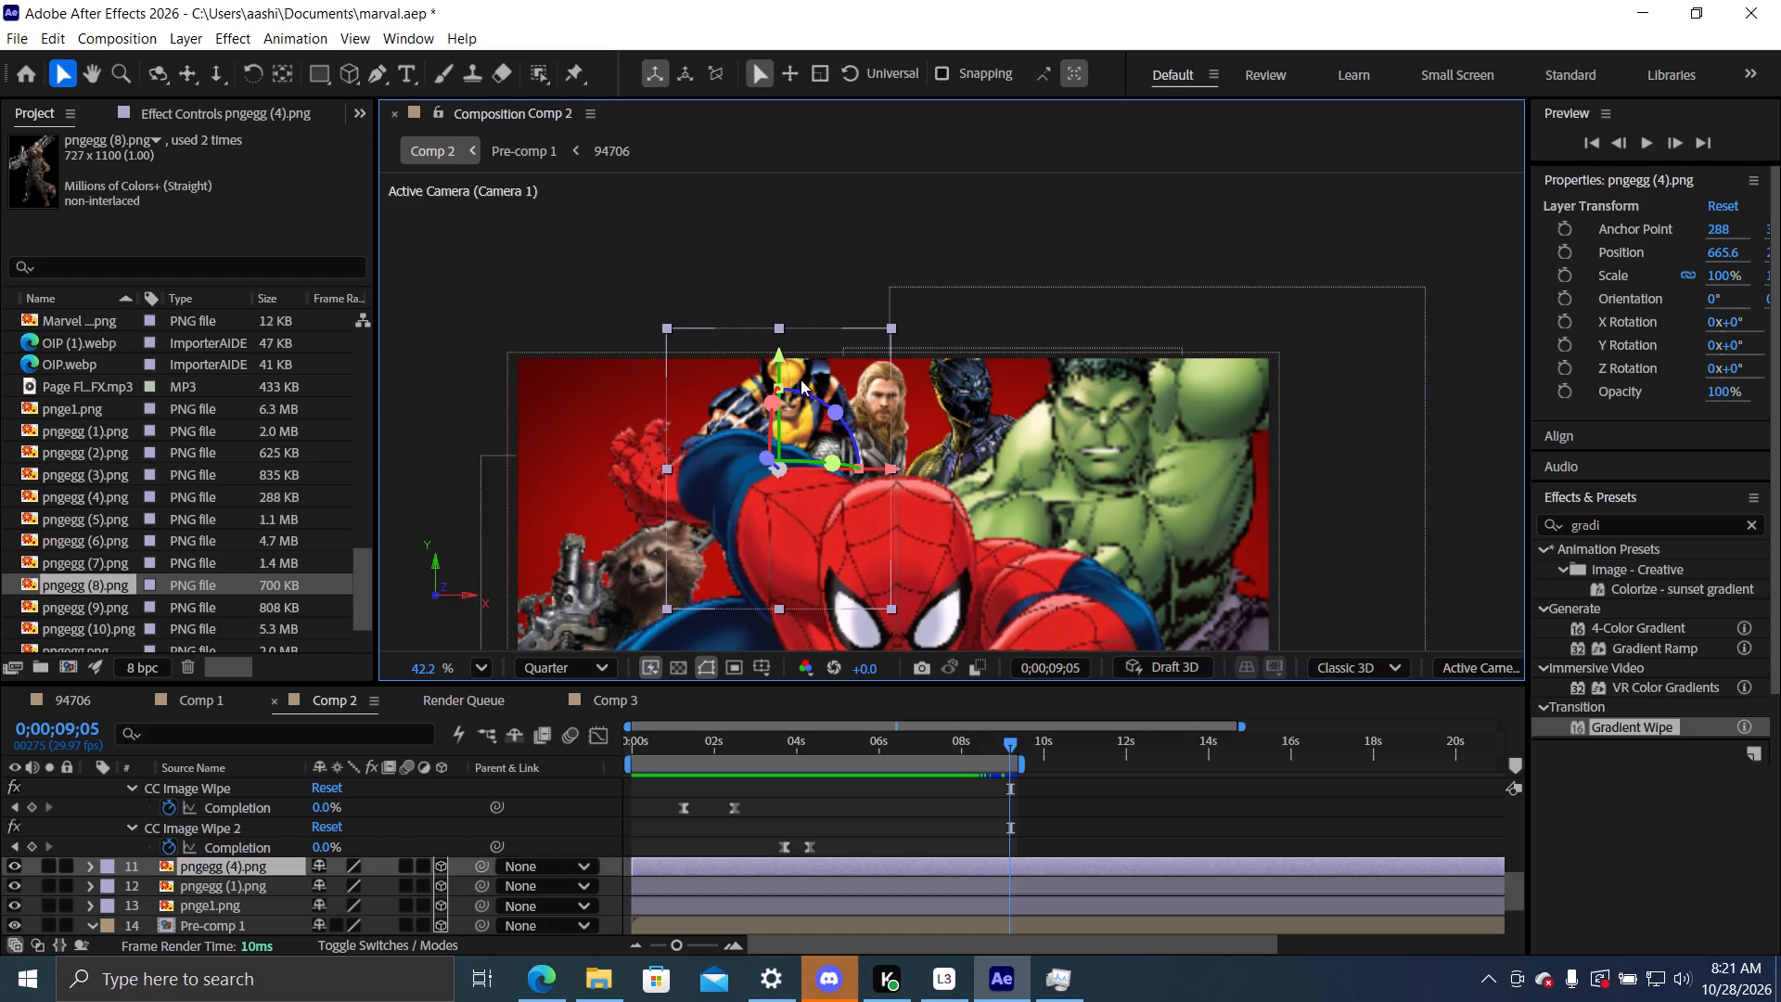
left_click_drag(782, 352, 786, 389)
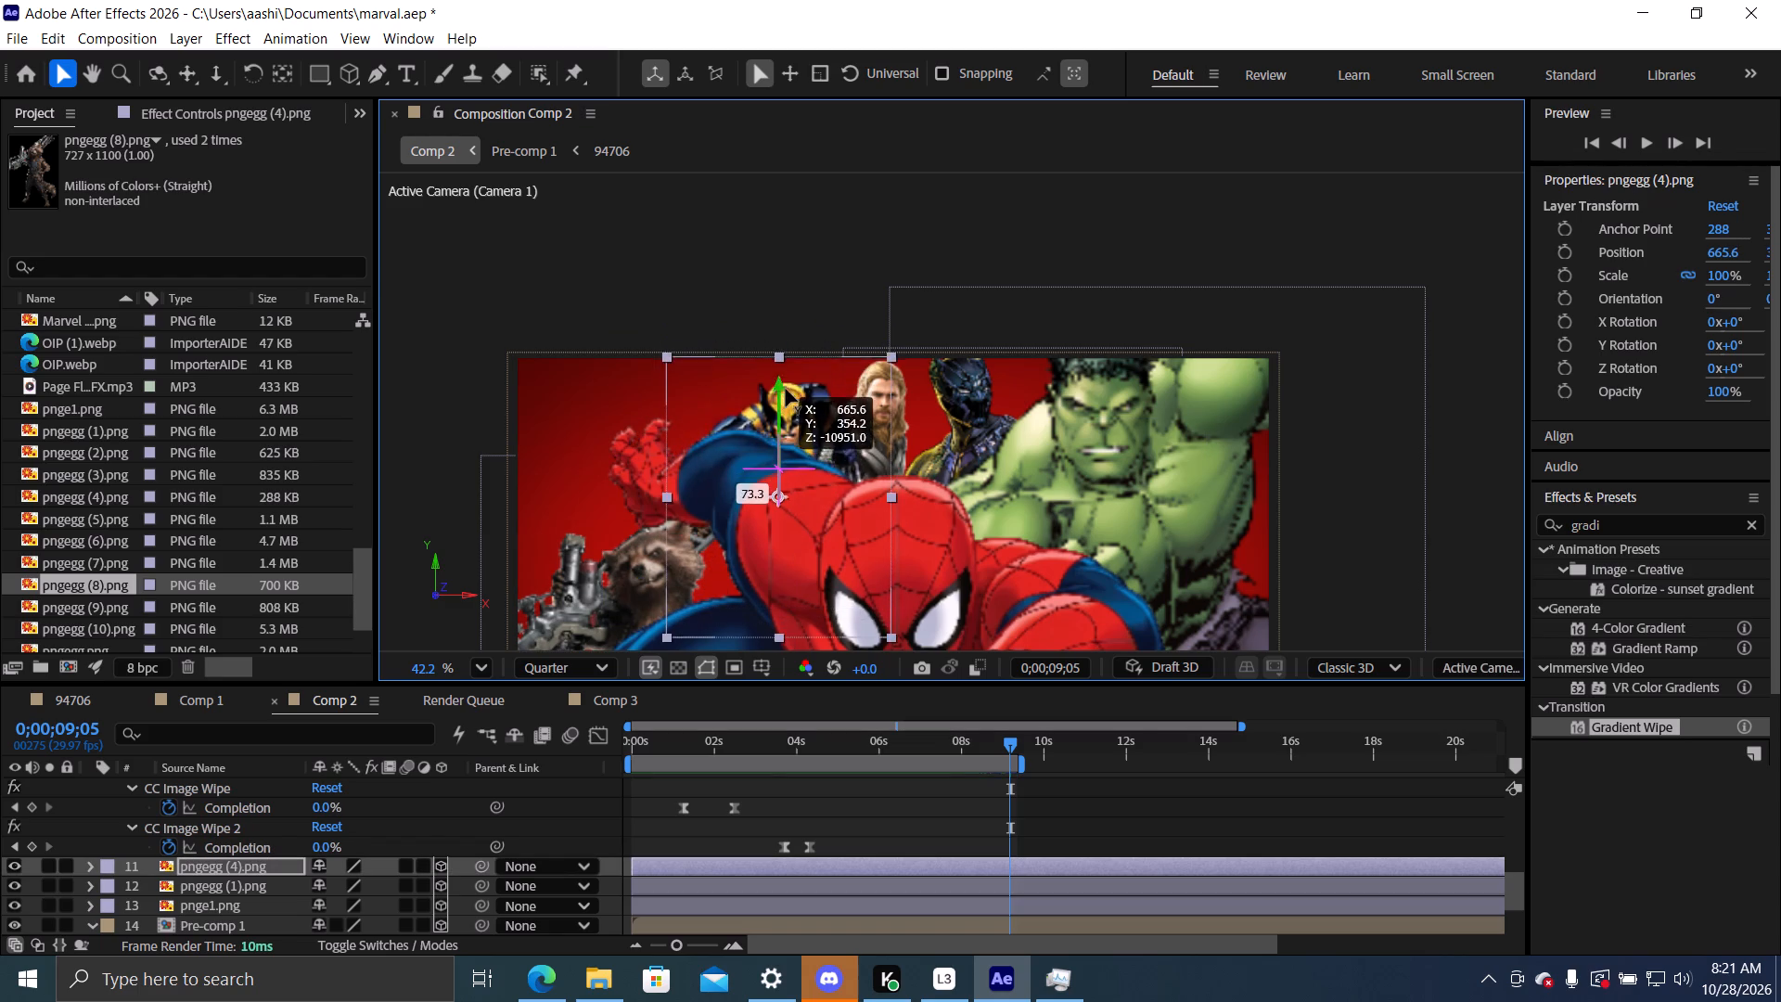
left_click_drag(786, 389, 787, 409)
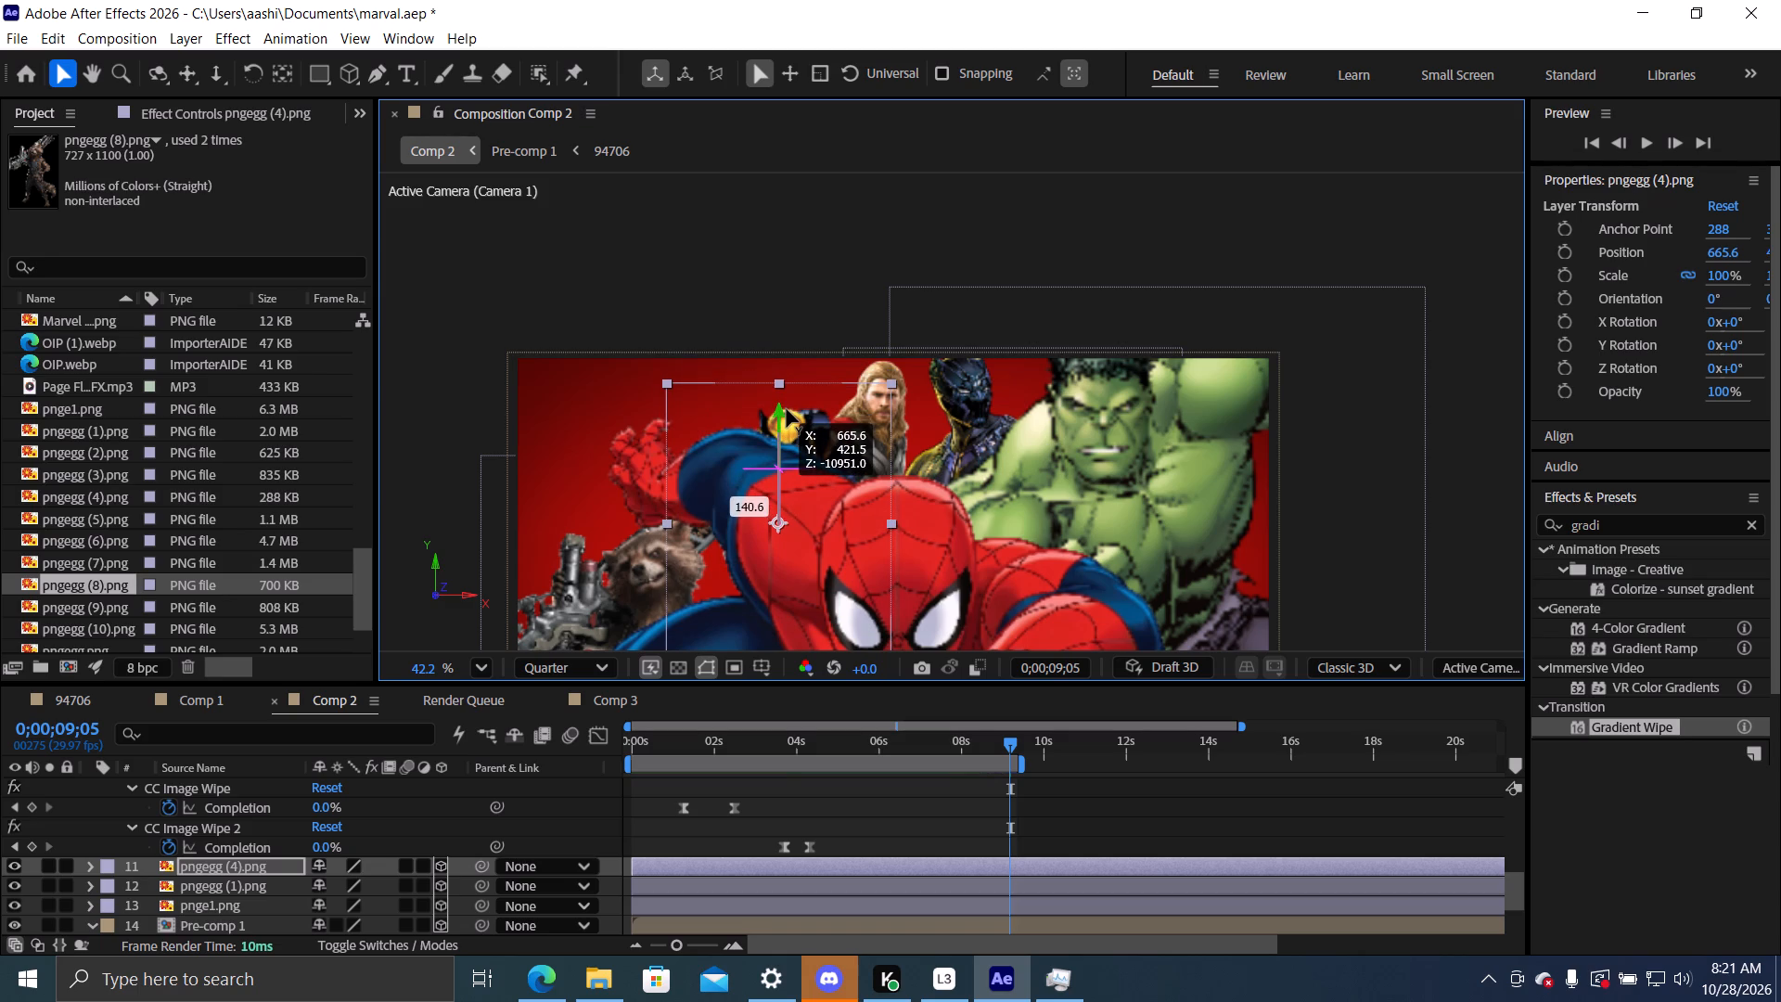
left_click_drag(787, 409, 787, 404)
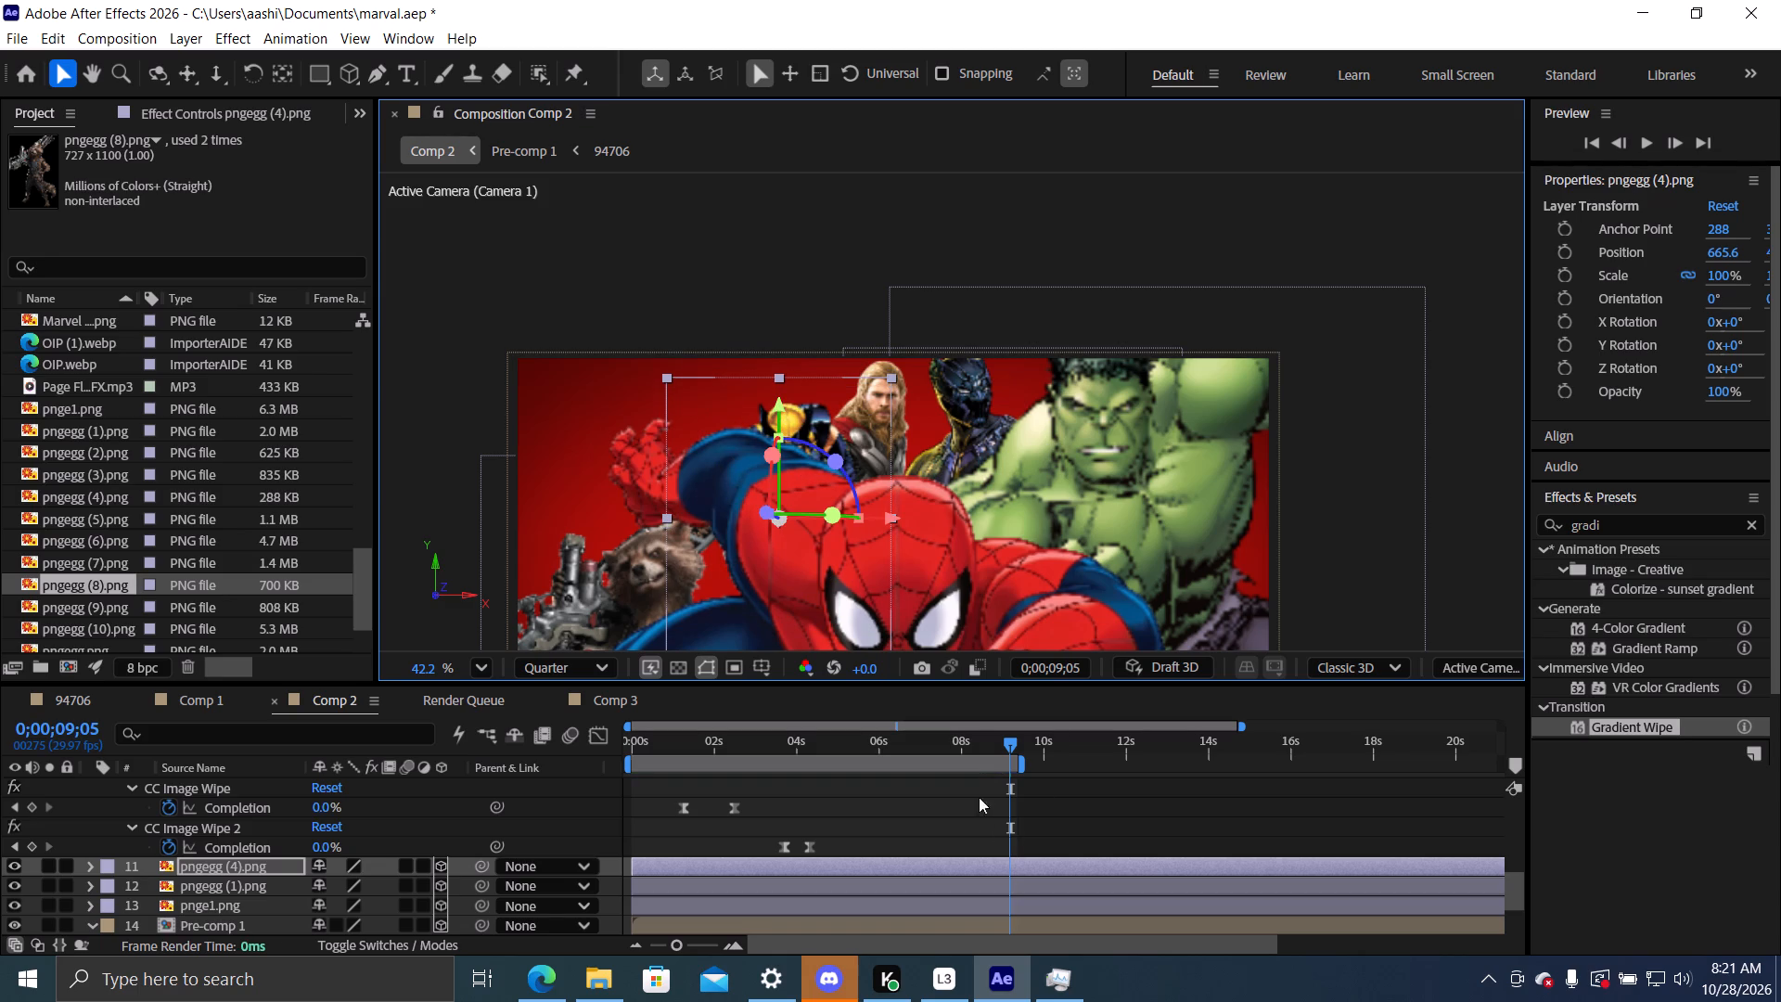
Scrub back to 0;00;07;09 and lower the Wolverine layer pngegg (4).png a little more to bring his face into frame.
left_click_drag(1006, 743, 972, 753)
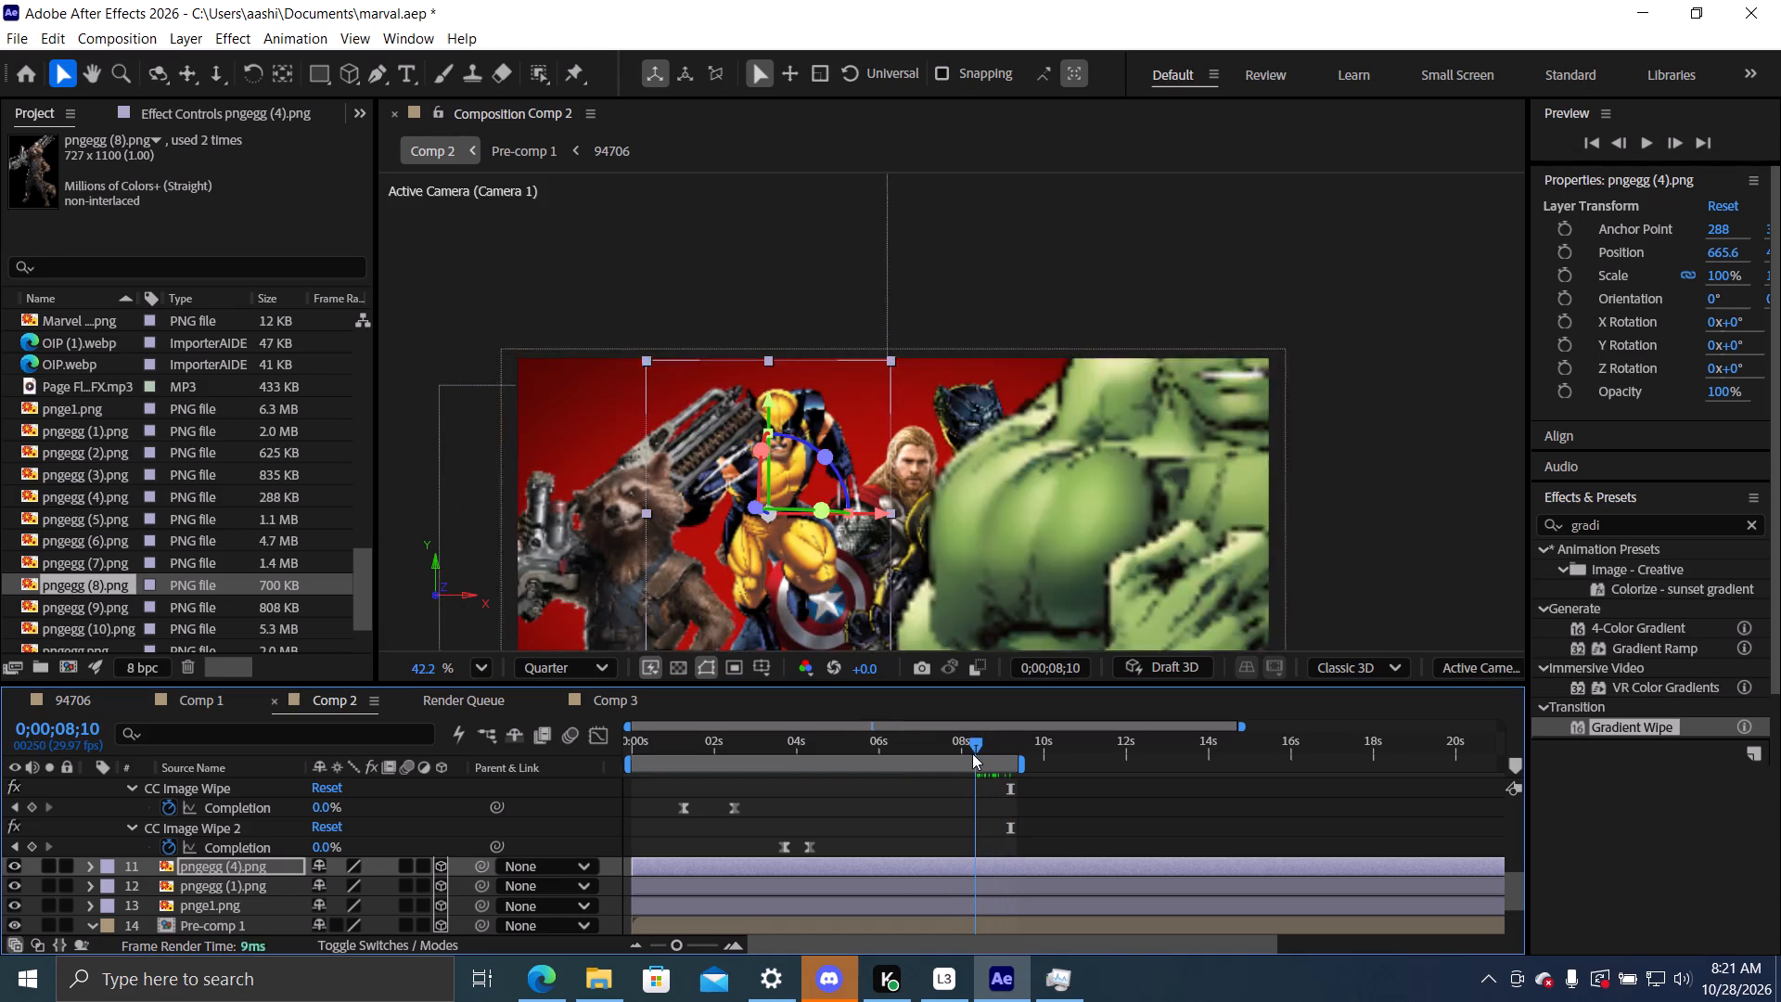
left_click_drag(972, 753, 906, 773)
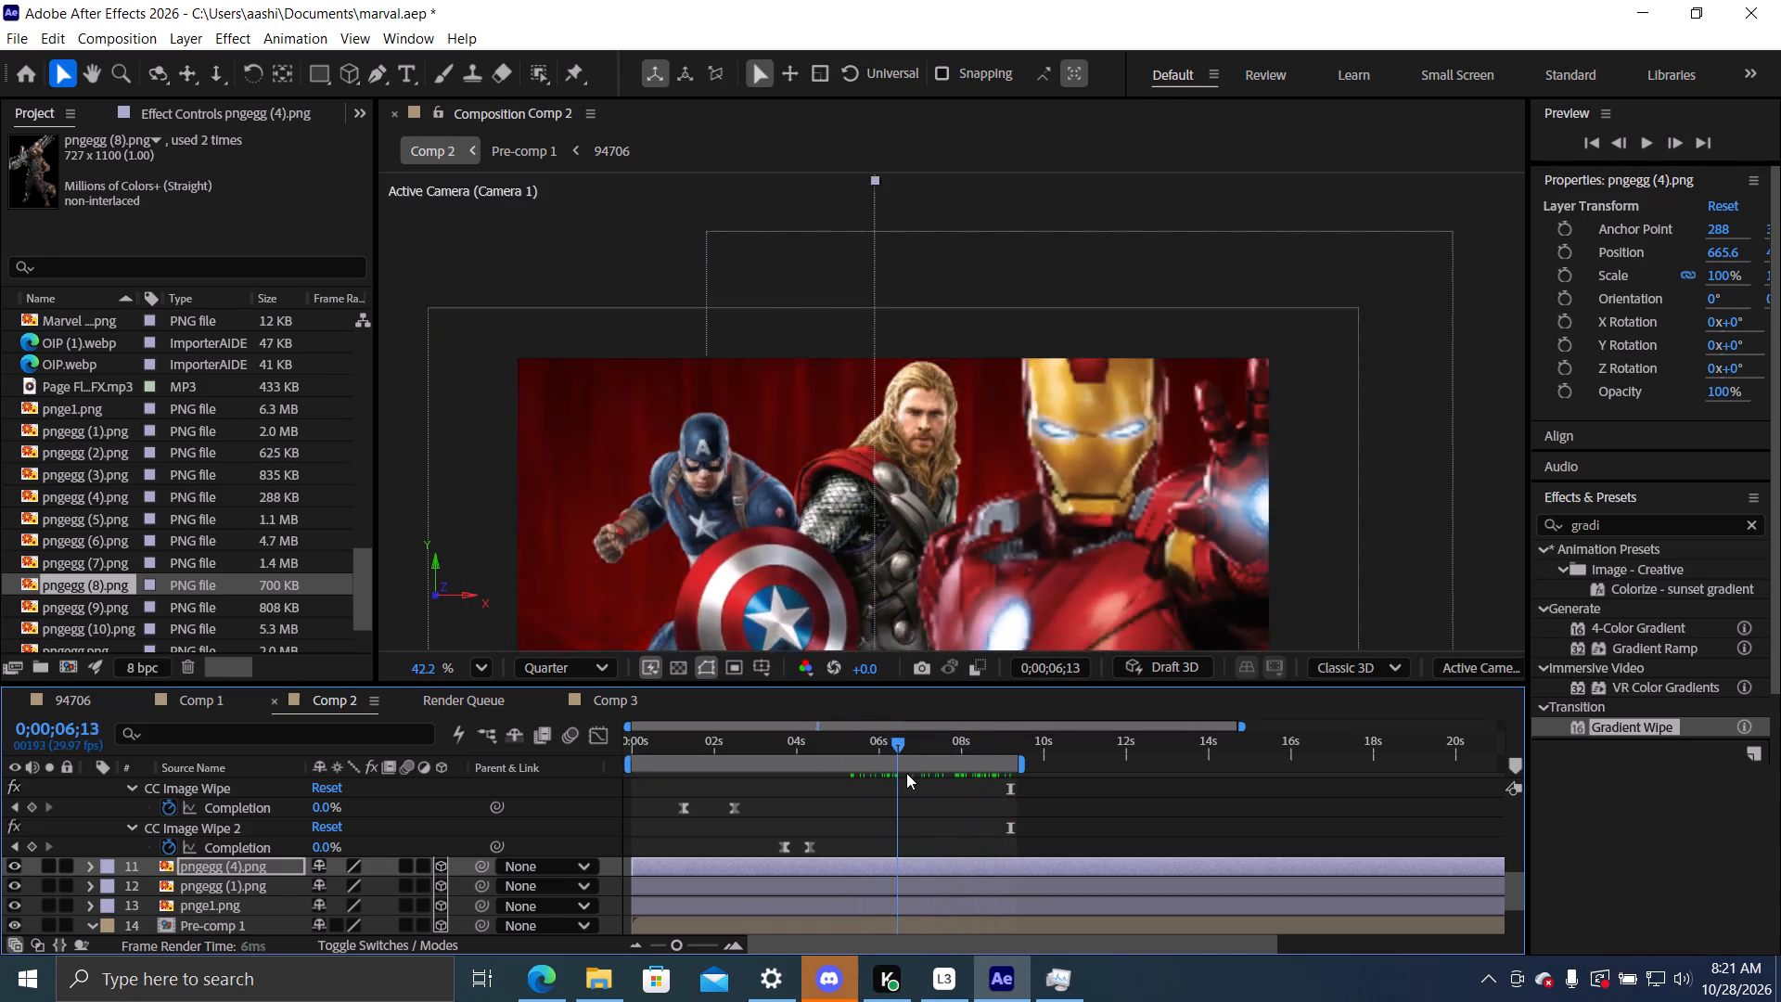
left_click_drag(906, 773, 929, 771)
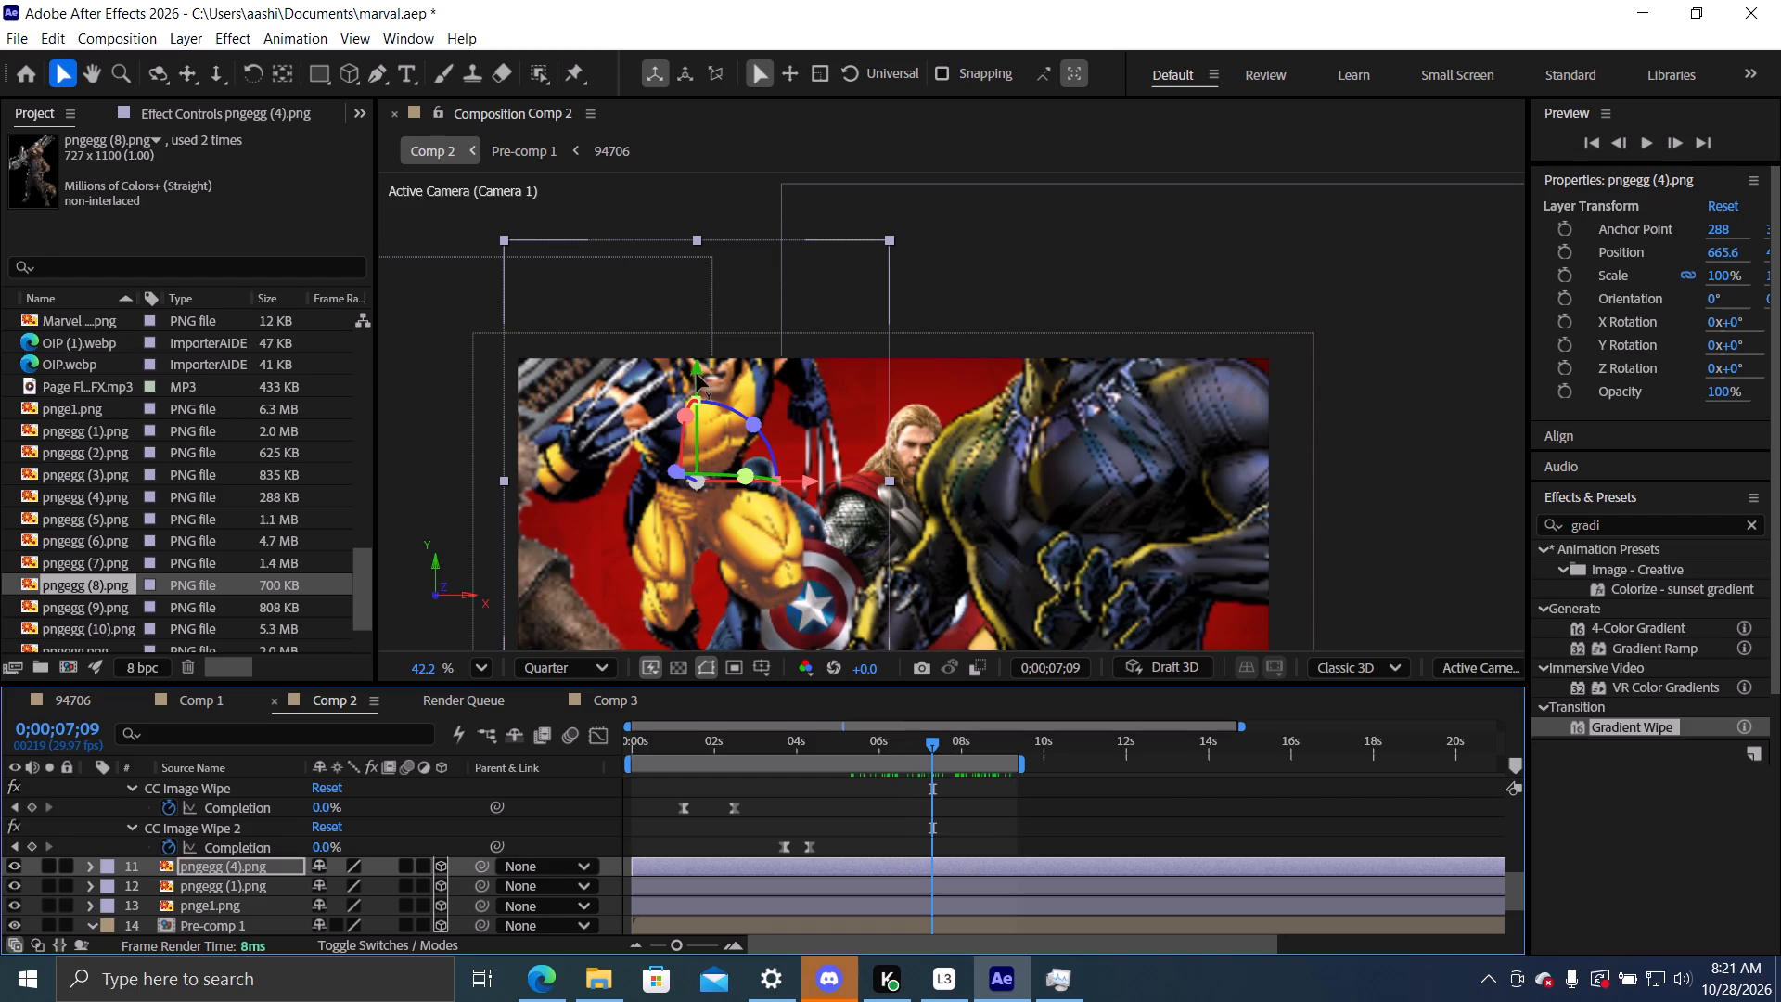
left_click_drag(698, 372, 701, 430)
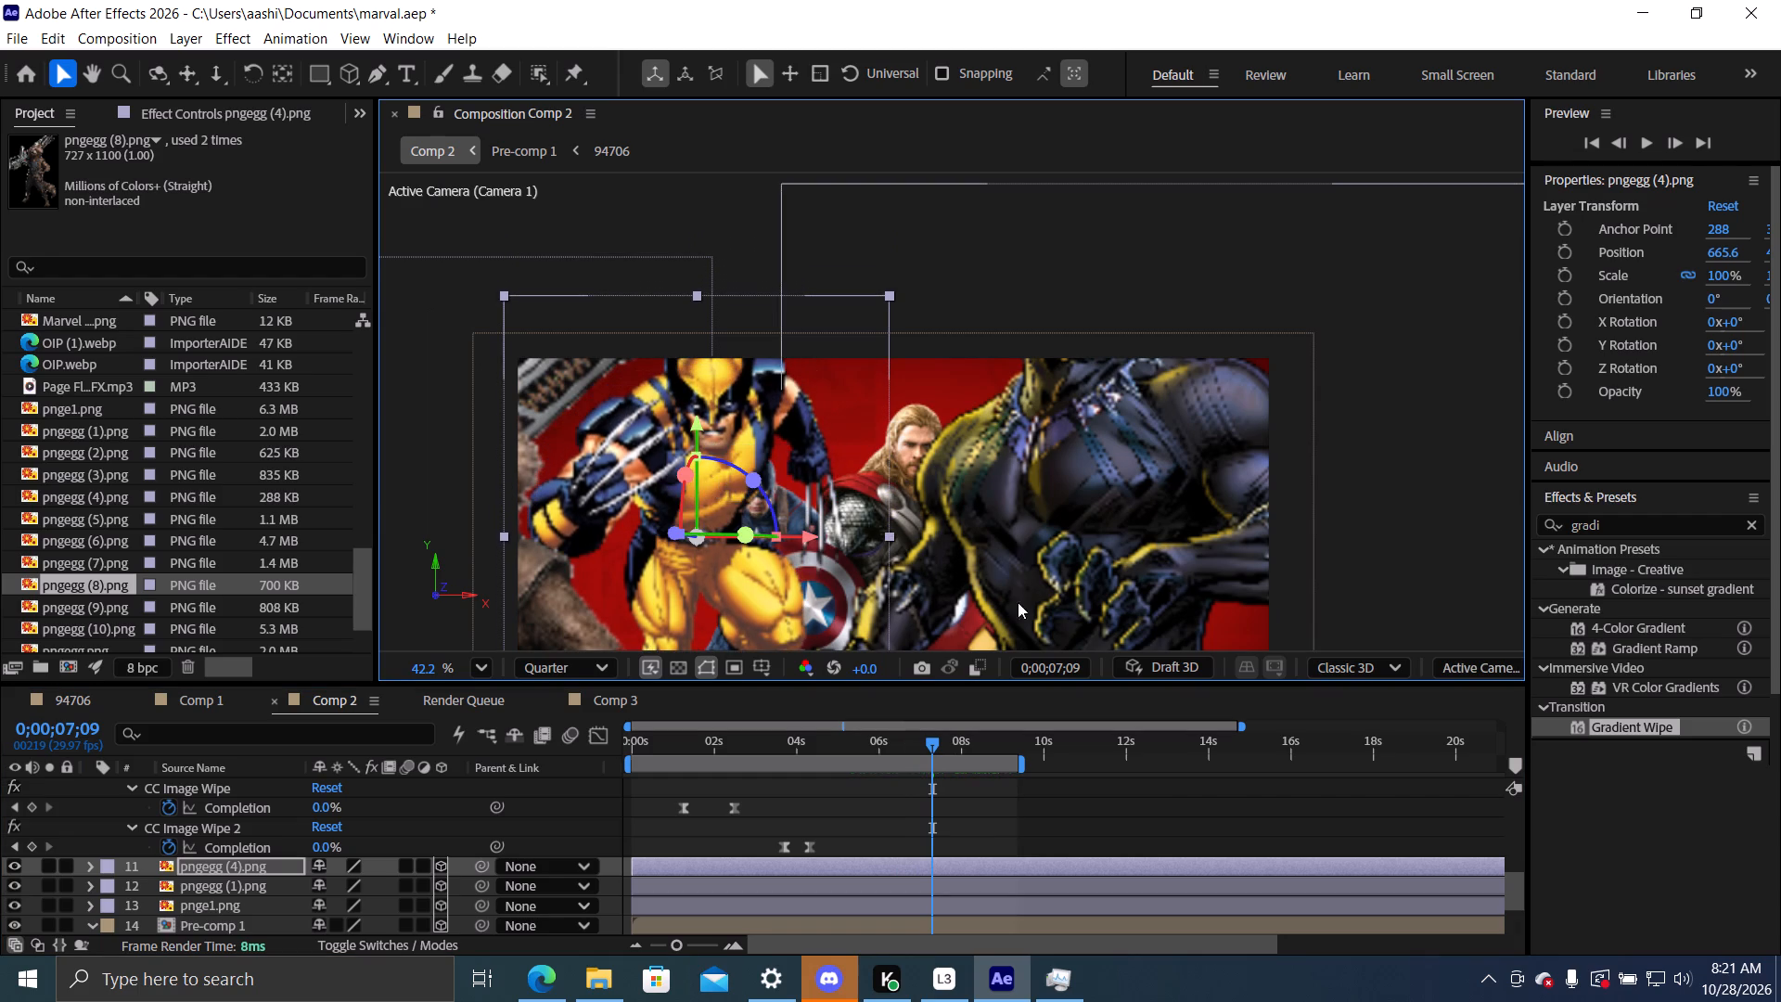
Scrub between 0;00;07;01 and 0;00;08;10 to check Wolverine's placement beside Rocket and Thor.
left_click_drag(931, 750, 956, 750)
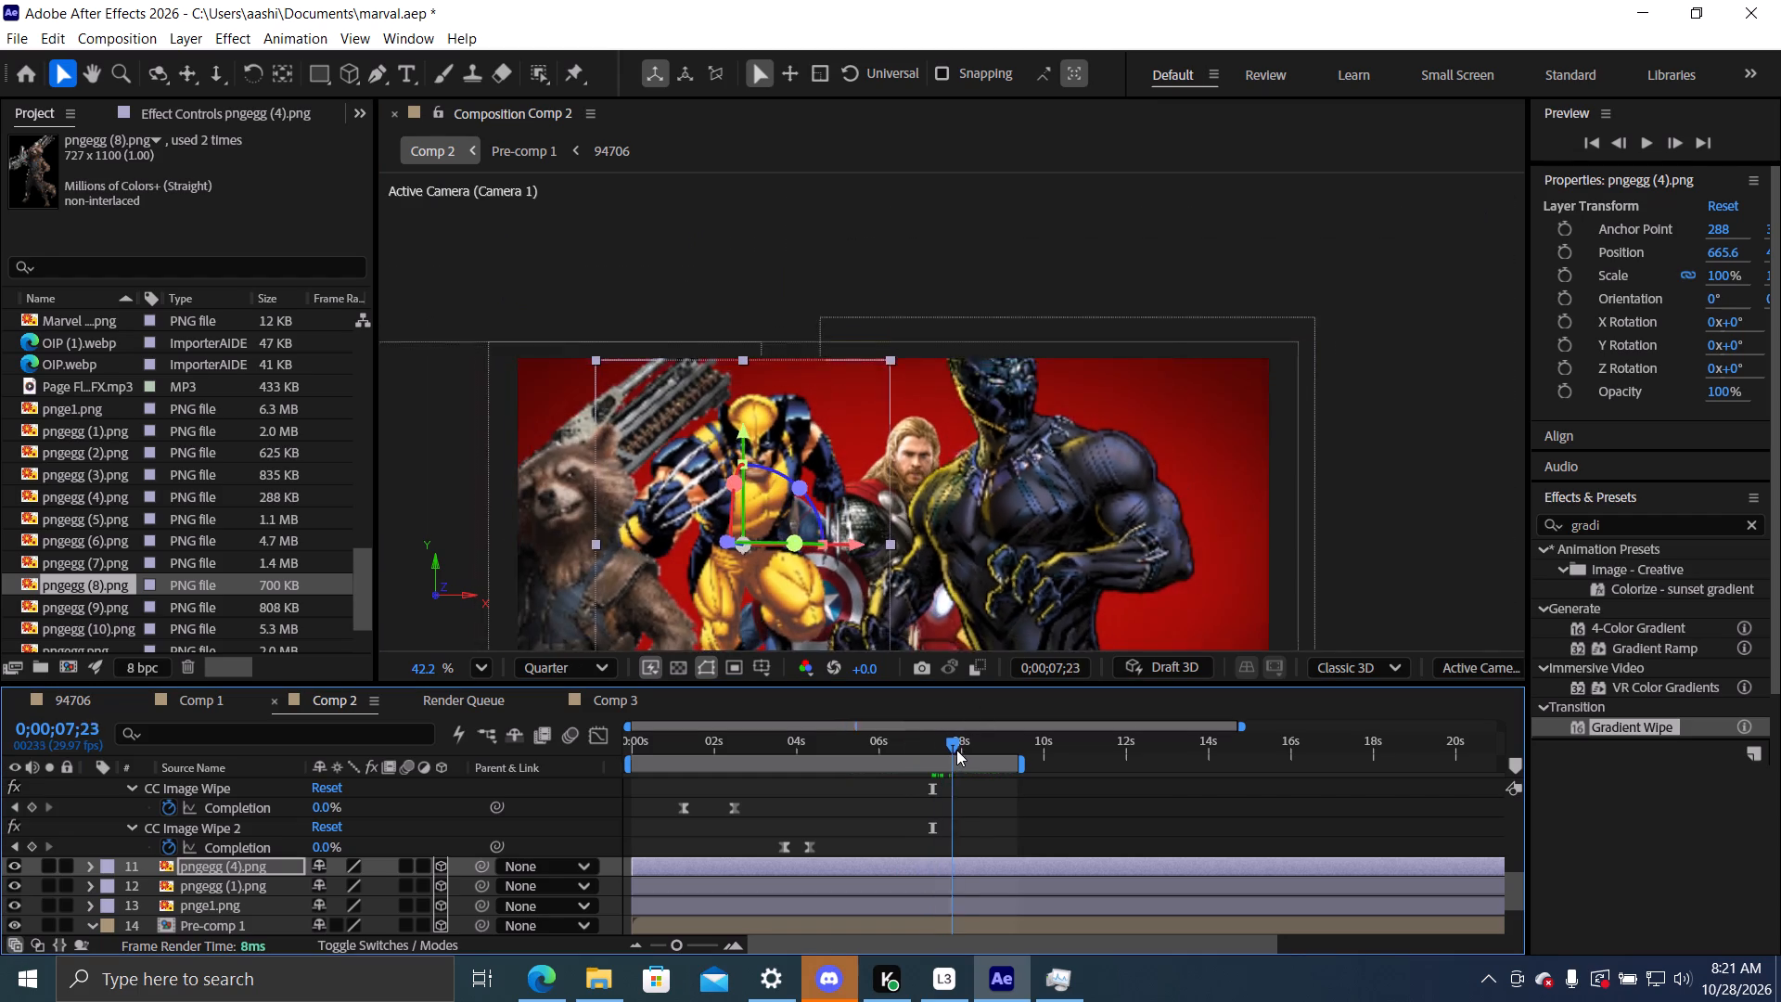
left_click_drag(956, 750, 920, 759)
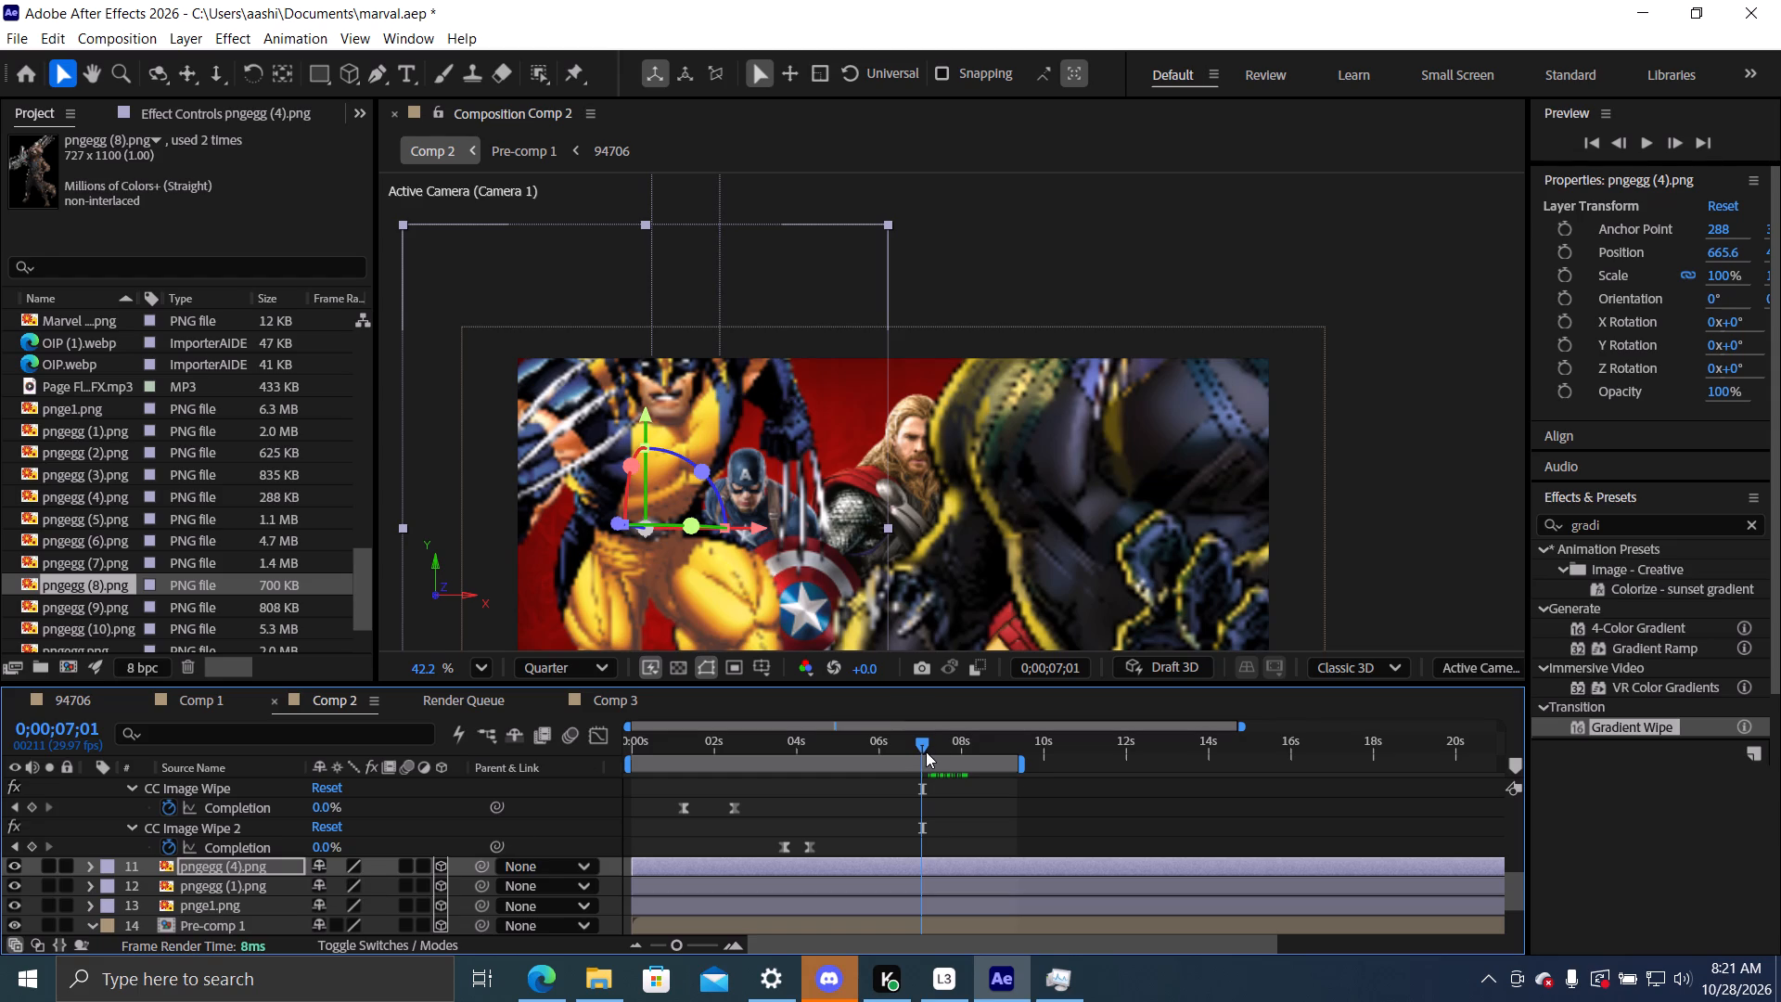
left_click_drag(925, 741, 970, 743)
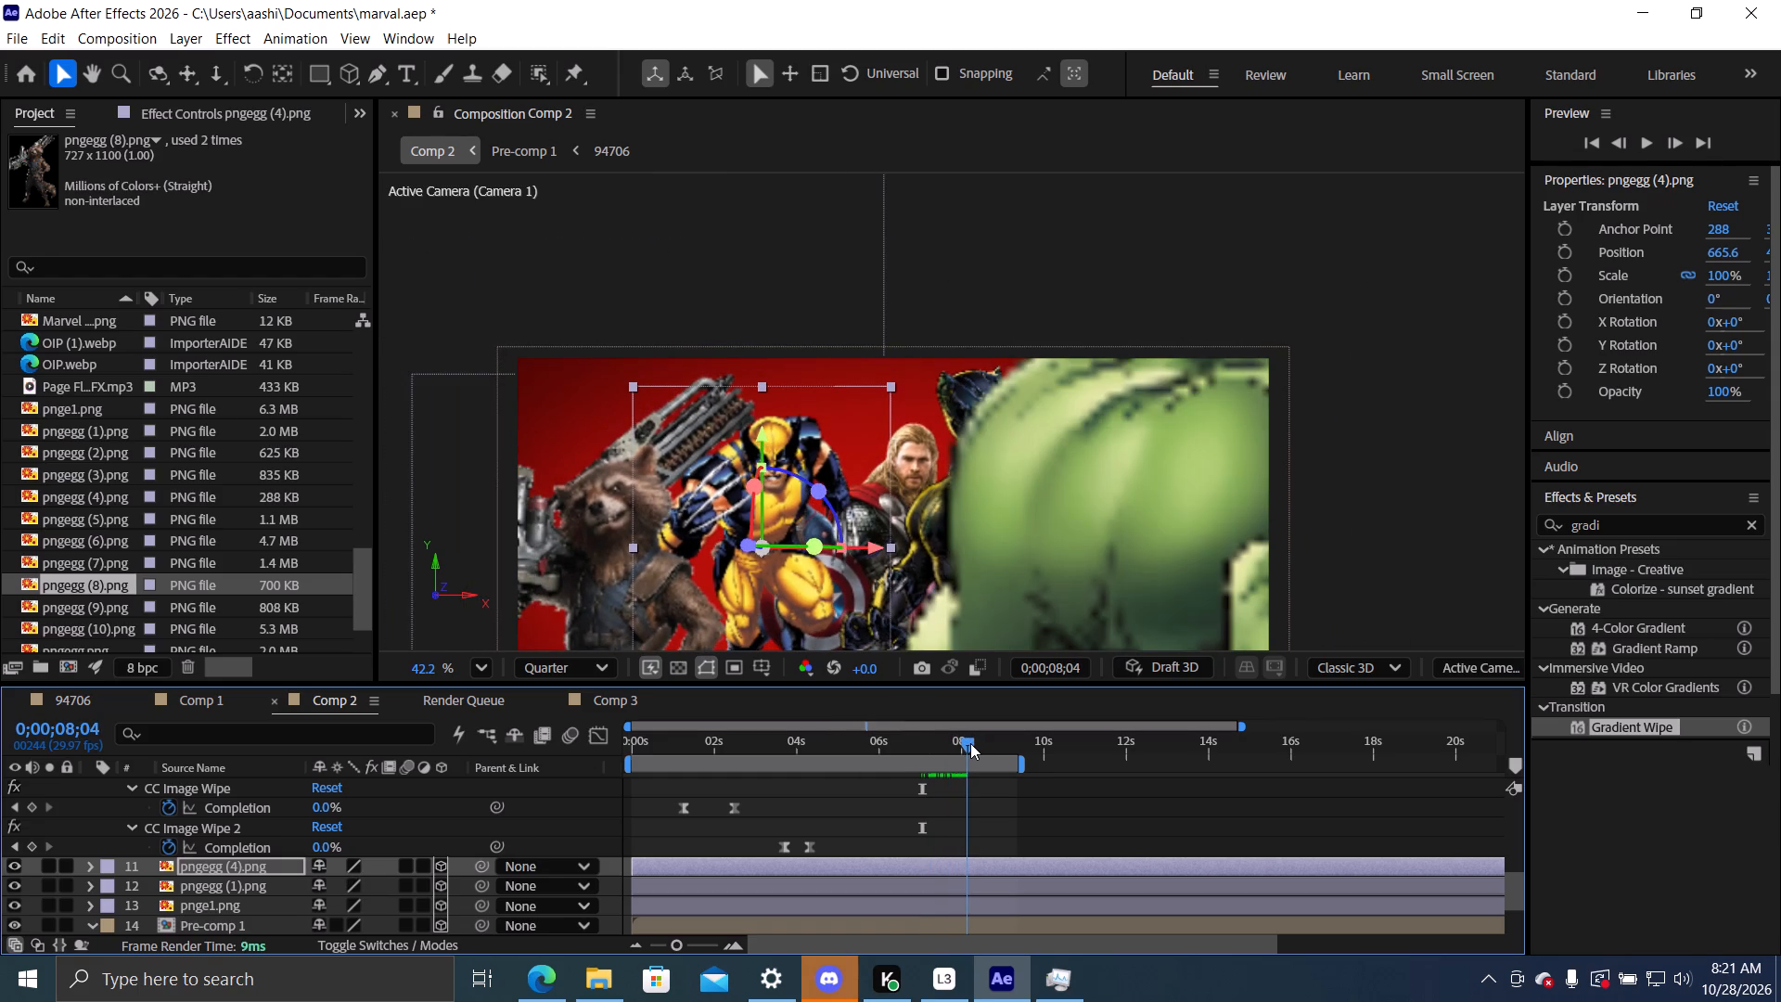
left_click_drag(970, 743, 979, 743)
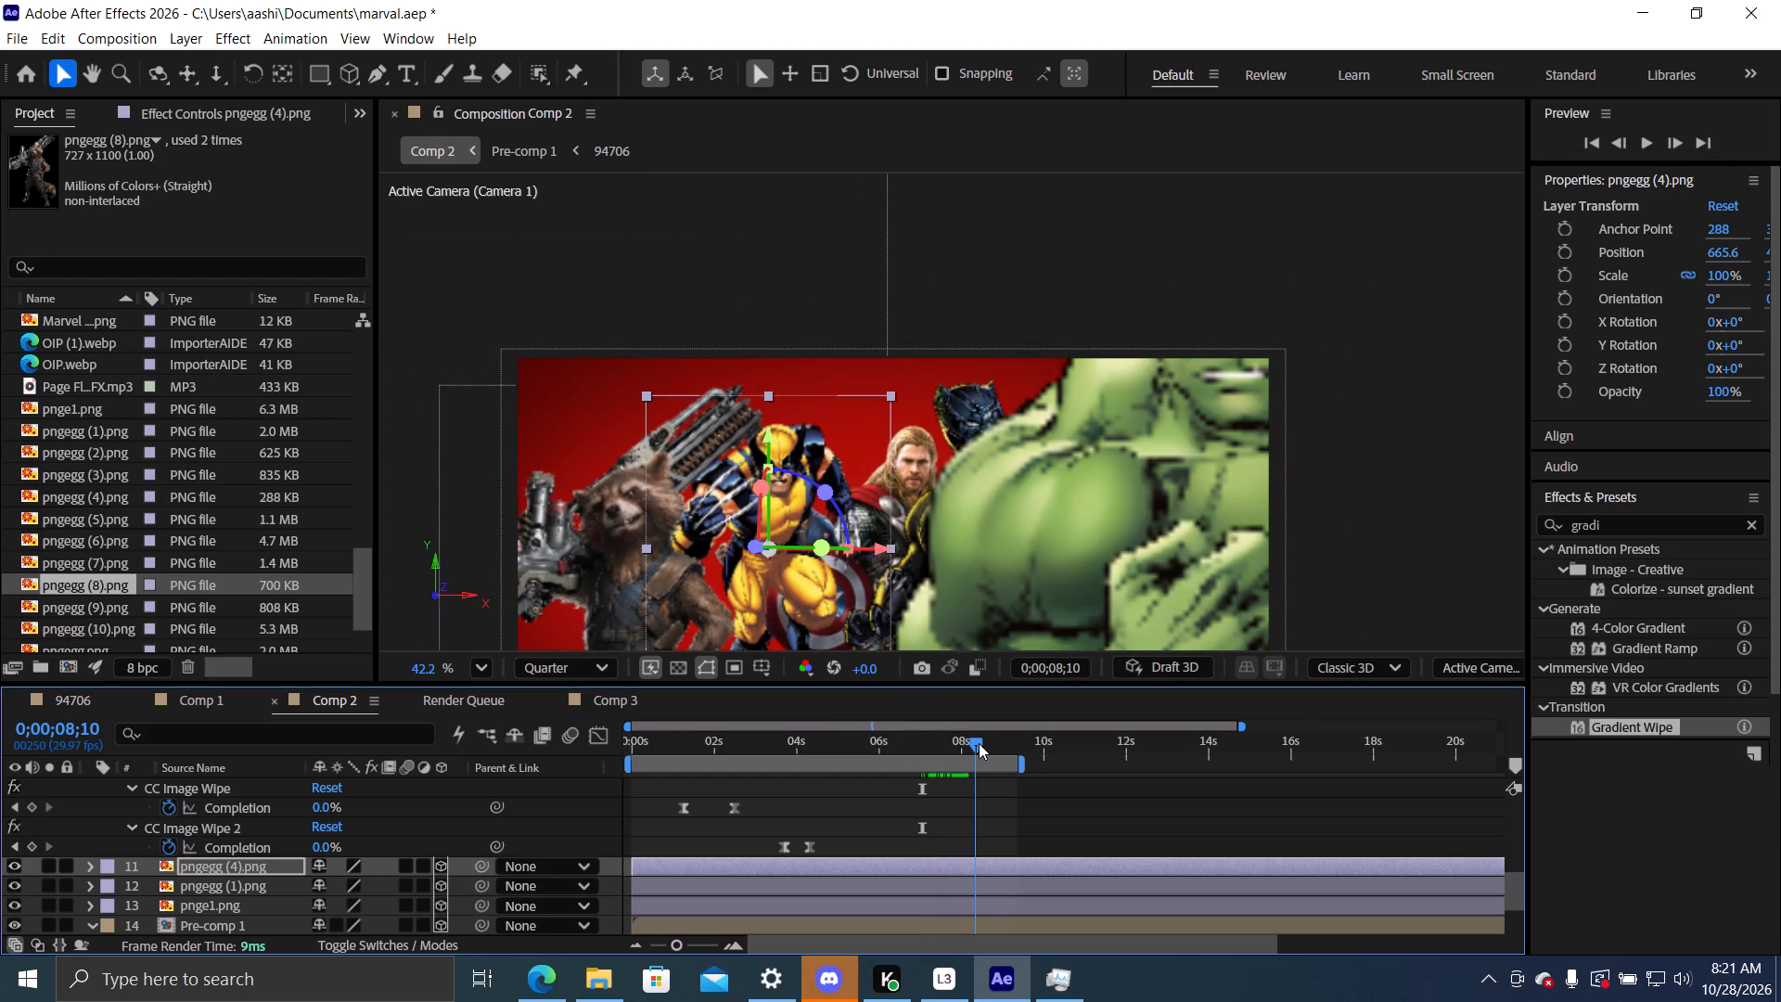
left_click_drag(979, 743, 939, 750)
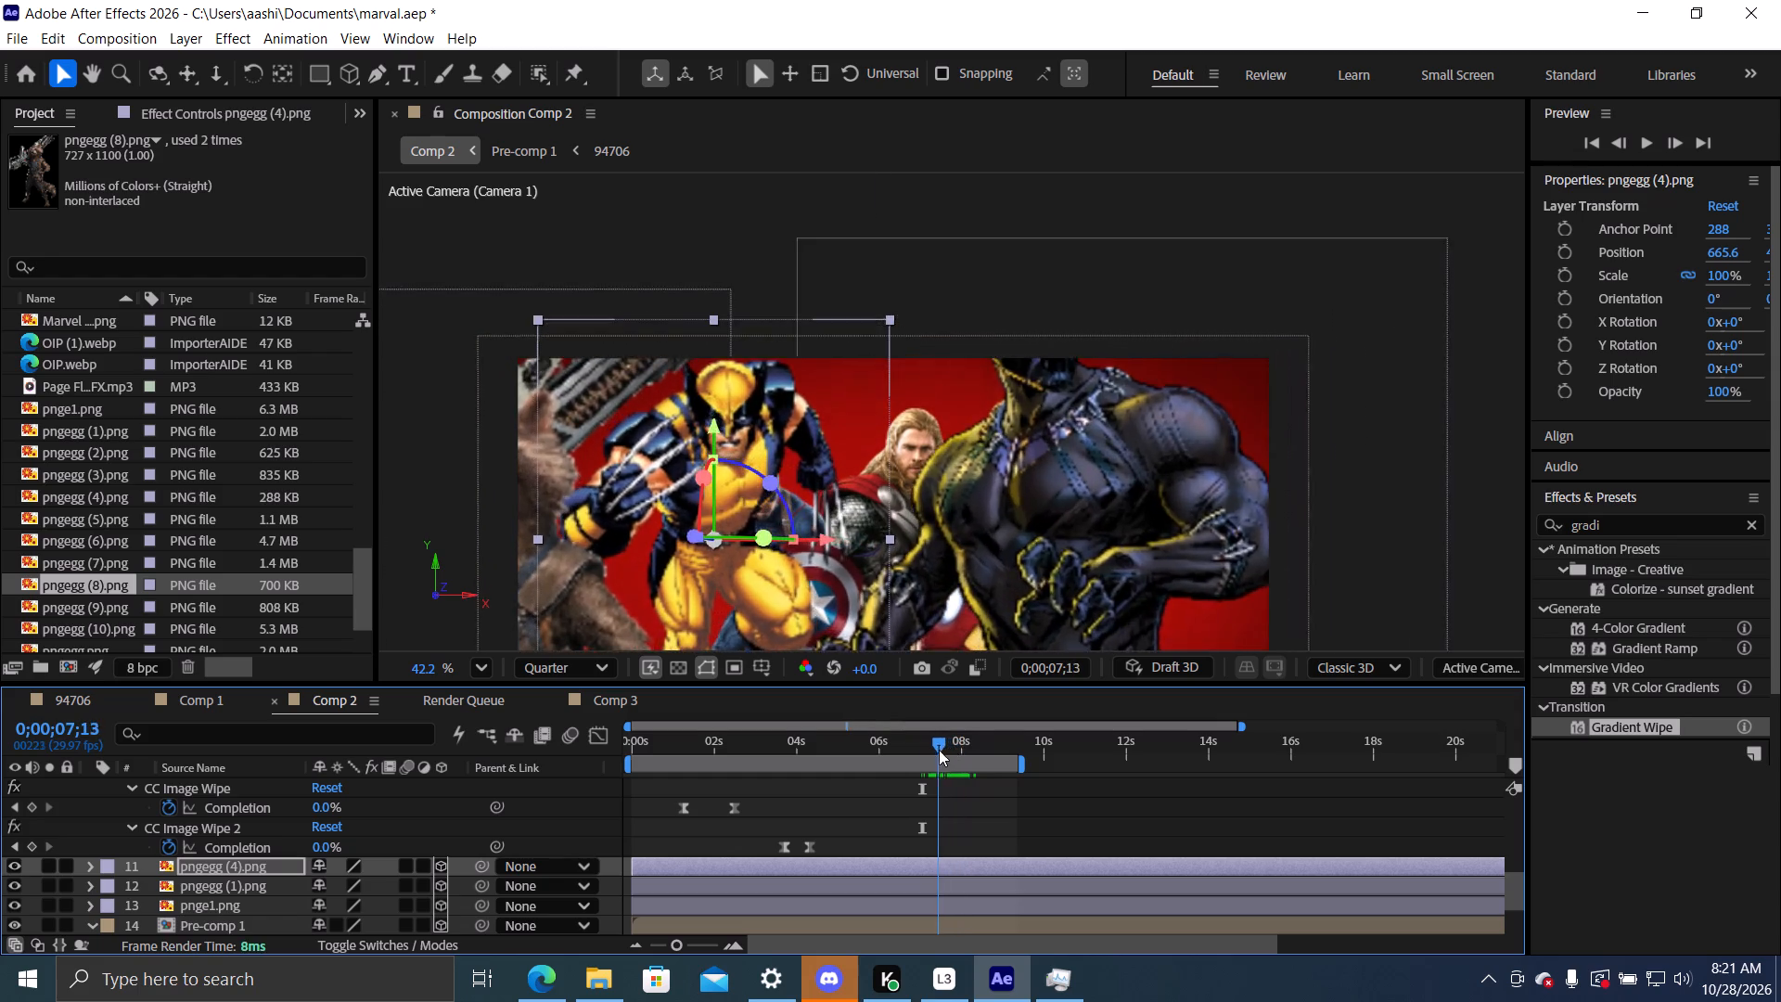
left_click_drag(939, 750, 969, 750)
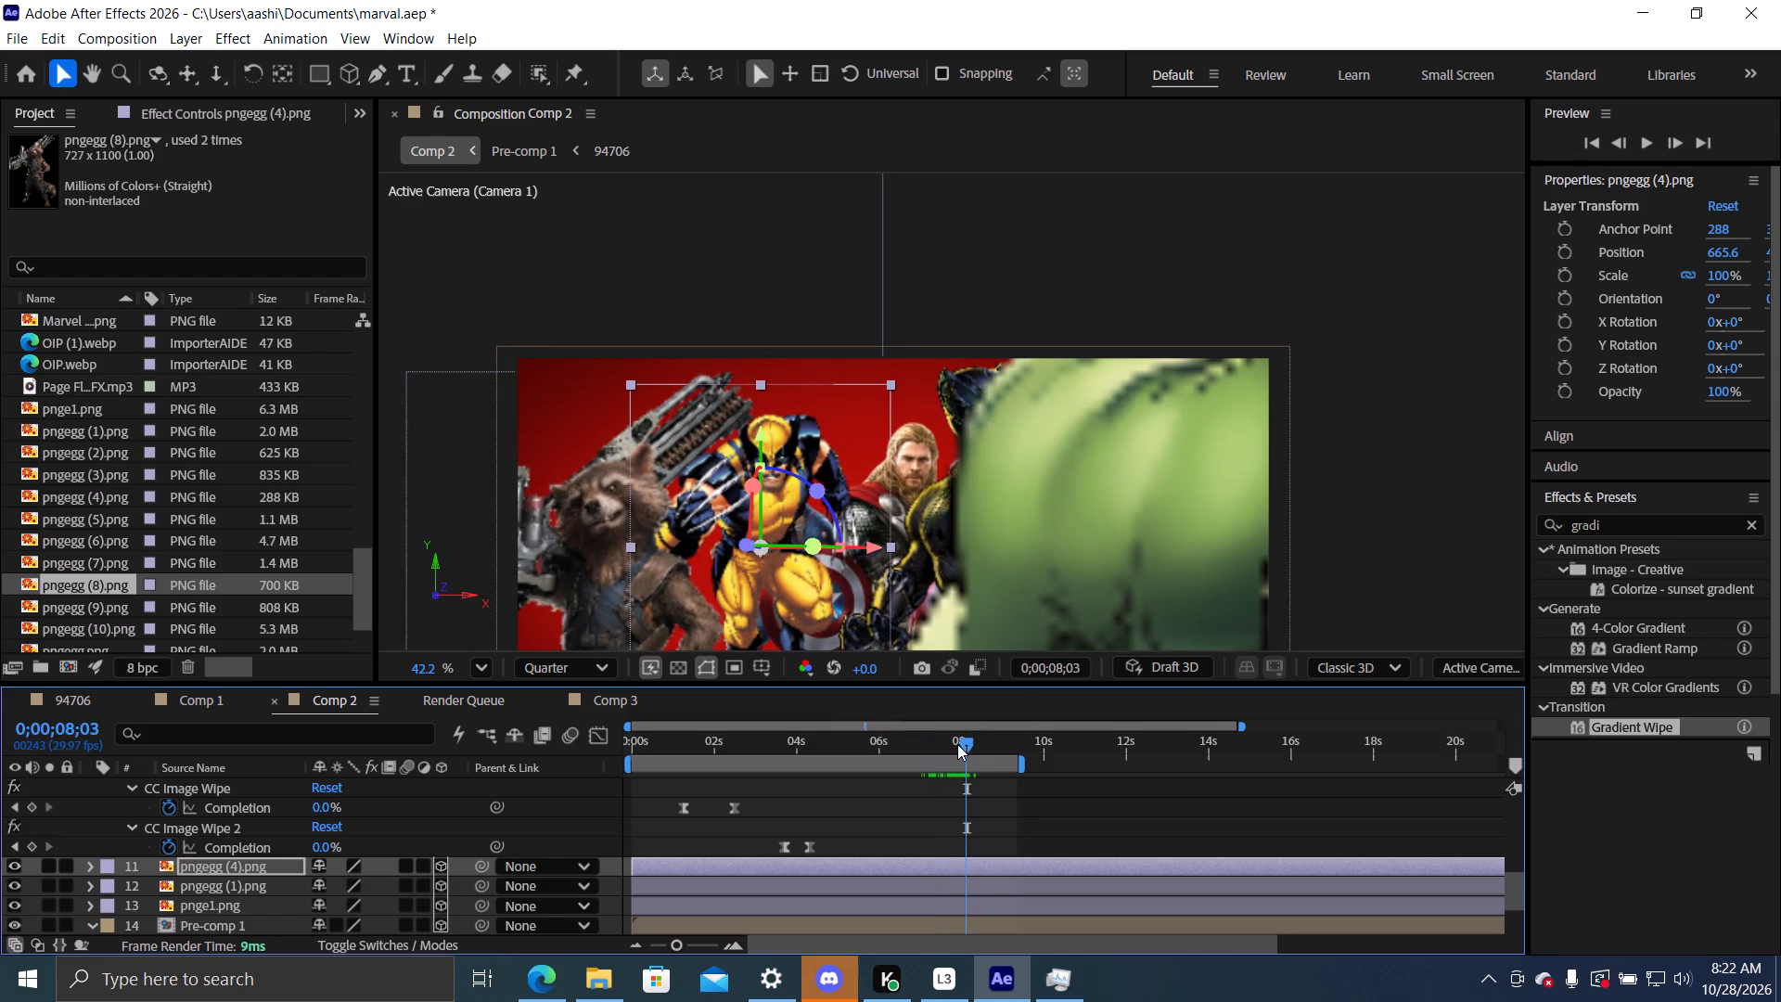
Split the Wolverine layer pngegg (4).png at 0;00;08;13.
left_click_drag(962, 741, 977, 741)
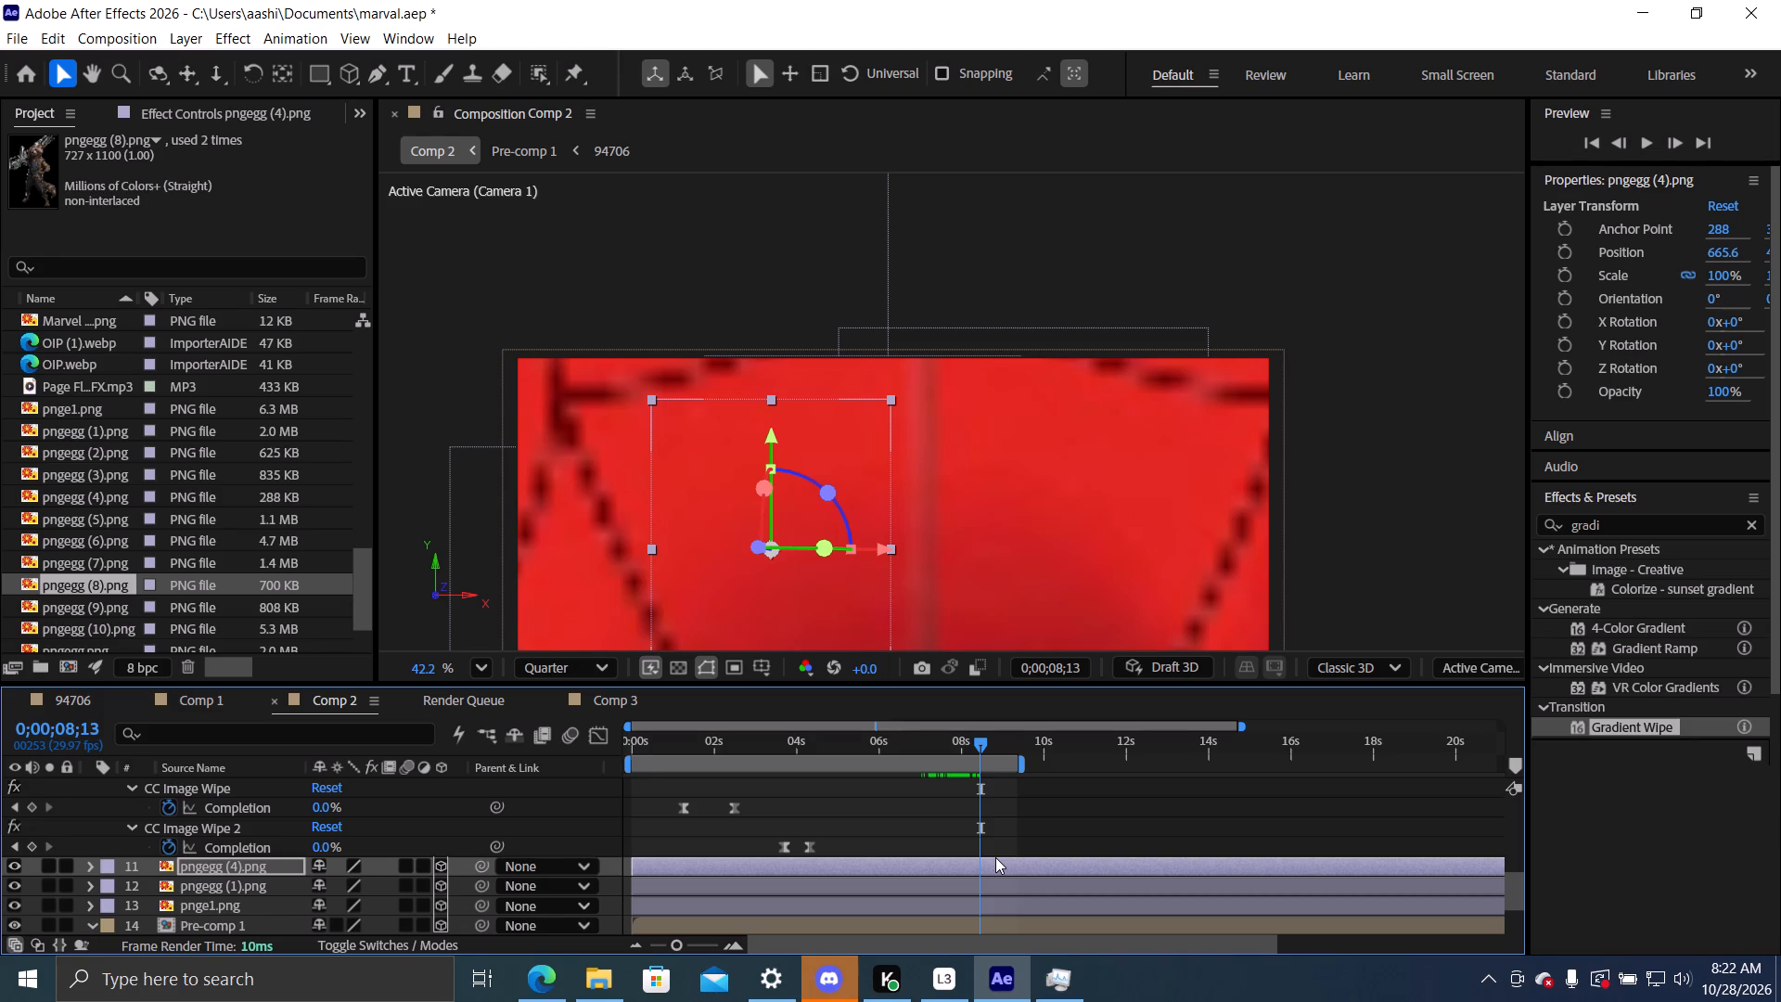
key("ctrl+shift+d")
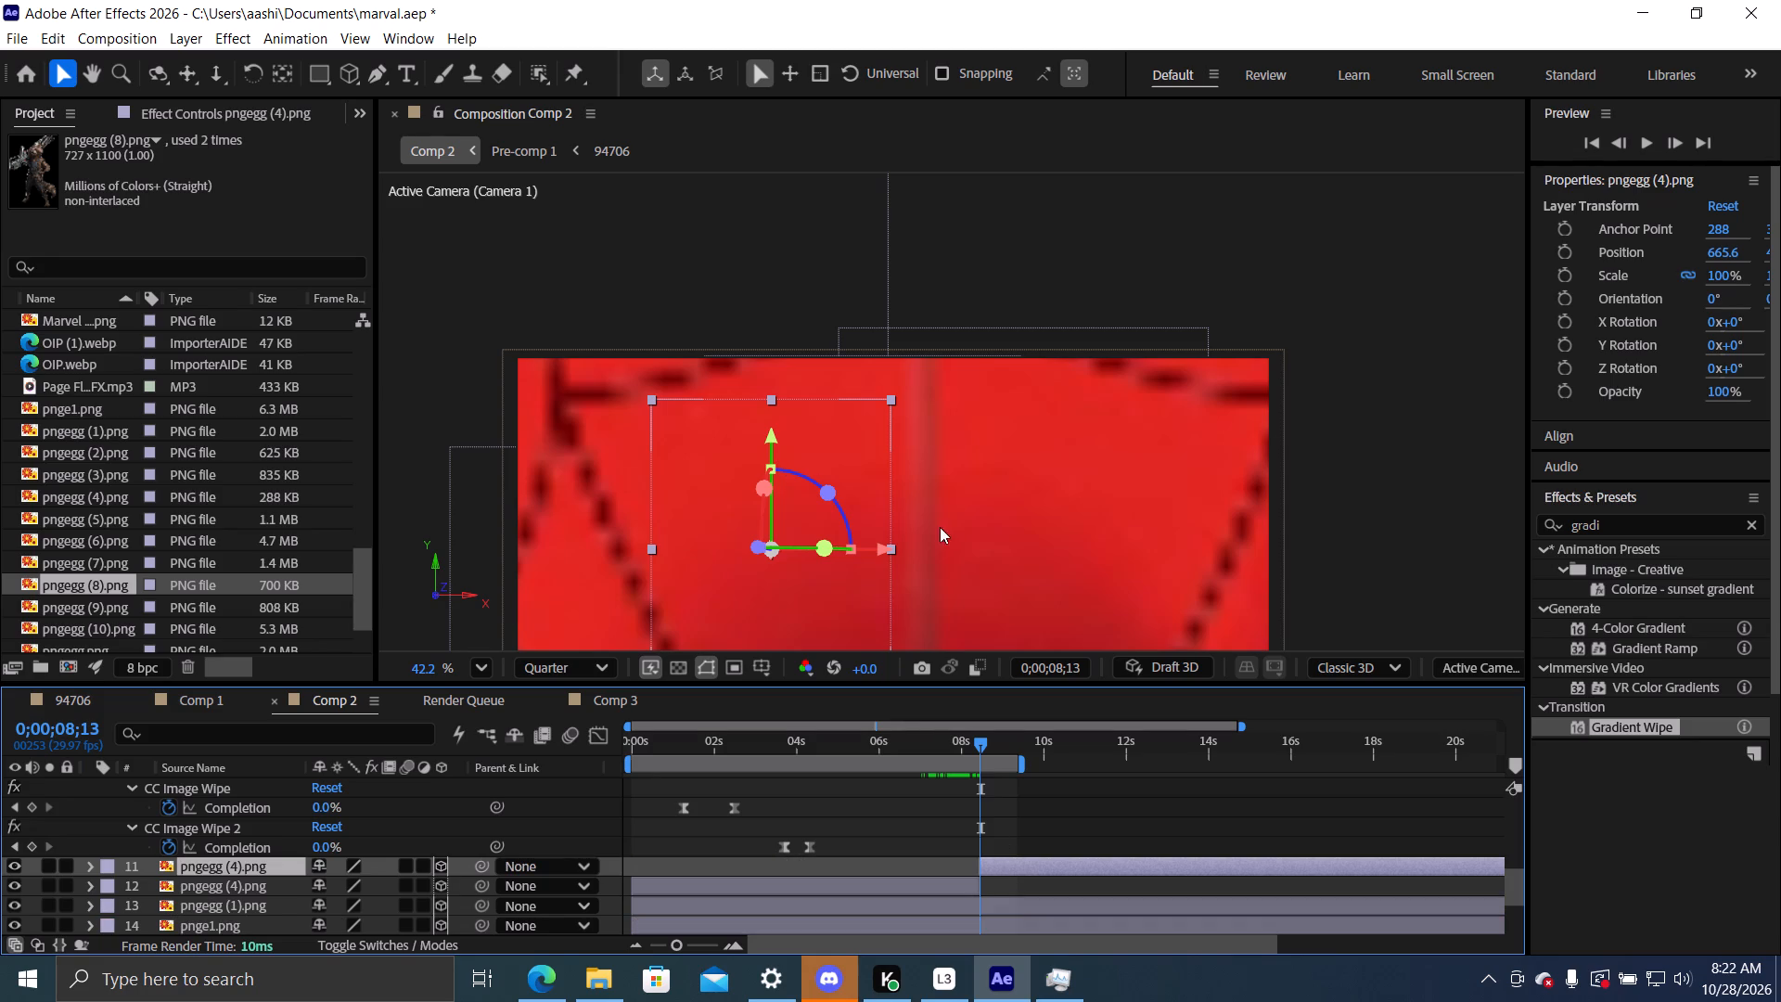
At 0;00;08.
left_click_drag(985, 745, 1006, 748)
left_click_drag(780, 443, 780, 372)
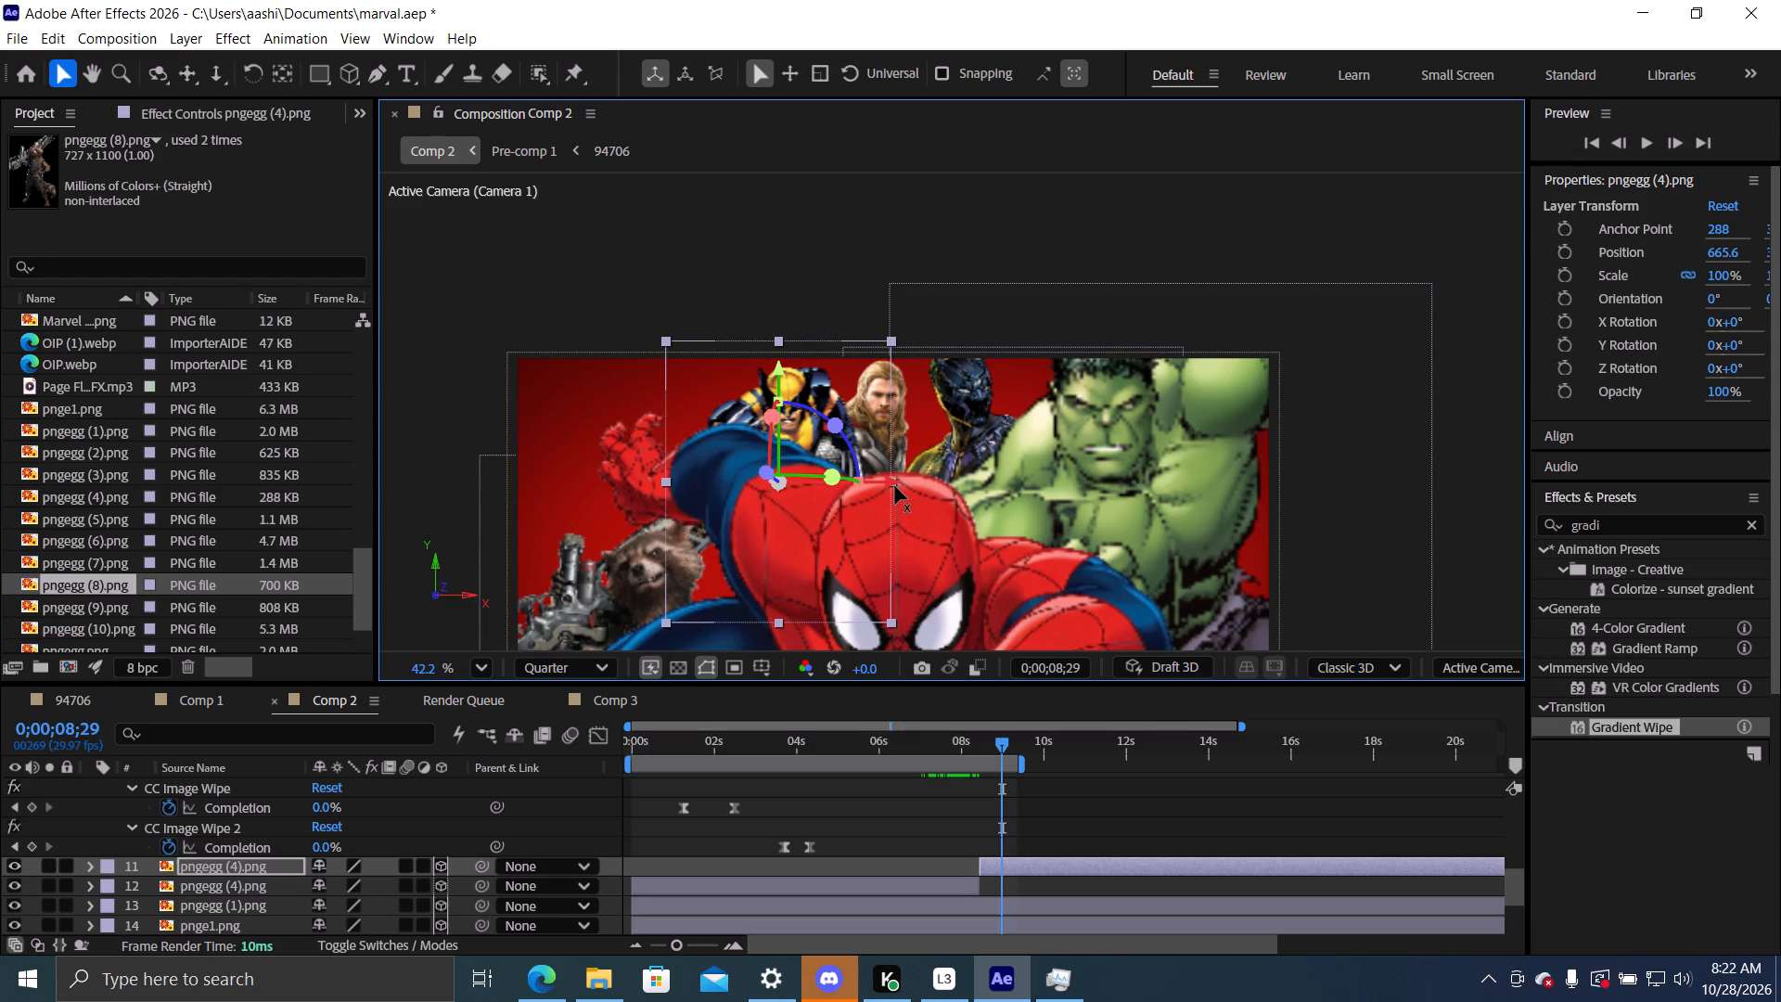
left_click_drag(895, 486, 856, 488)
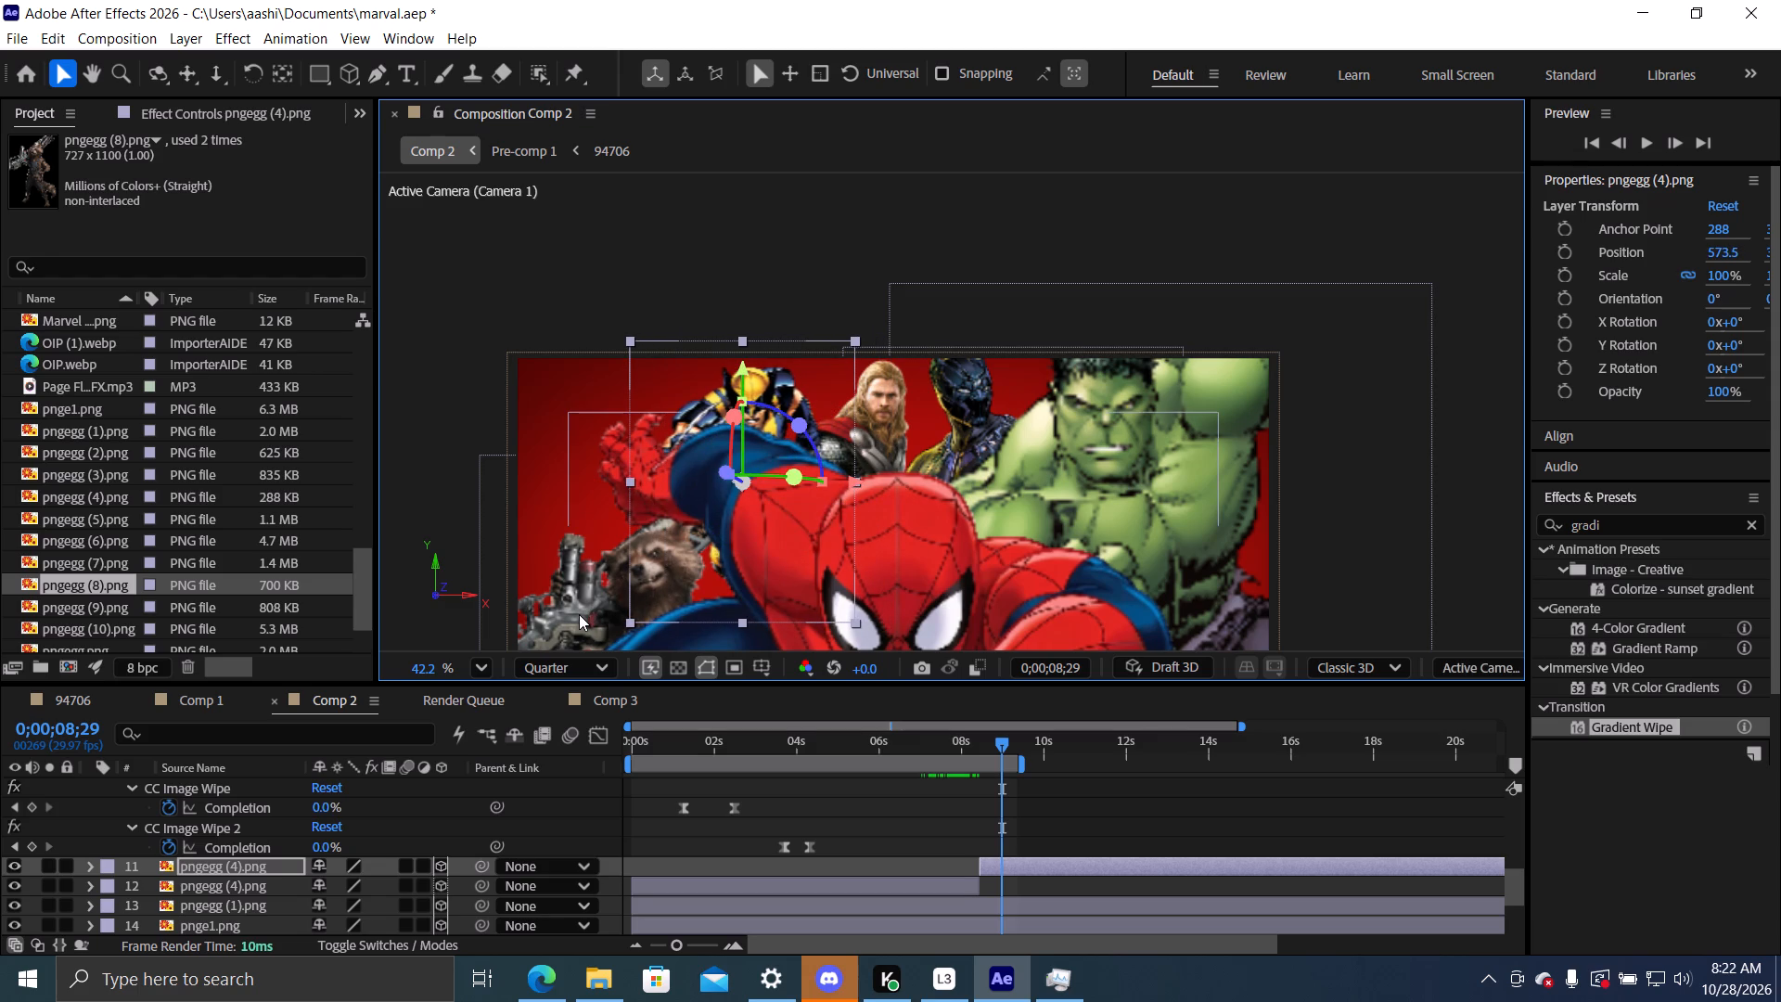
Reposition the earlier Rocket segment, pngegg (8).png on layer 6, to 458.8, 744.2, -11383.1 so he stands beside Wolverine at 0;00;07;22.
scroll(298, 842, "up", 3)
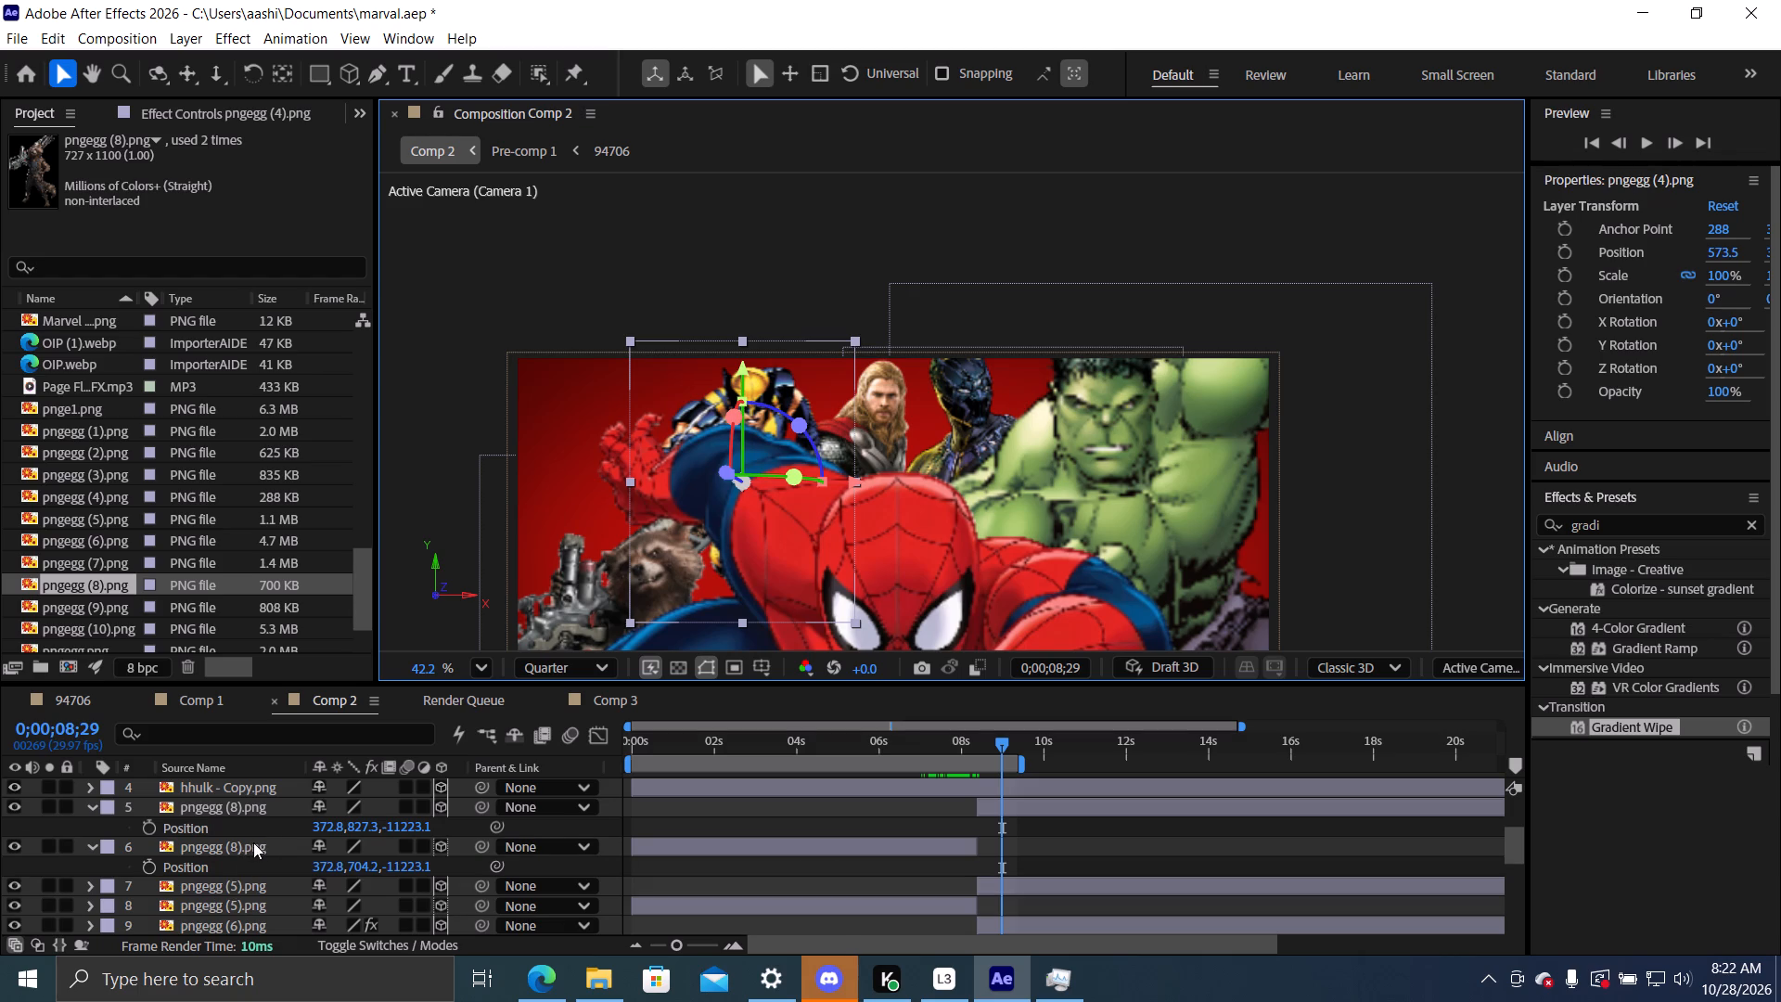
left_click(253, 842)
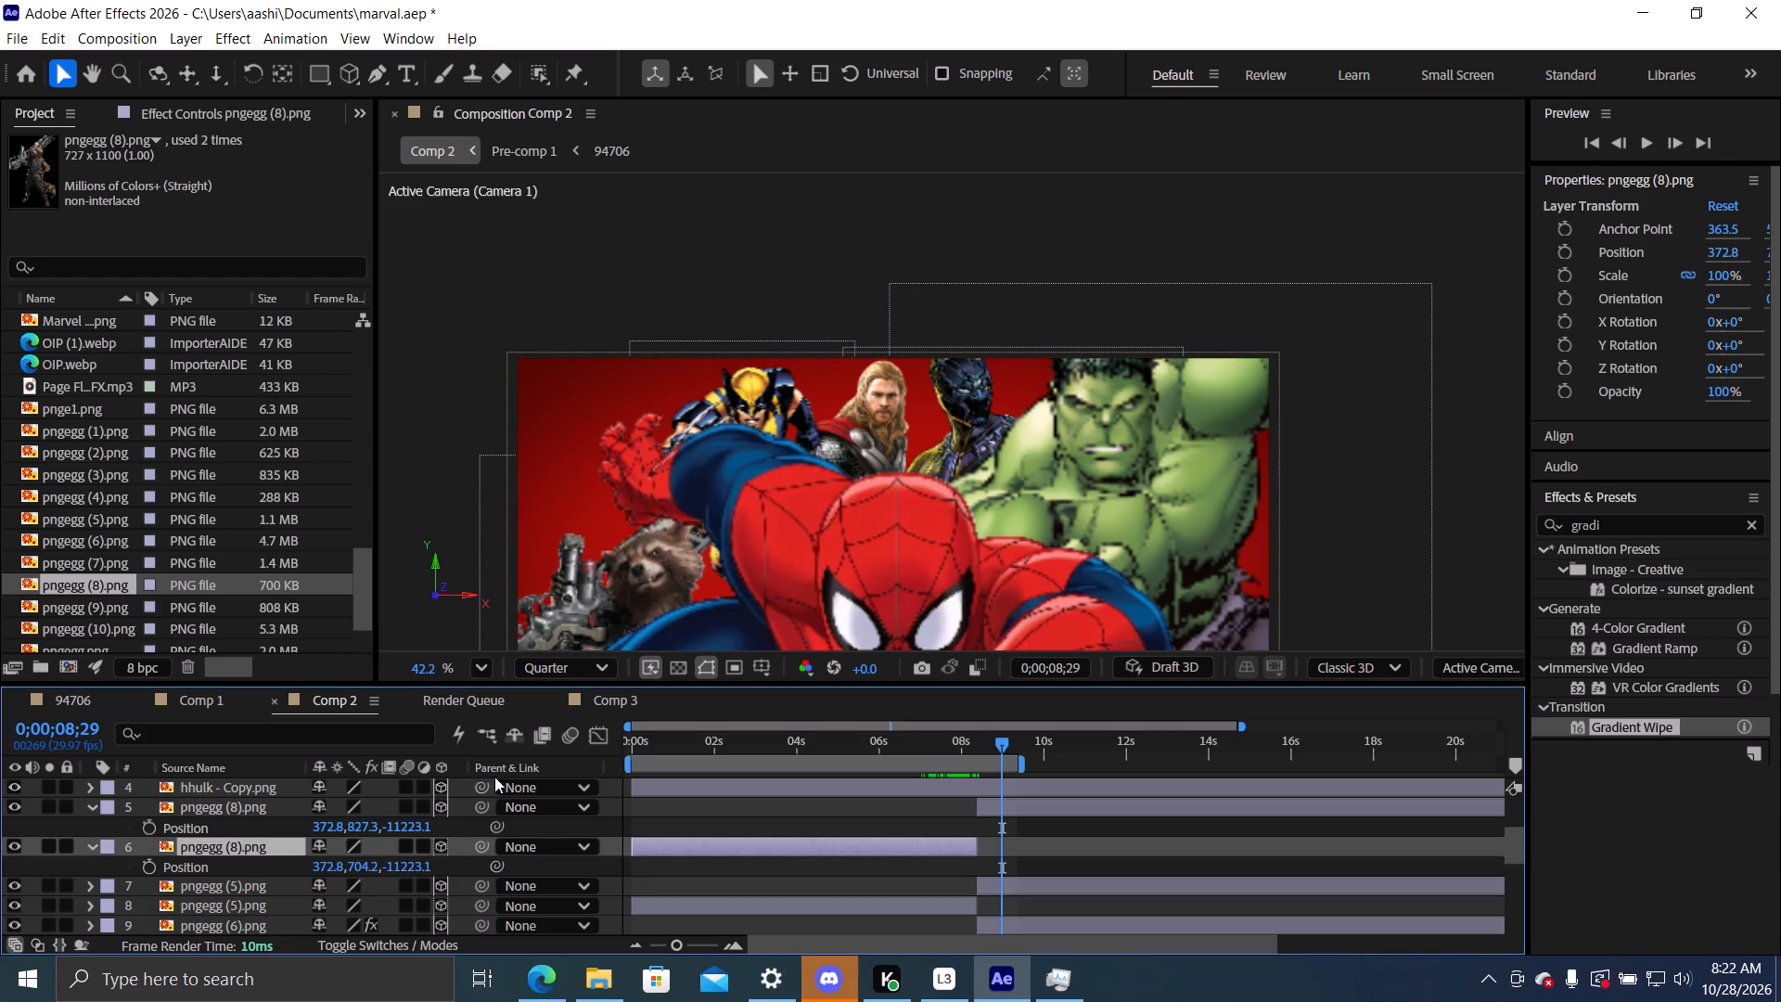
left_click_drag(364, 873, 383, 873)
left_click_drag(416, 873, 451, 867)
left_click_drag(994, 741, 889, 776)
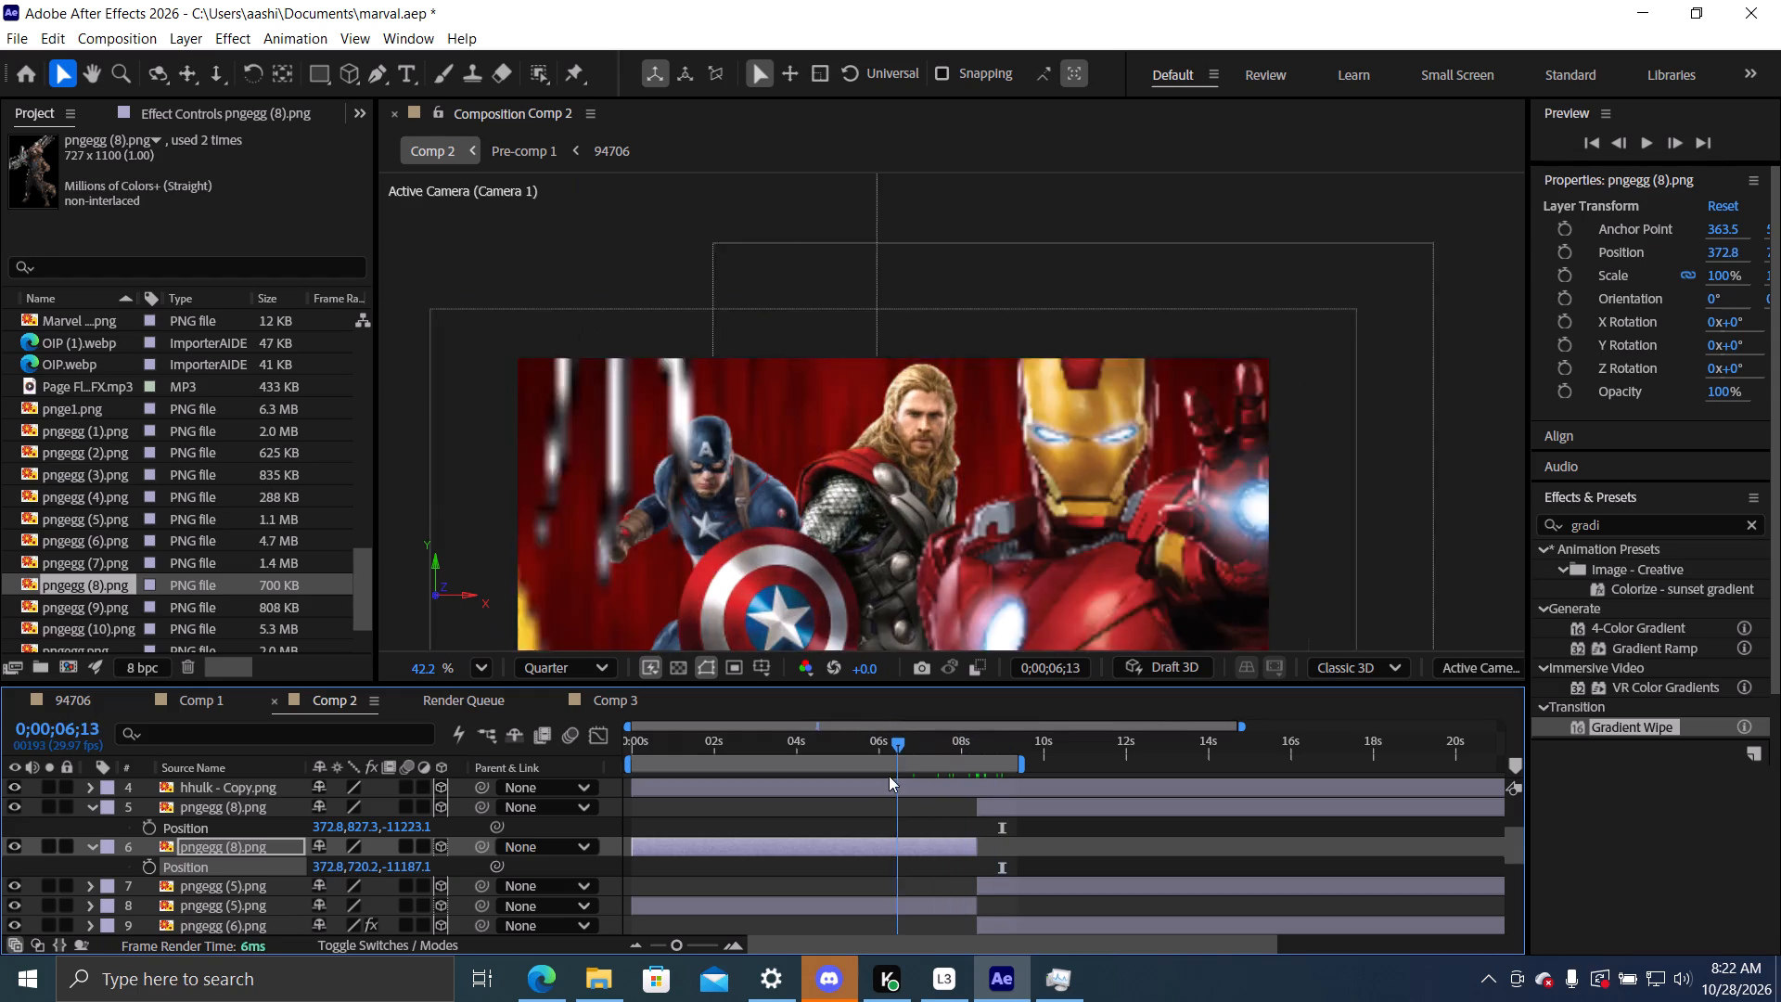
left_click_drag(889, 776, 957, 769)
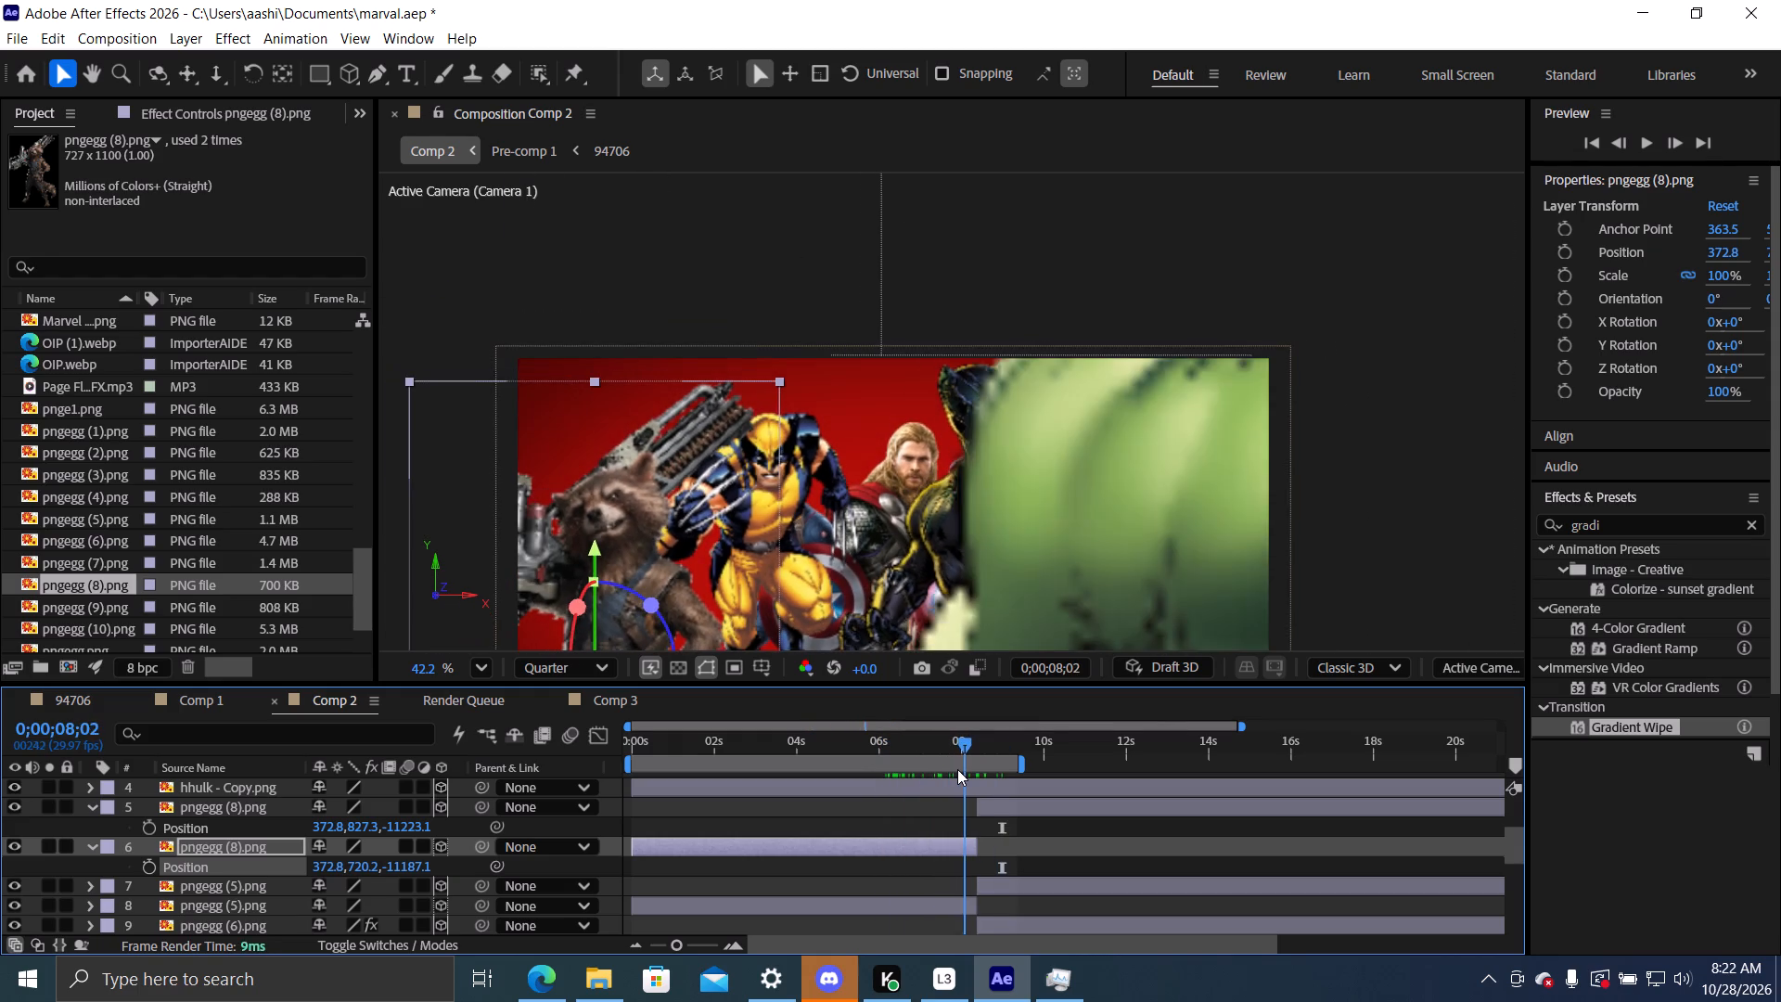
left_click_drag(957, 769, 963, 768)
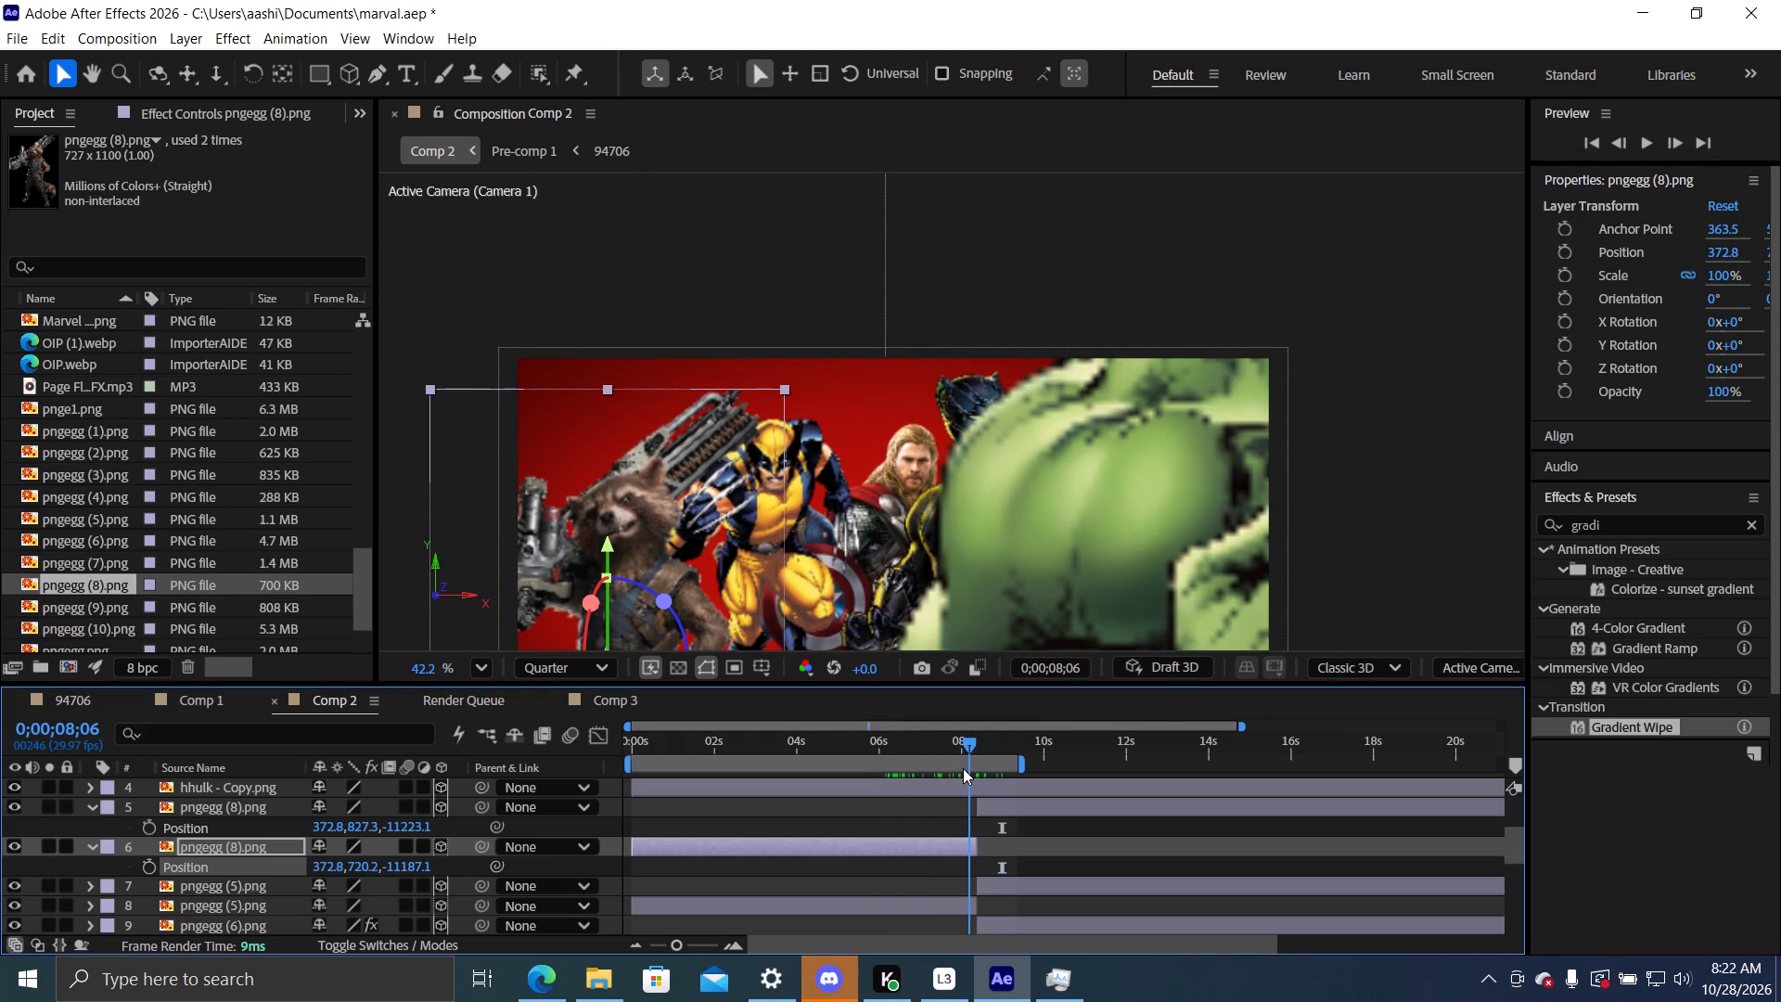
left_click_drag(963, 768, 934, 777)
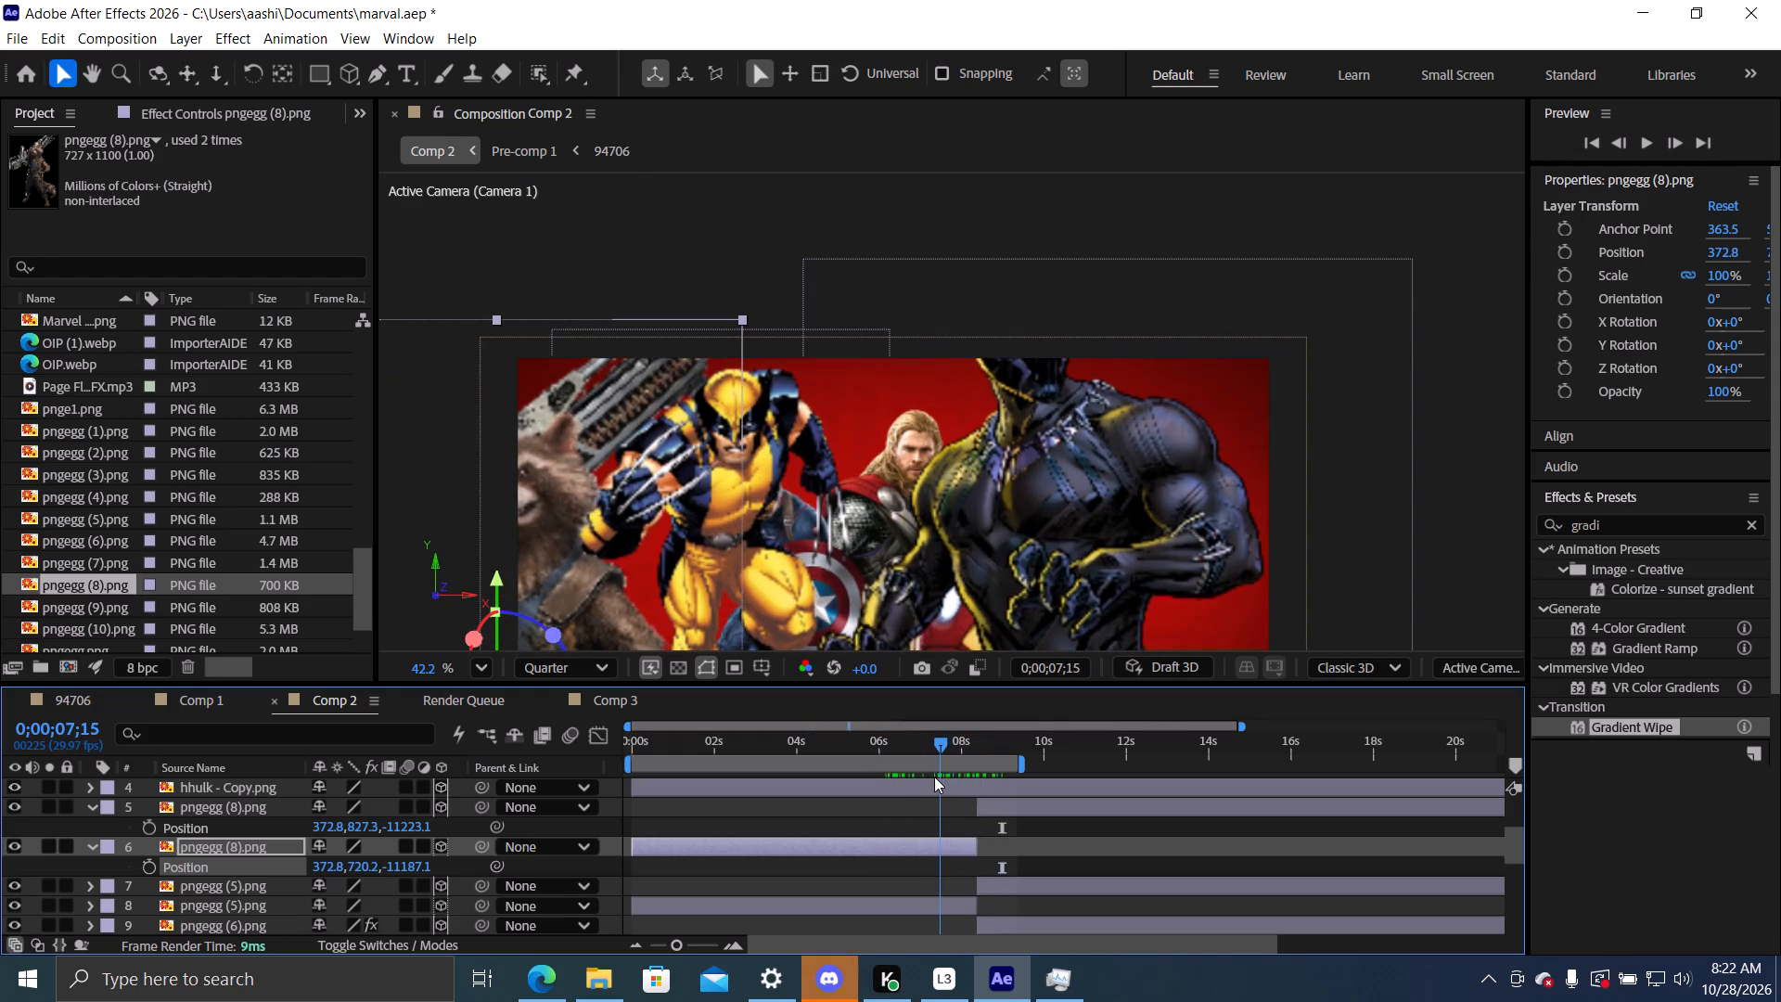
left_click_drag(934, 777, 944, 775)
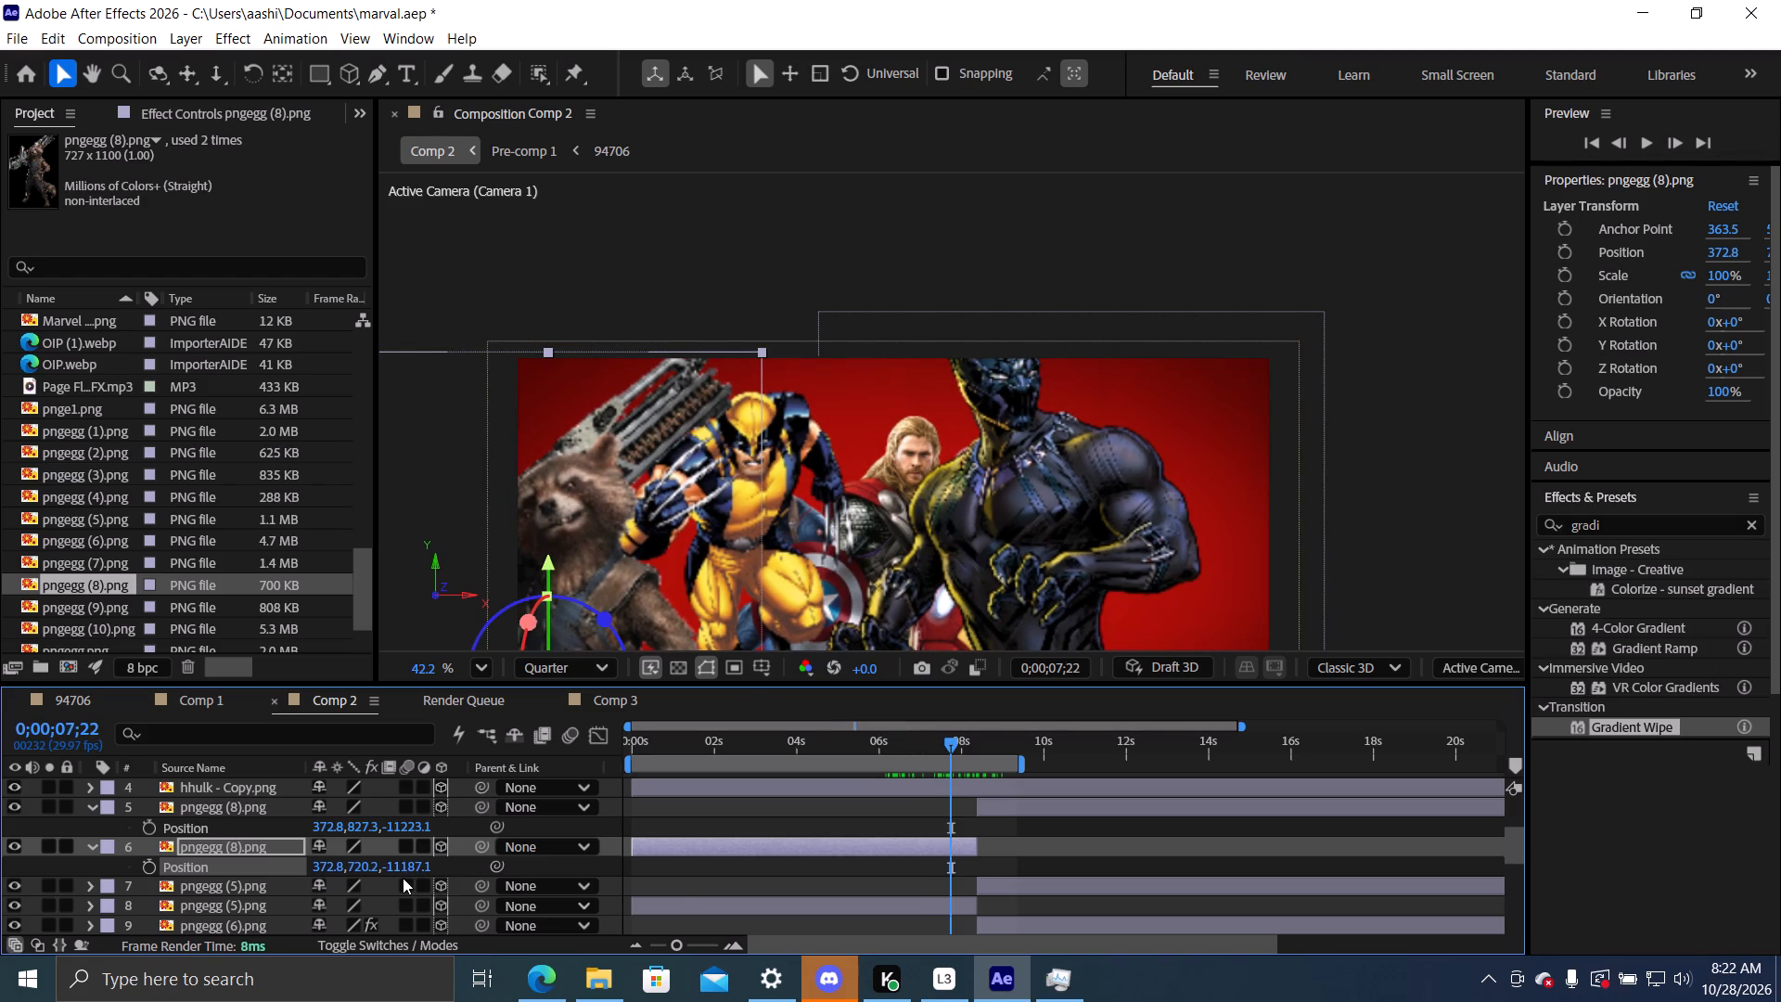
left_click_drag(406, 864, 178, 863)
left_click_drag(350, 870, 378, 870)
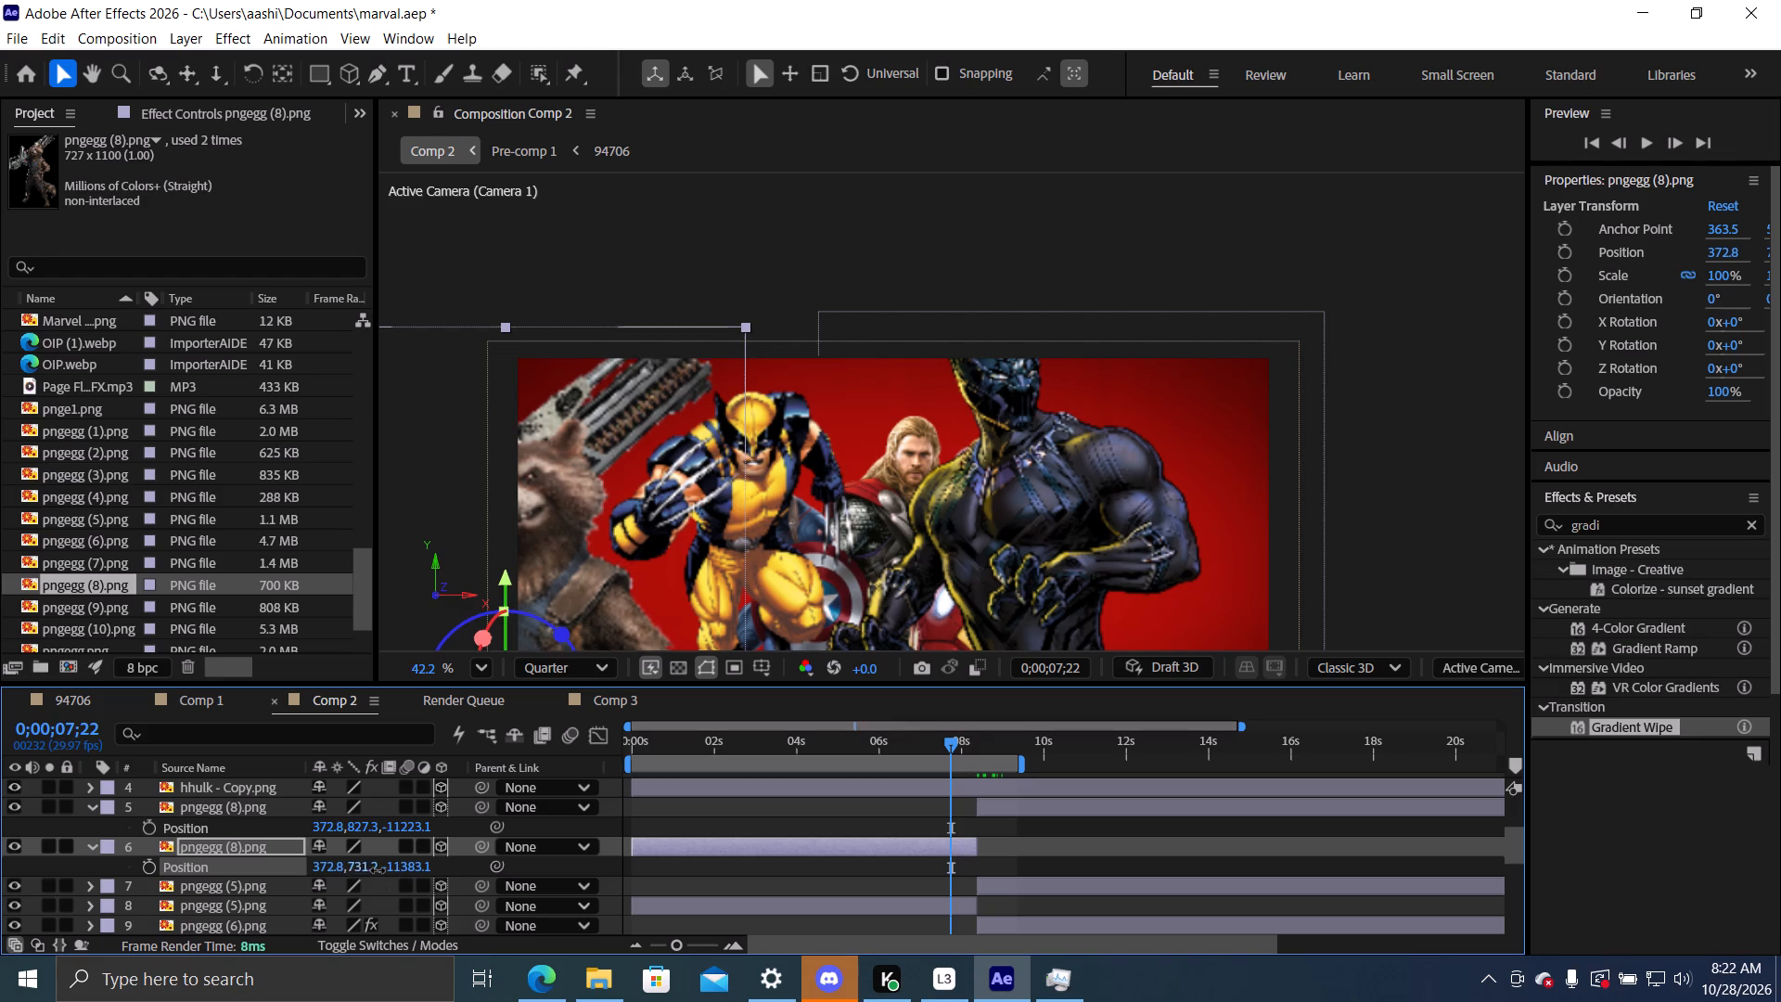
left_click_drag(378, 870, 380, 867)
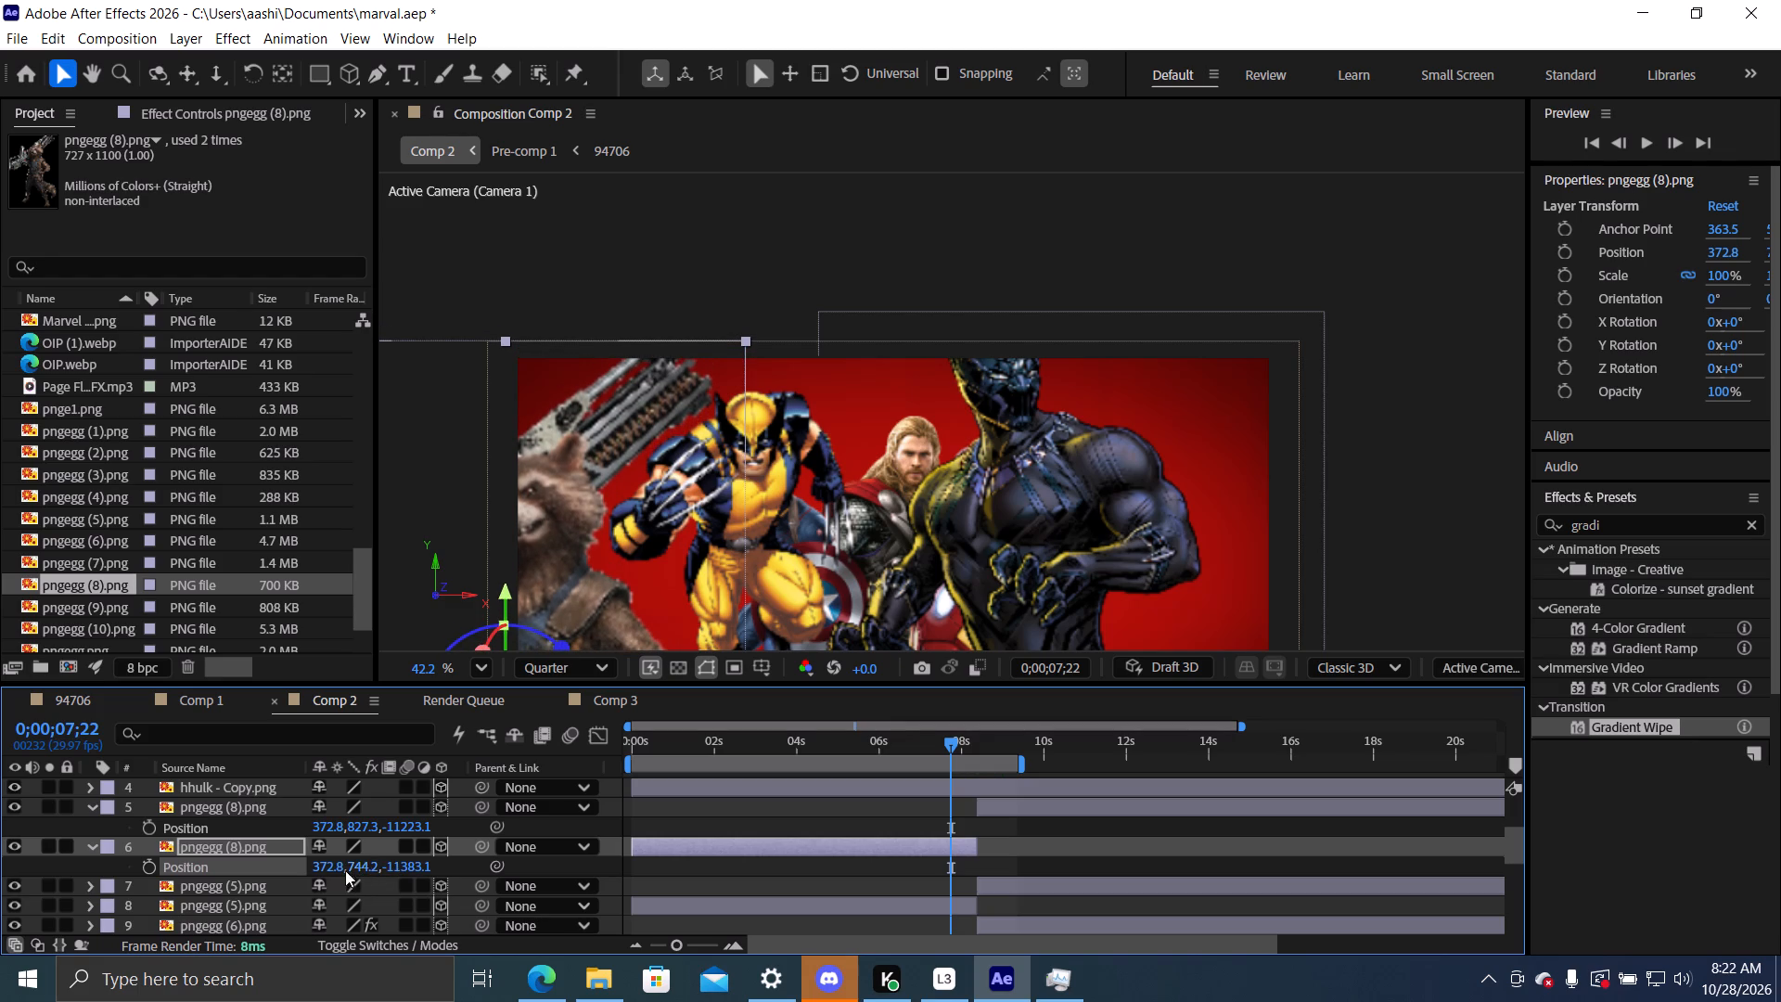
left_click_drag(327, 863, 417, 857)
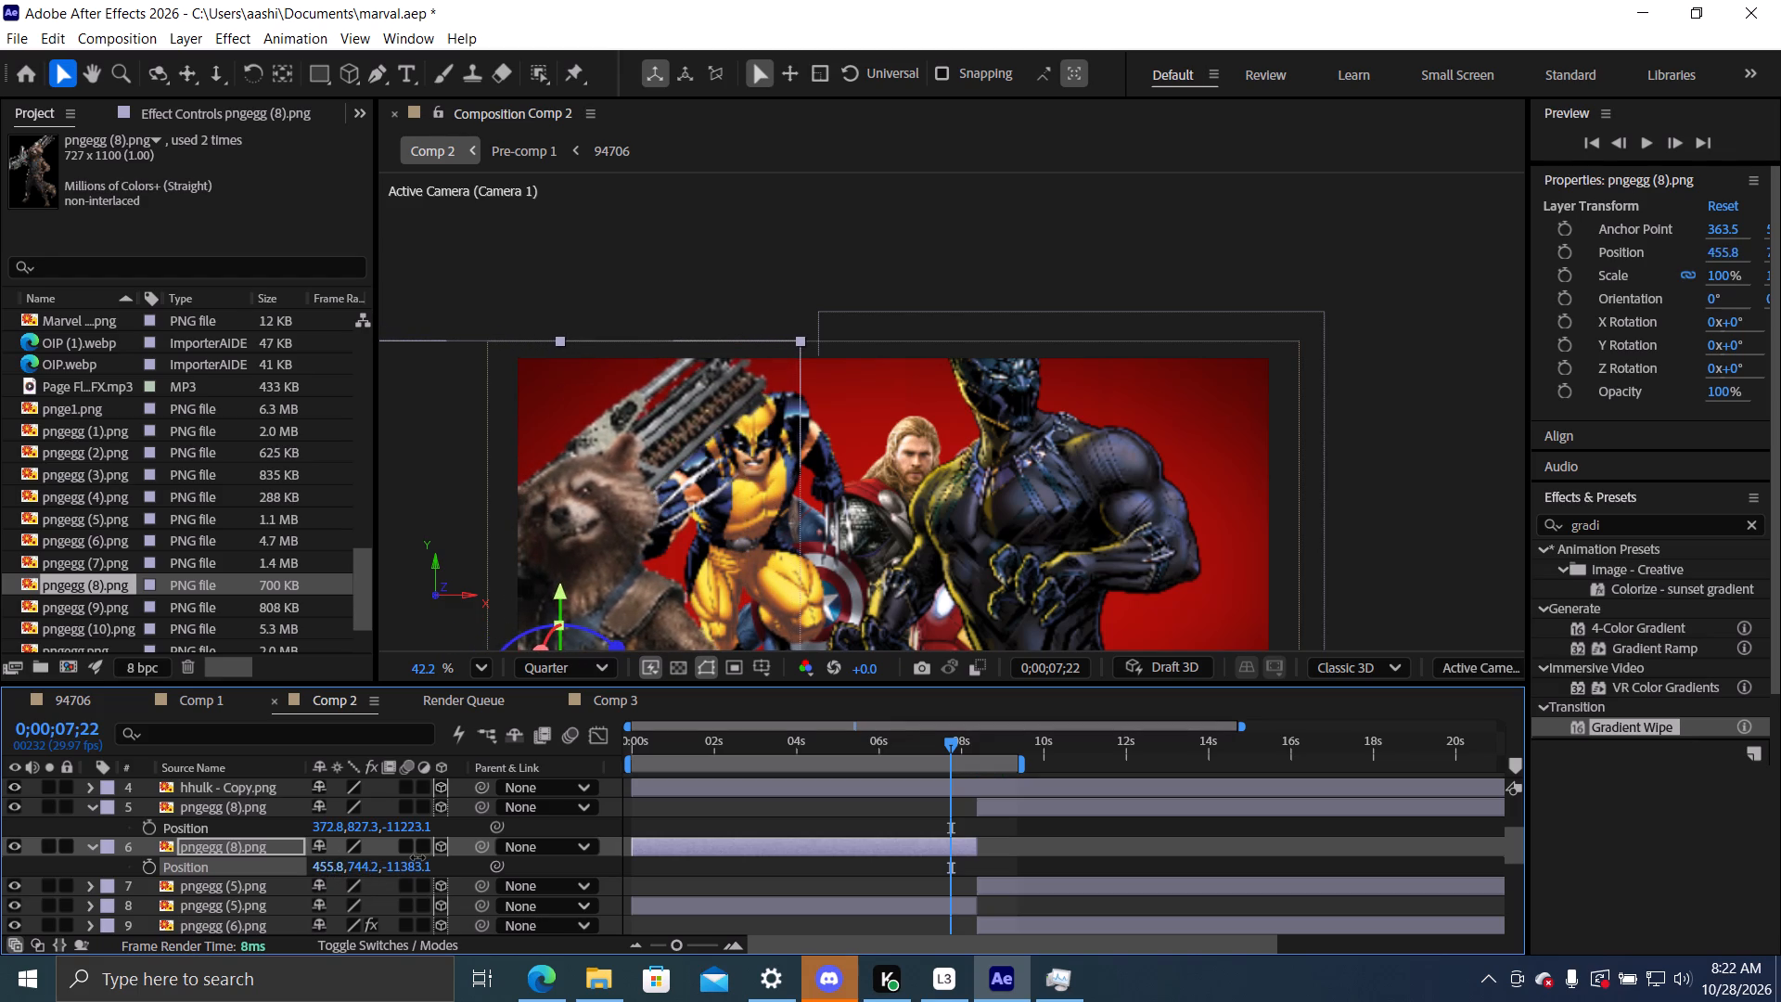
left_click_drag(417, 857, 420, 856)
Scrub between 0;00;06;12 and 0;00;09;08 to check Rocket's placement before and after Spider-Man's entrance.
left_click_drag(946, 746, 965, 746)
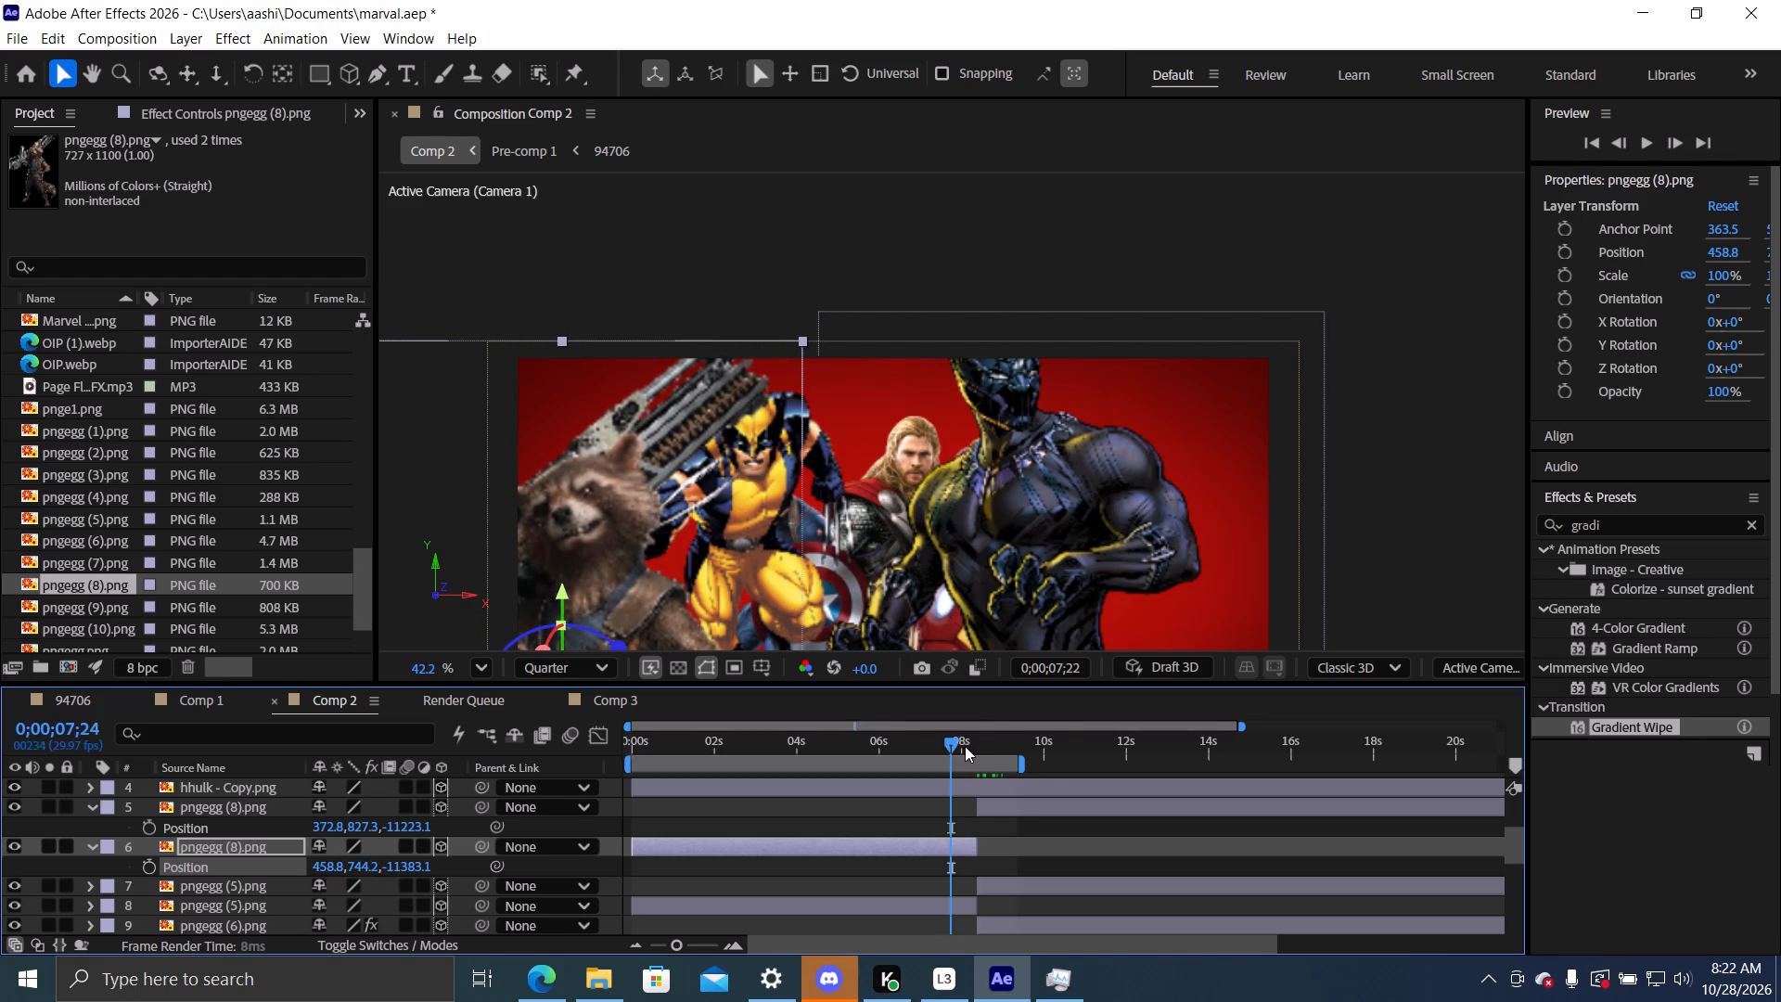
left_click_drag(965, 746, 1008, 746)
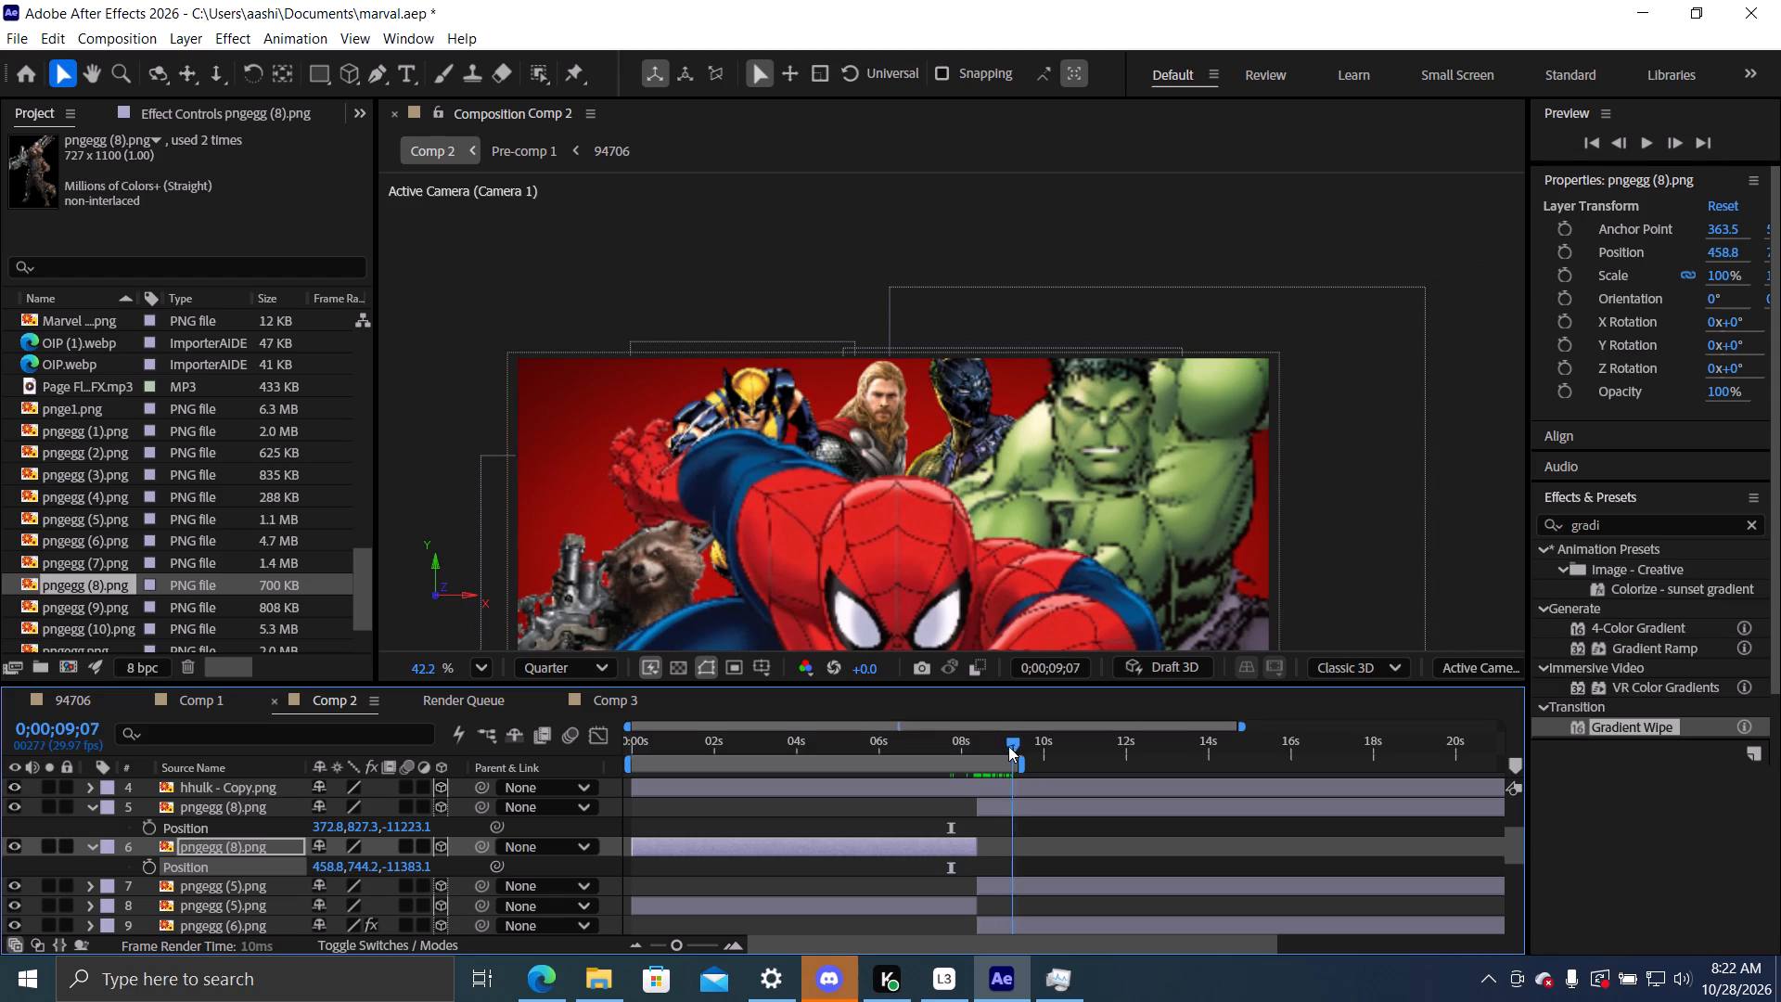
left_click_drag(1008, 746, 1001, 748)
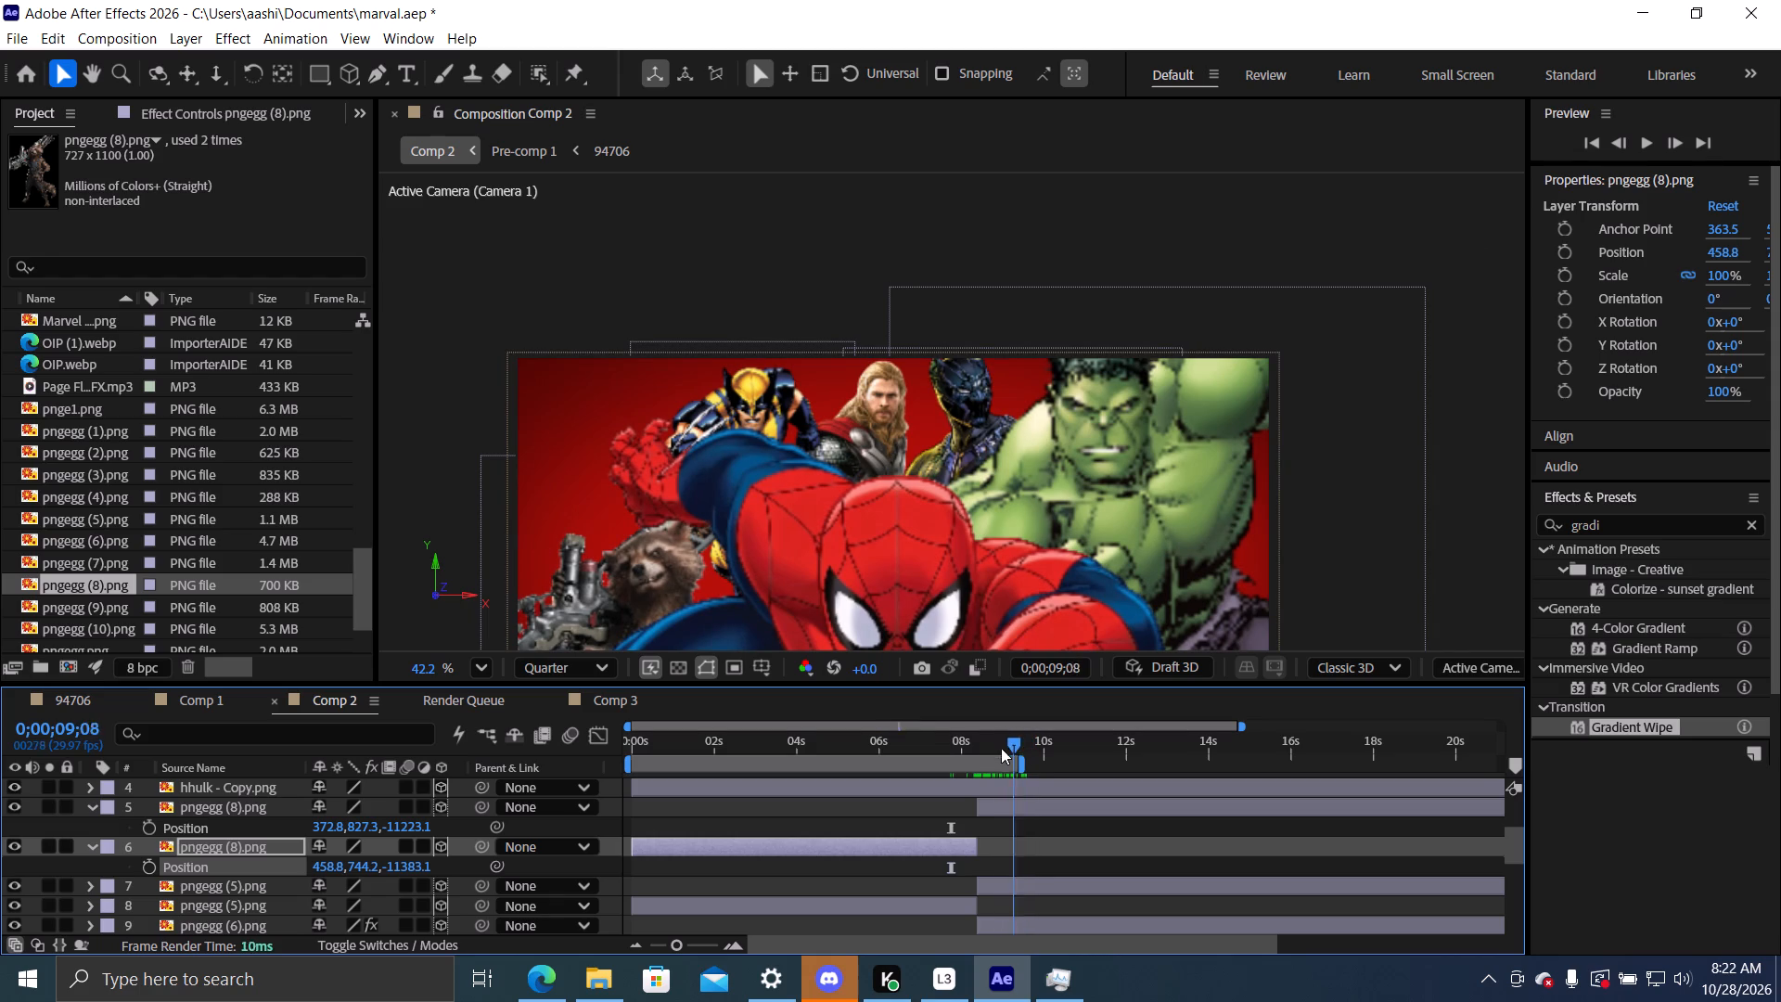
left_click_drag(1001, 748, 940, 764)
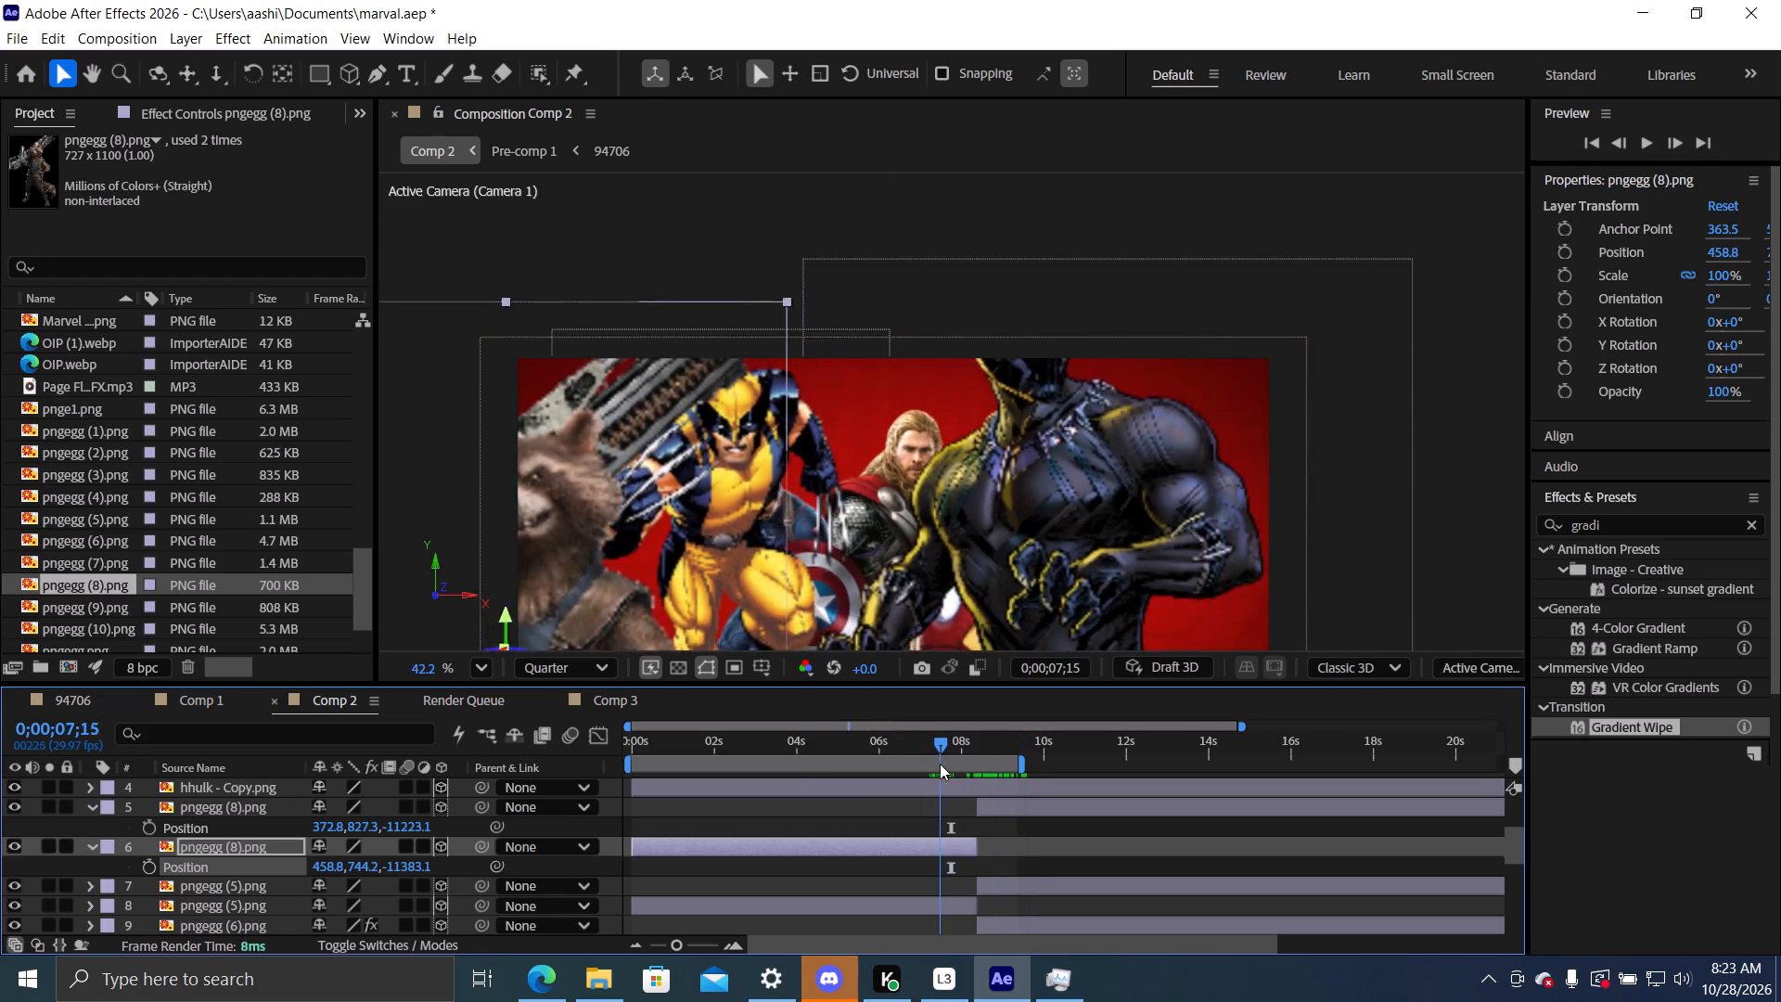
left_click_drag(940, 764, 890, 771)
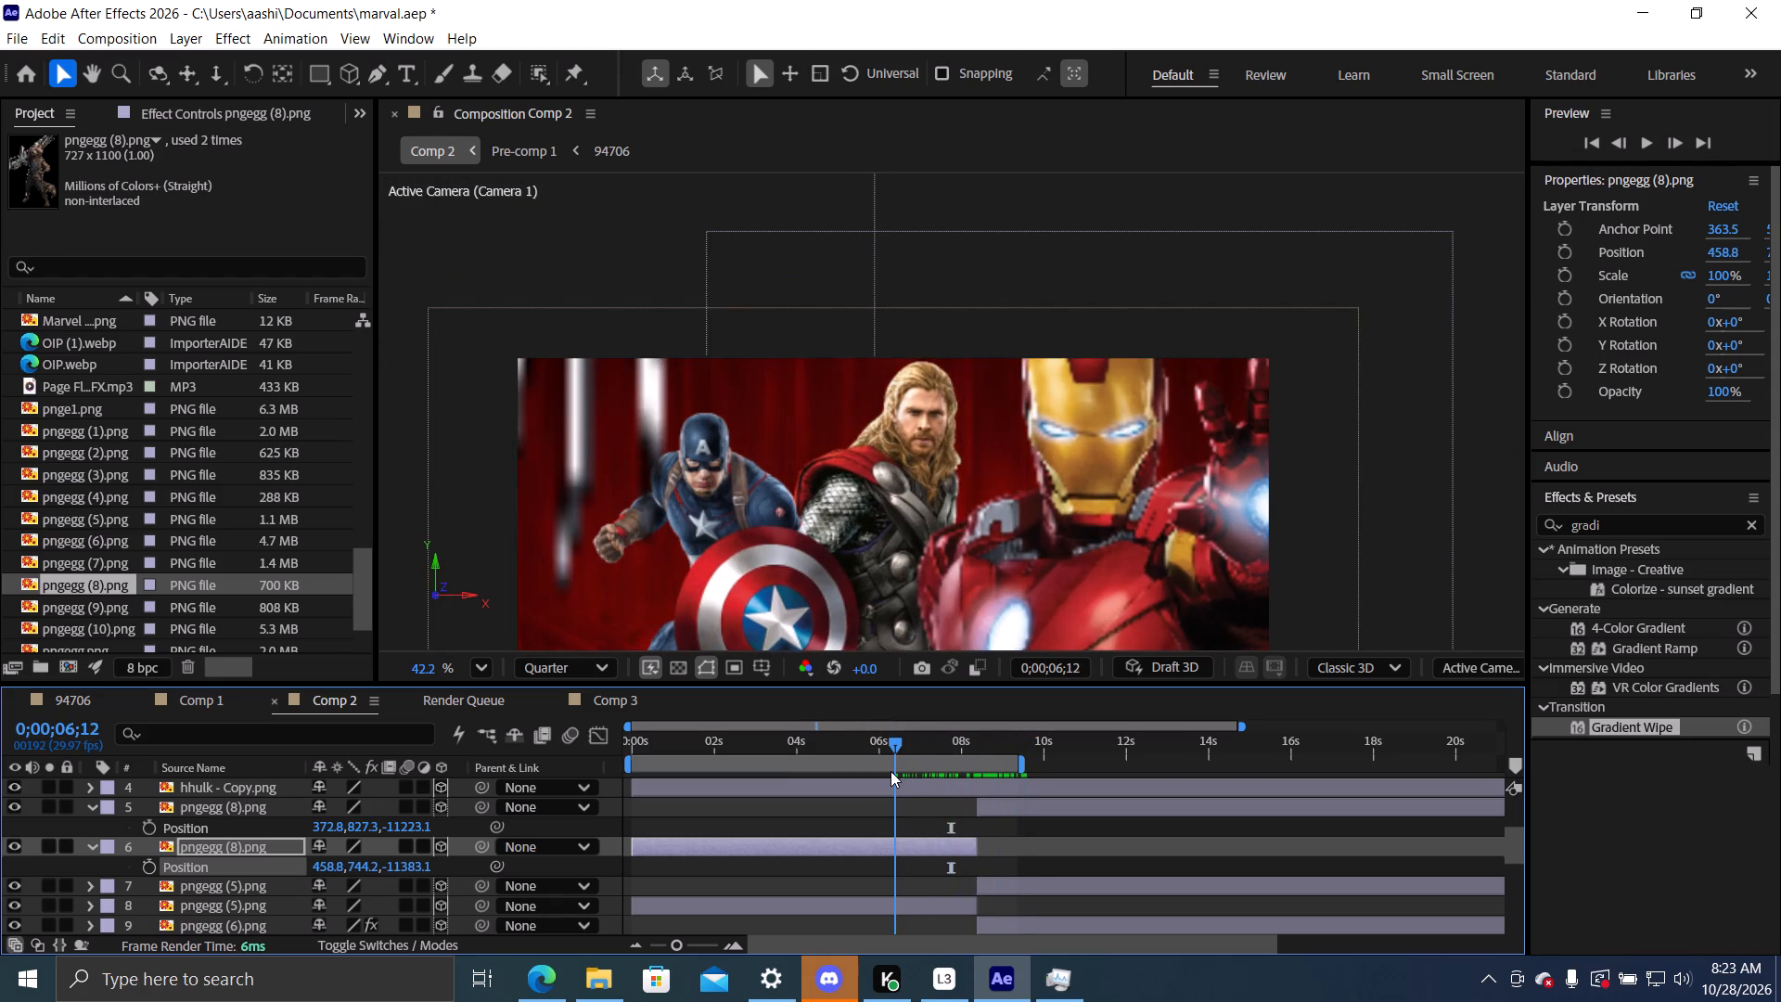
left_click_drag(890, 771, 912, 771)
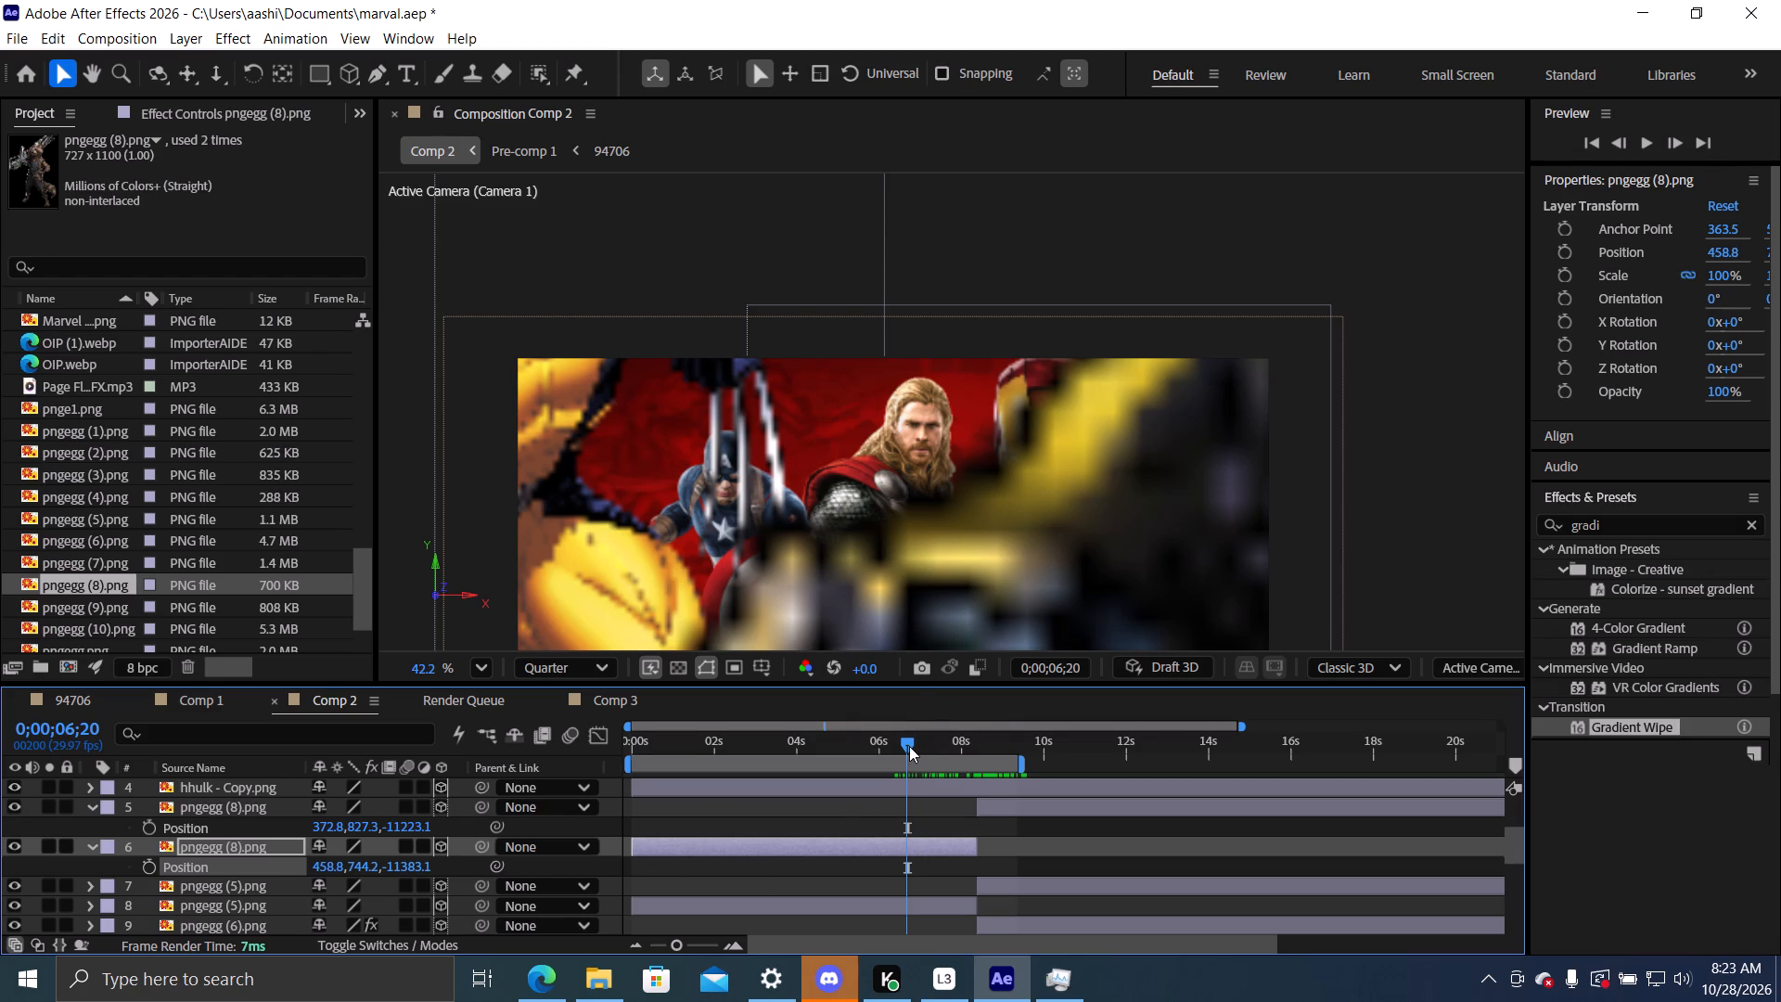
Split the Captain America layer pnge1.png at 0;00;08;12.
left_click_drag(908, 745, 871, 745)
left_click(707, 478)
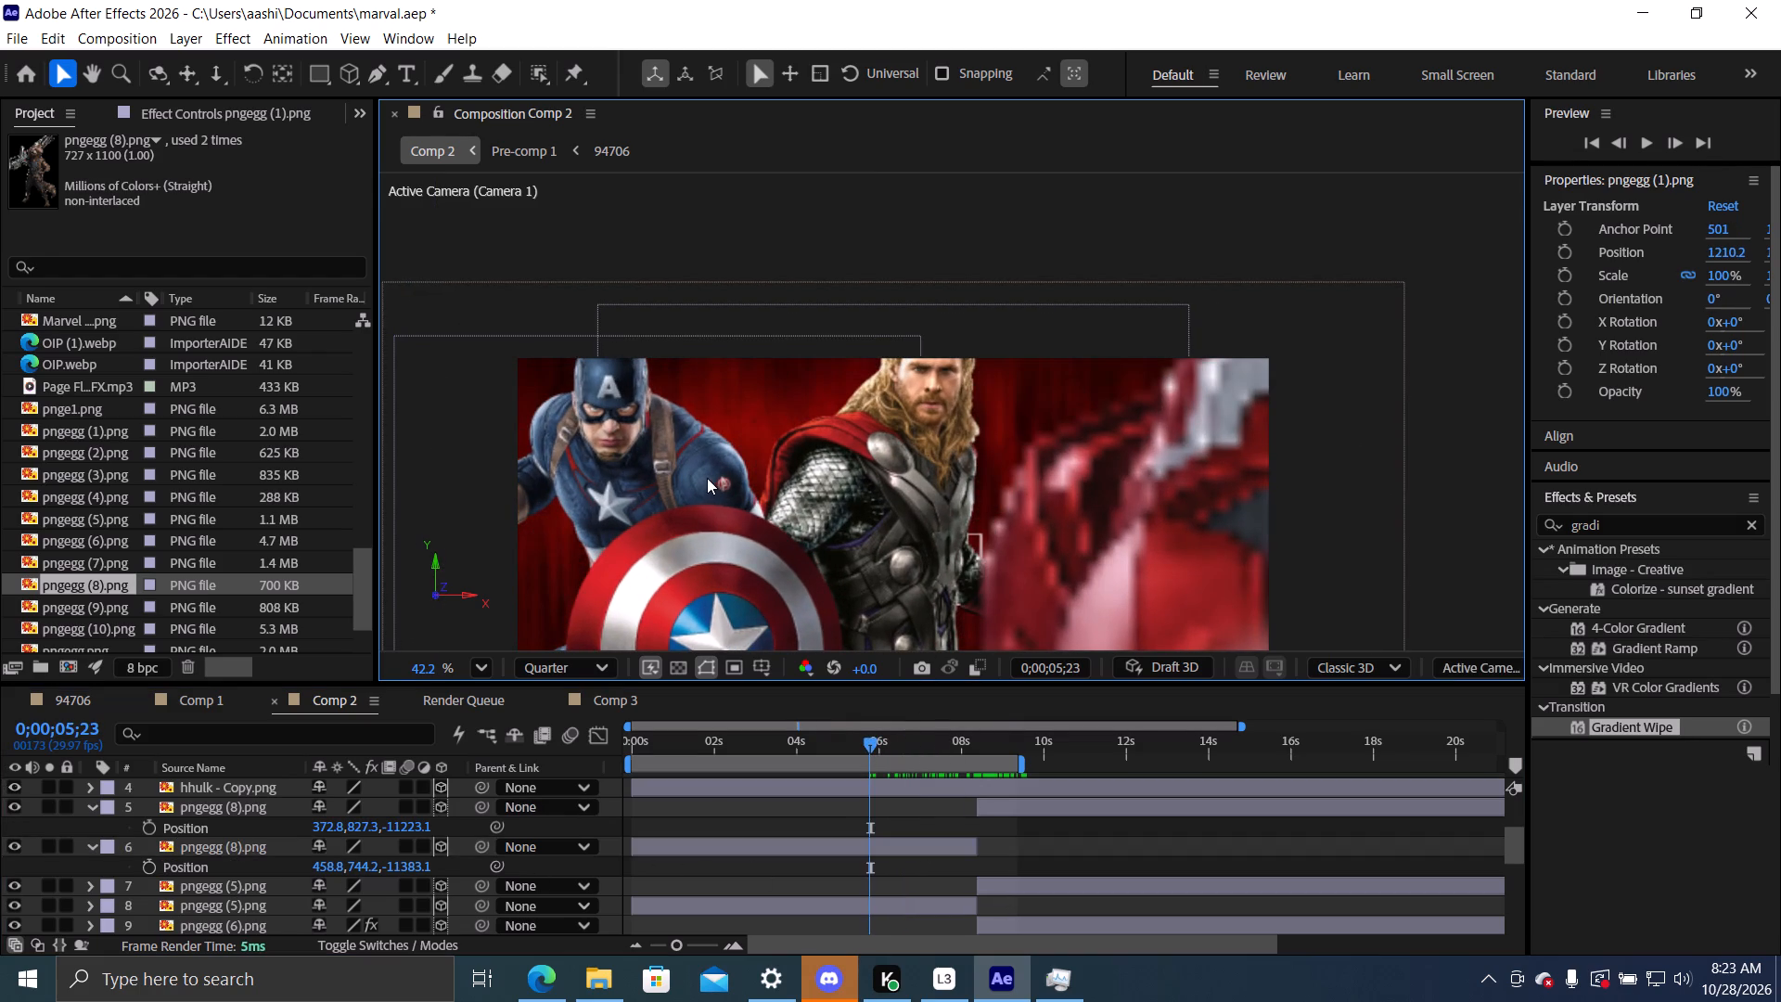
scroll(277, 890, "down", 2)
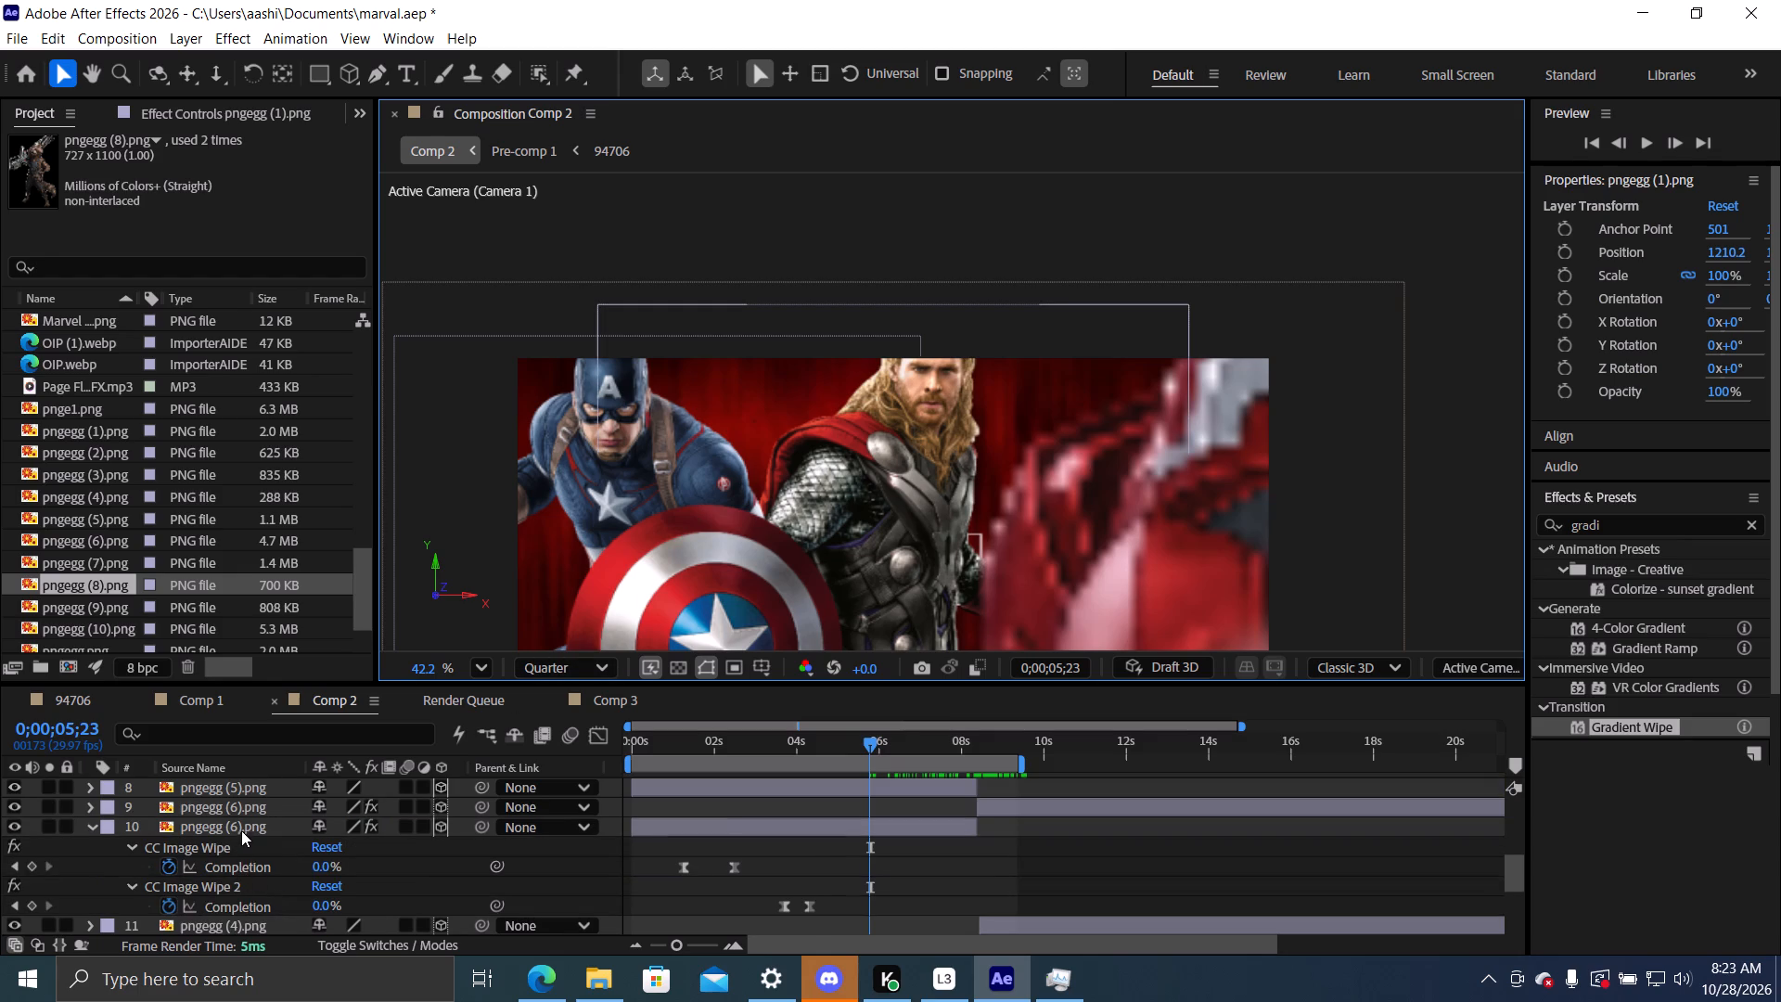
scroll(262, 874, "down", 3)
left_click(242, 808)
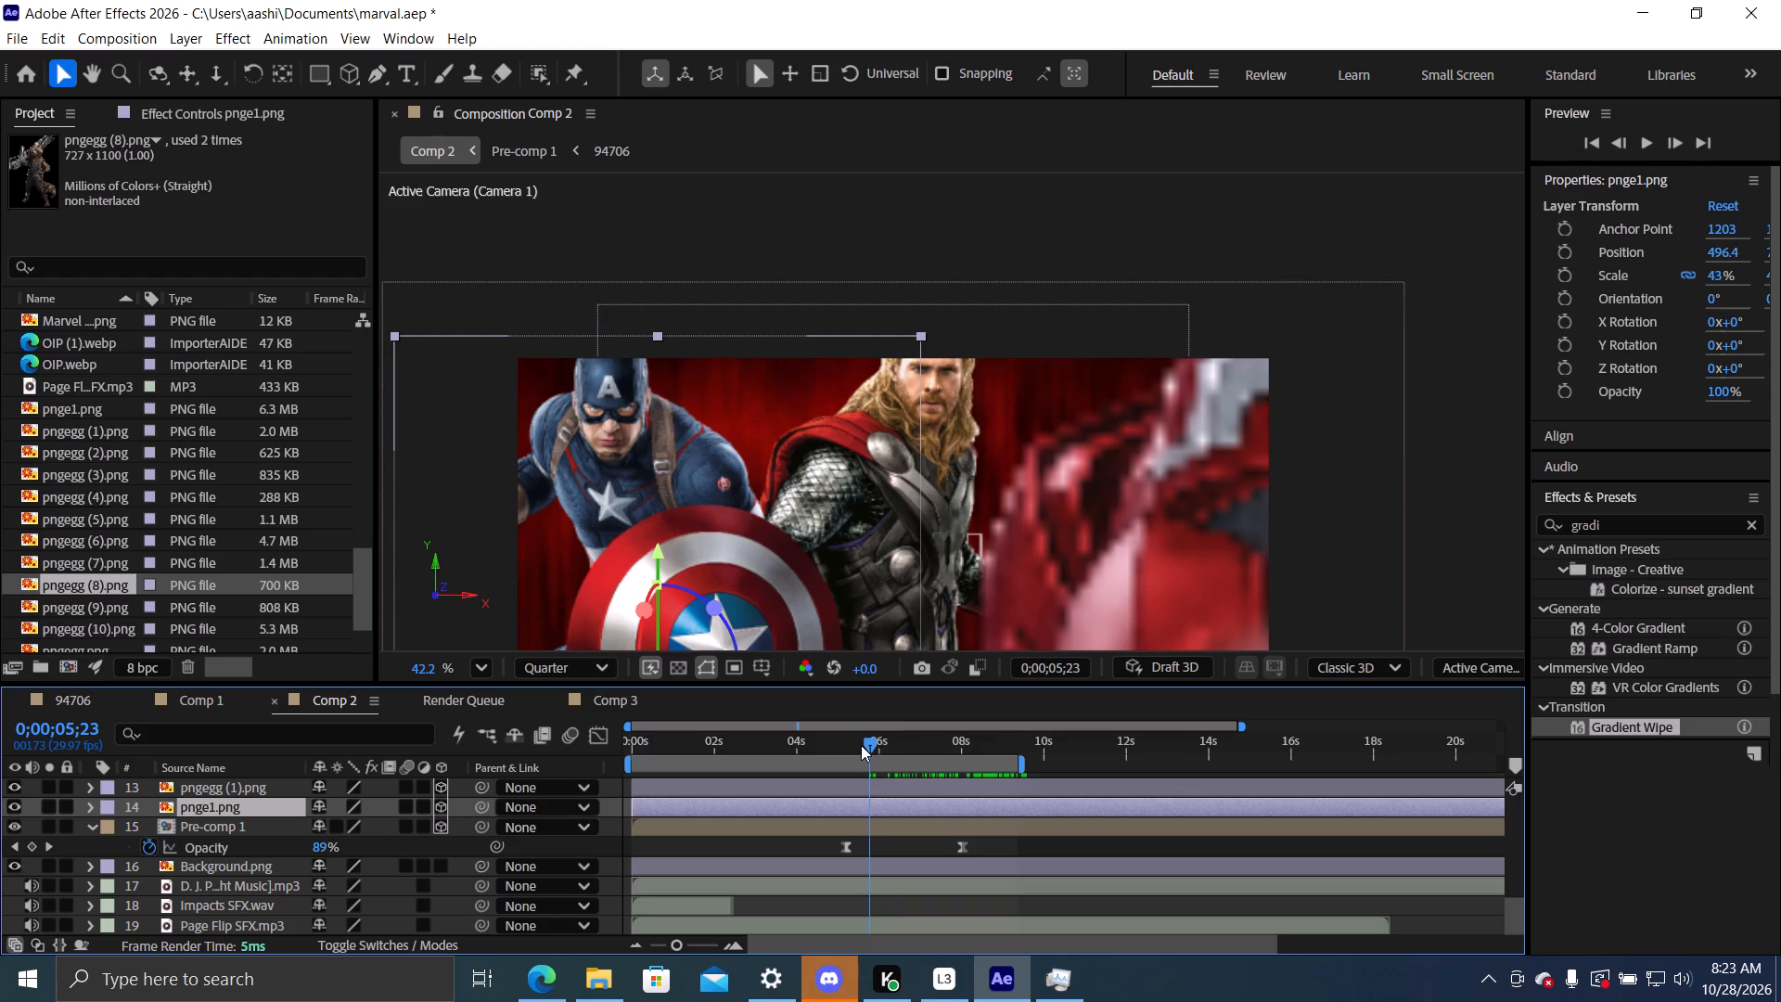
left_click_drag(874, 737, 921, 733)
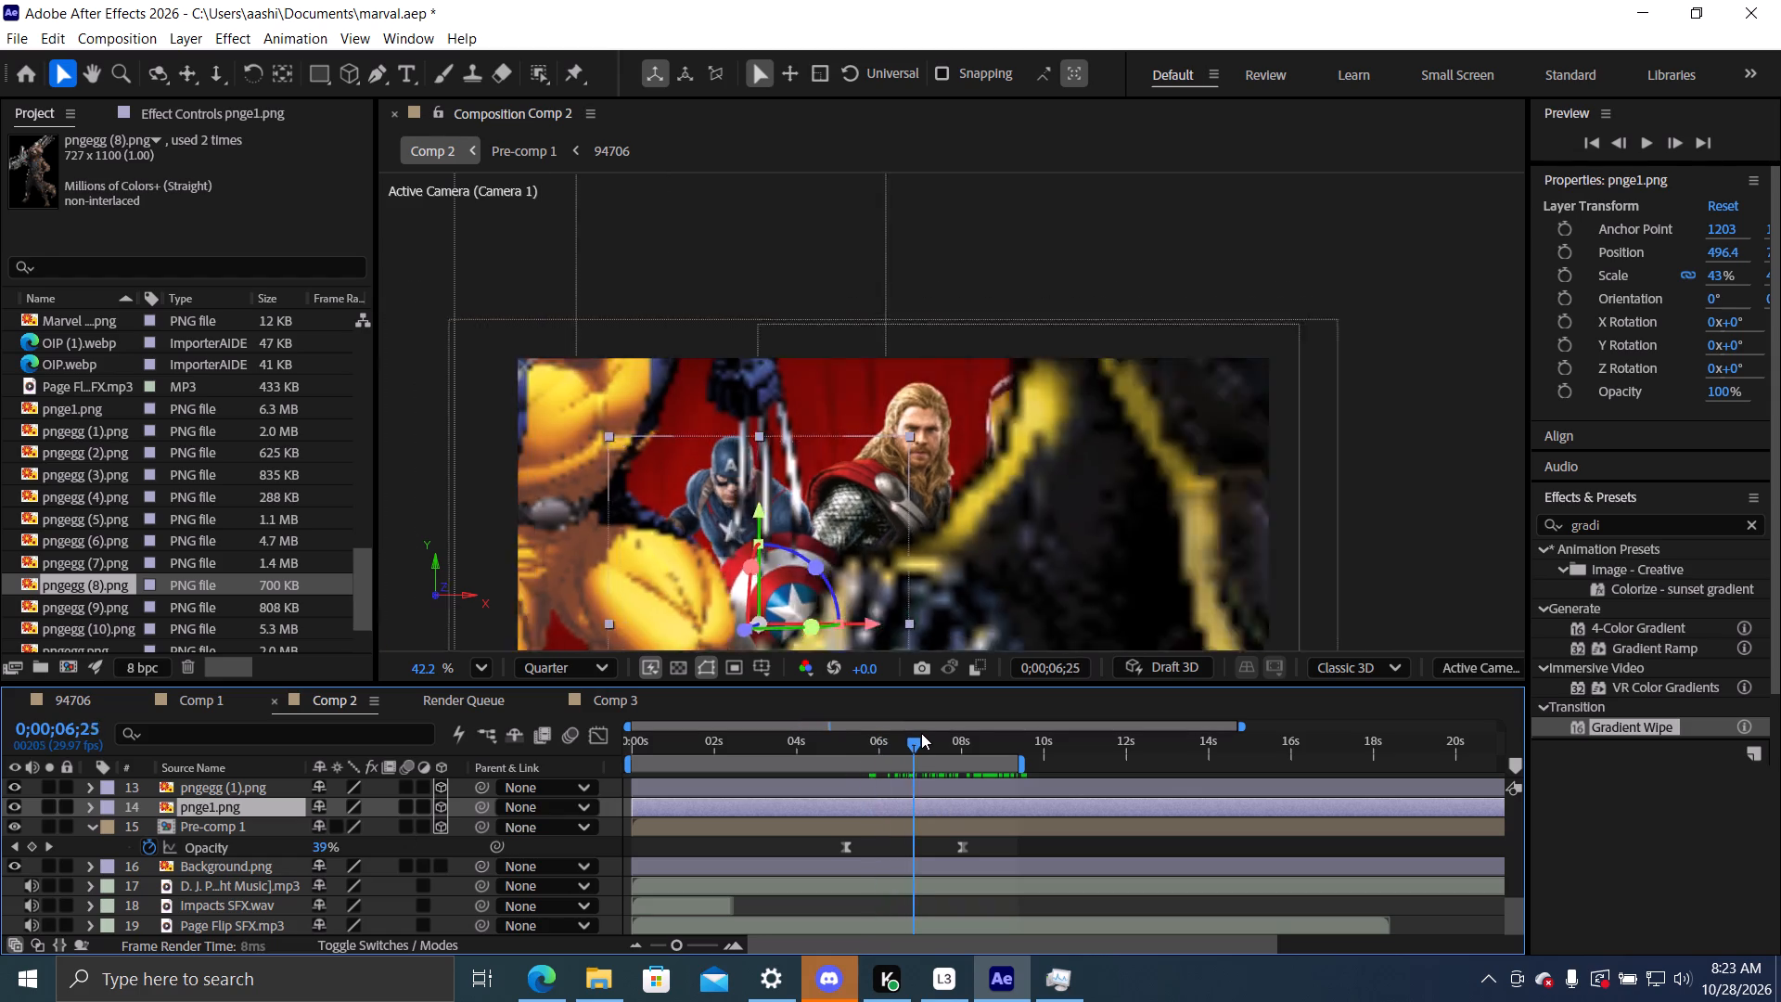
left_click_drag(921, 733, 953, 728)
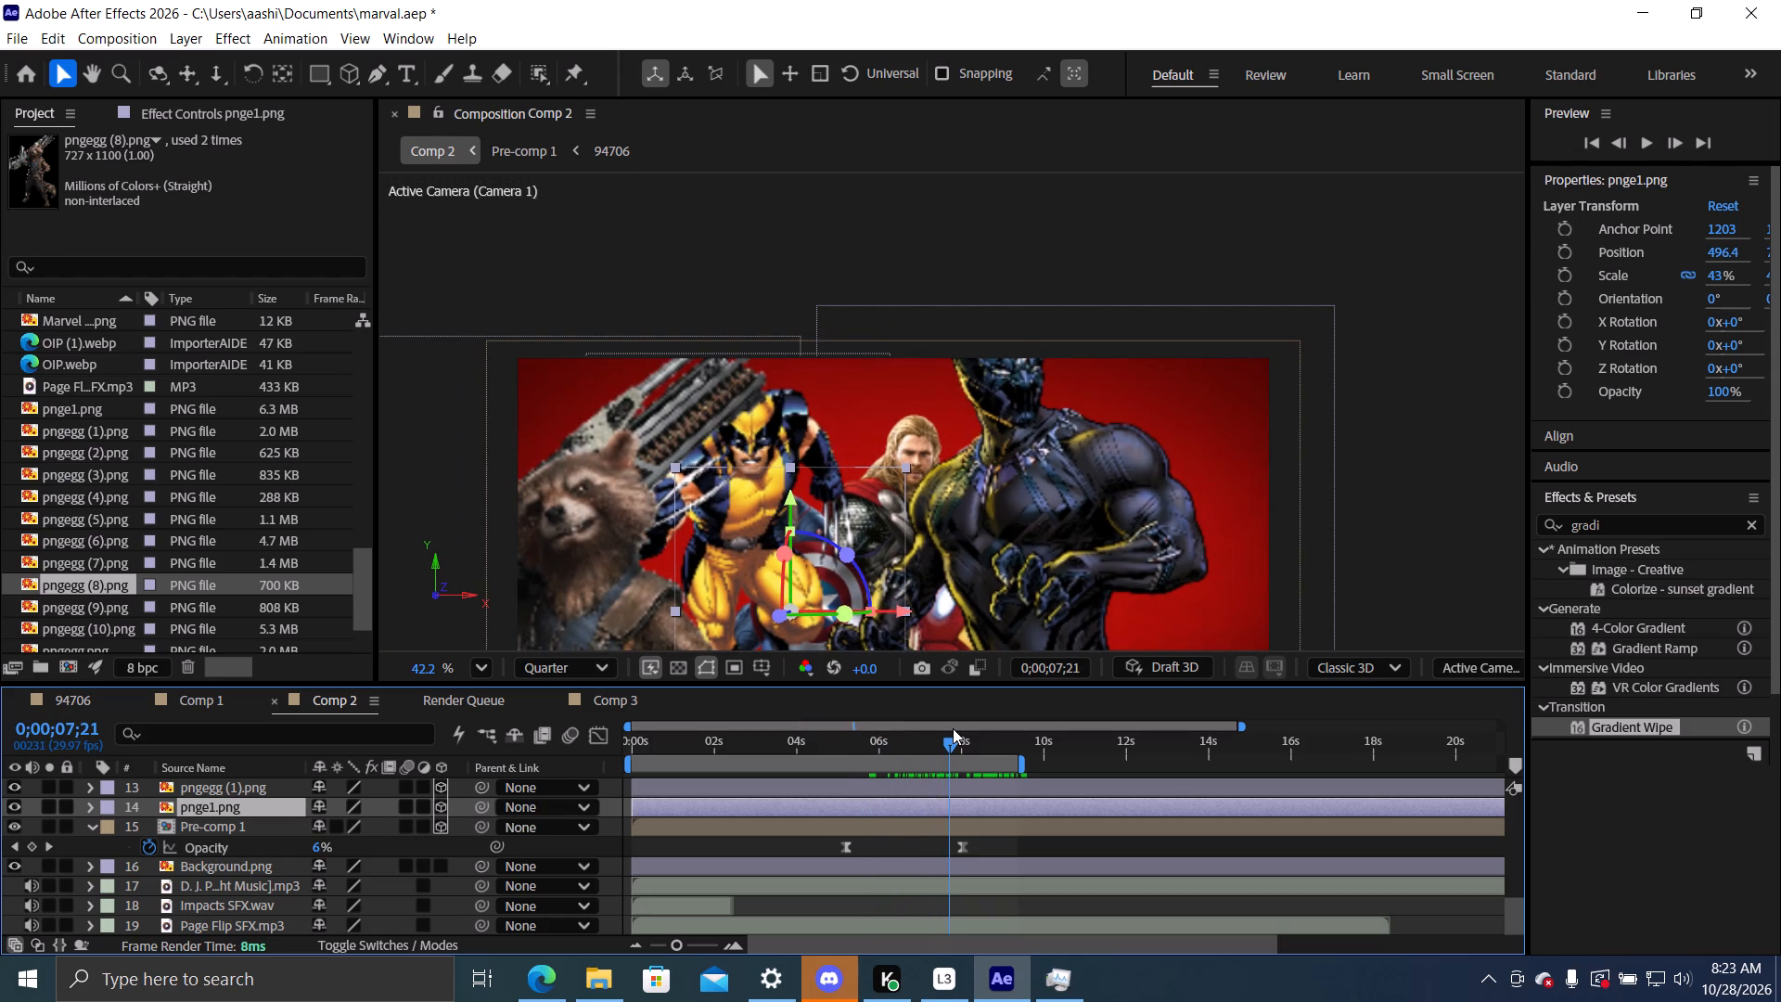
left_click_drag(953, 728, 967, 725)
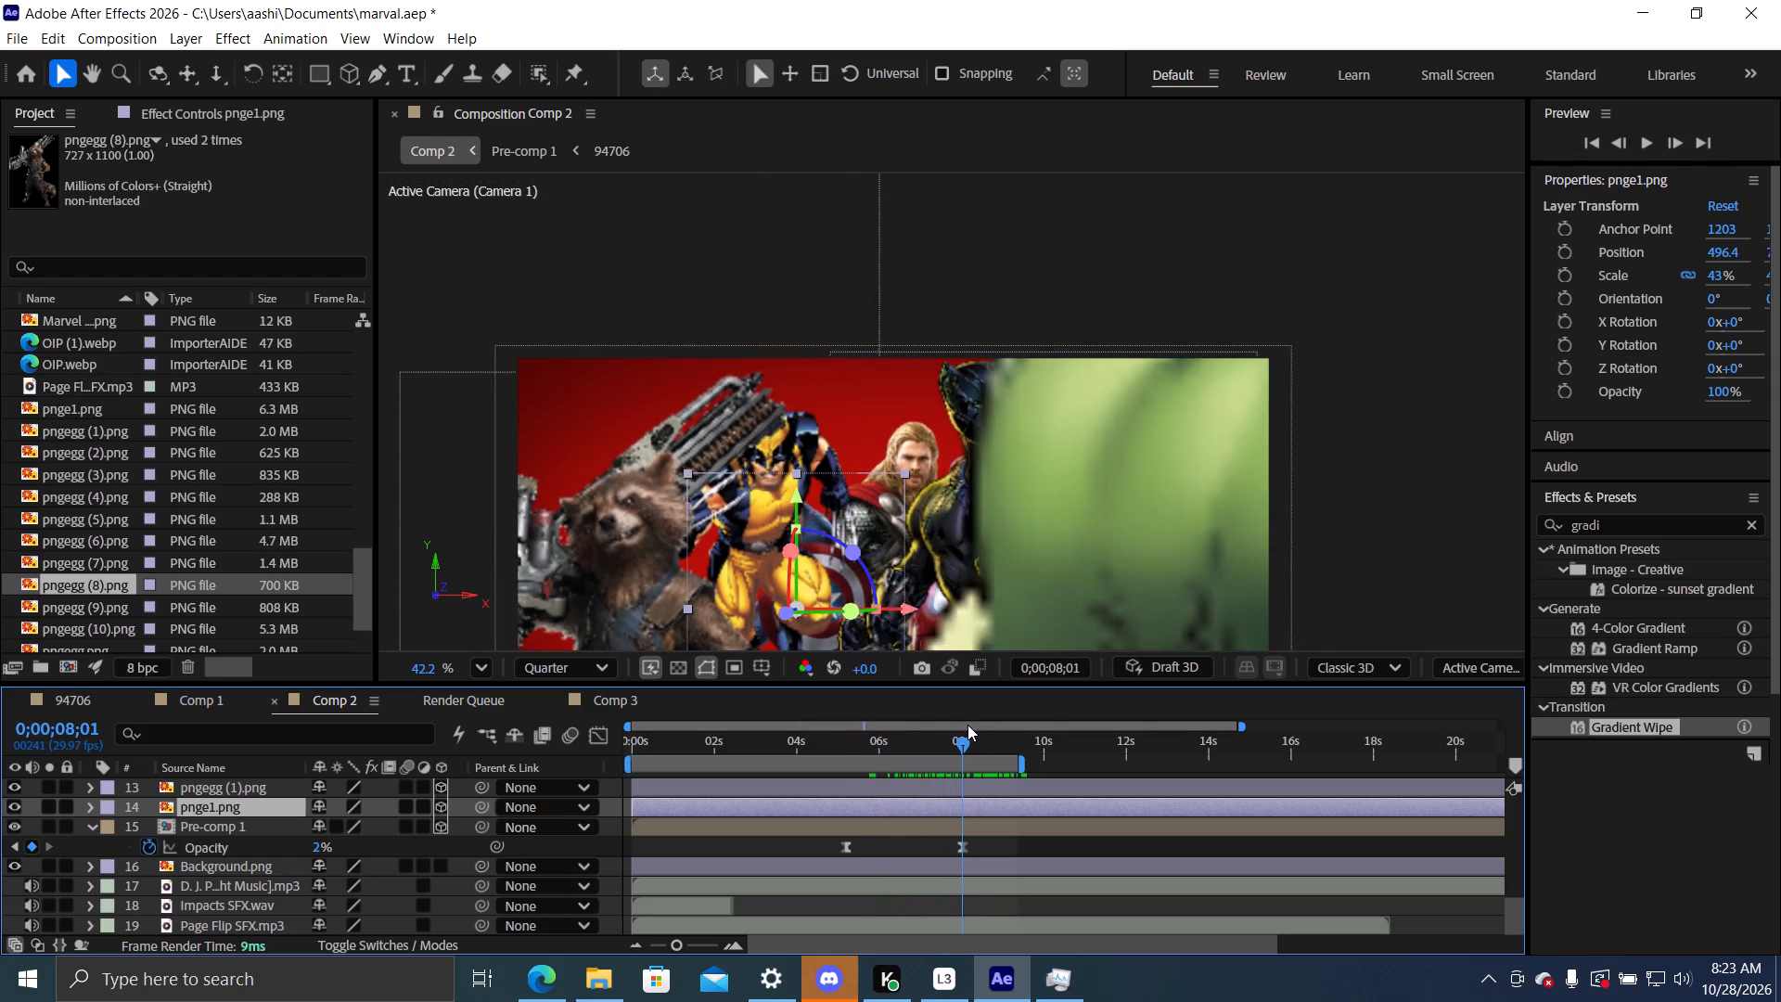
left_click_drag(967, 725, 977, 724)
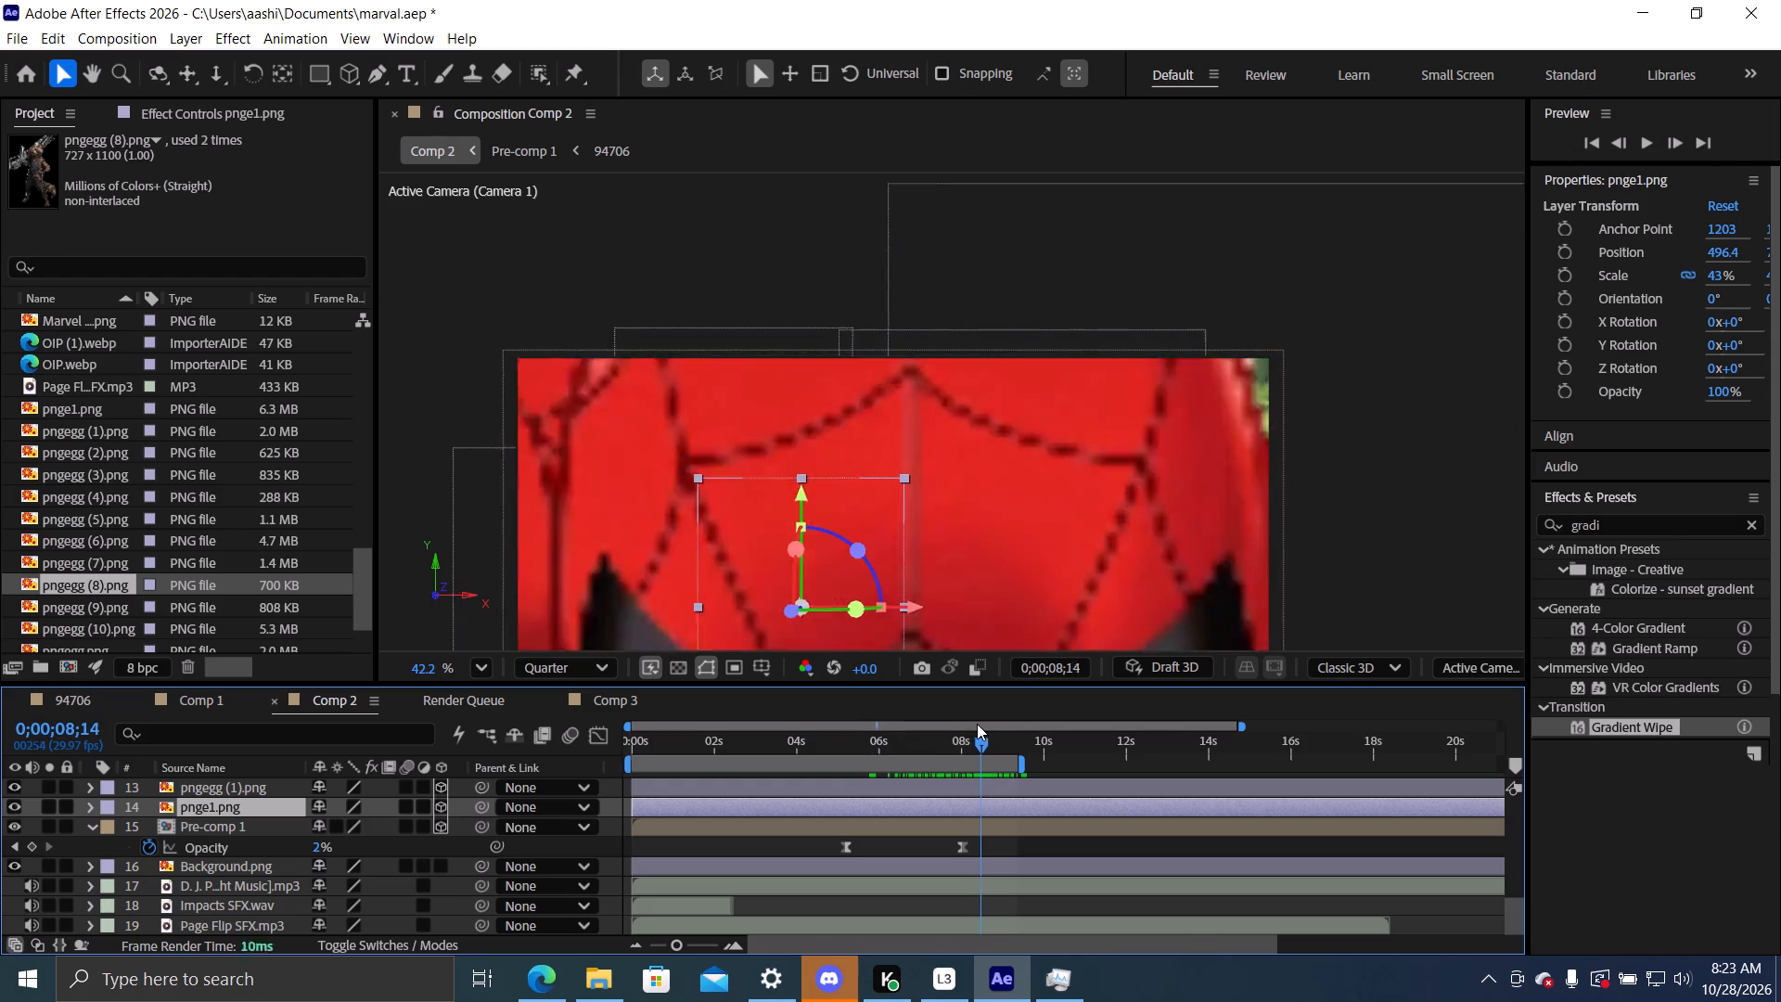
left_click_drag(977, 724, 982, 722)
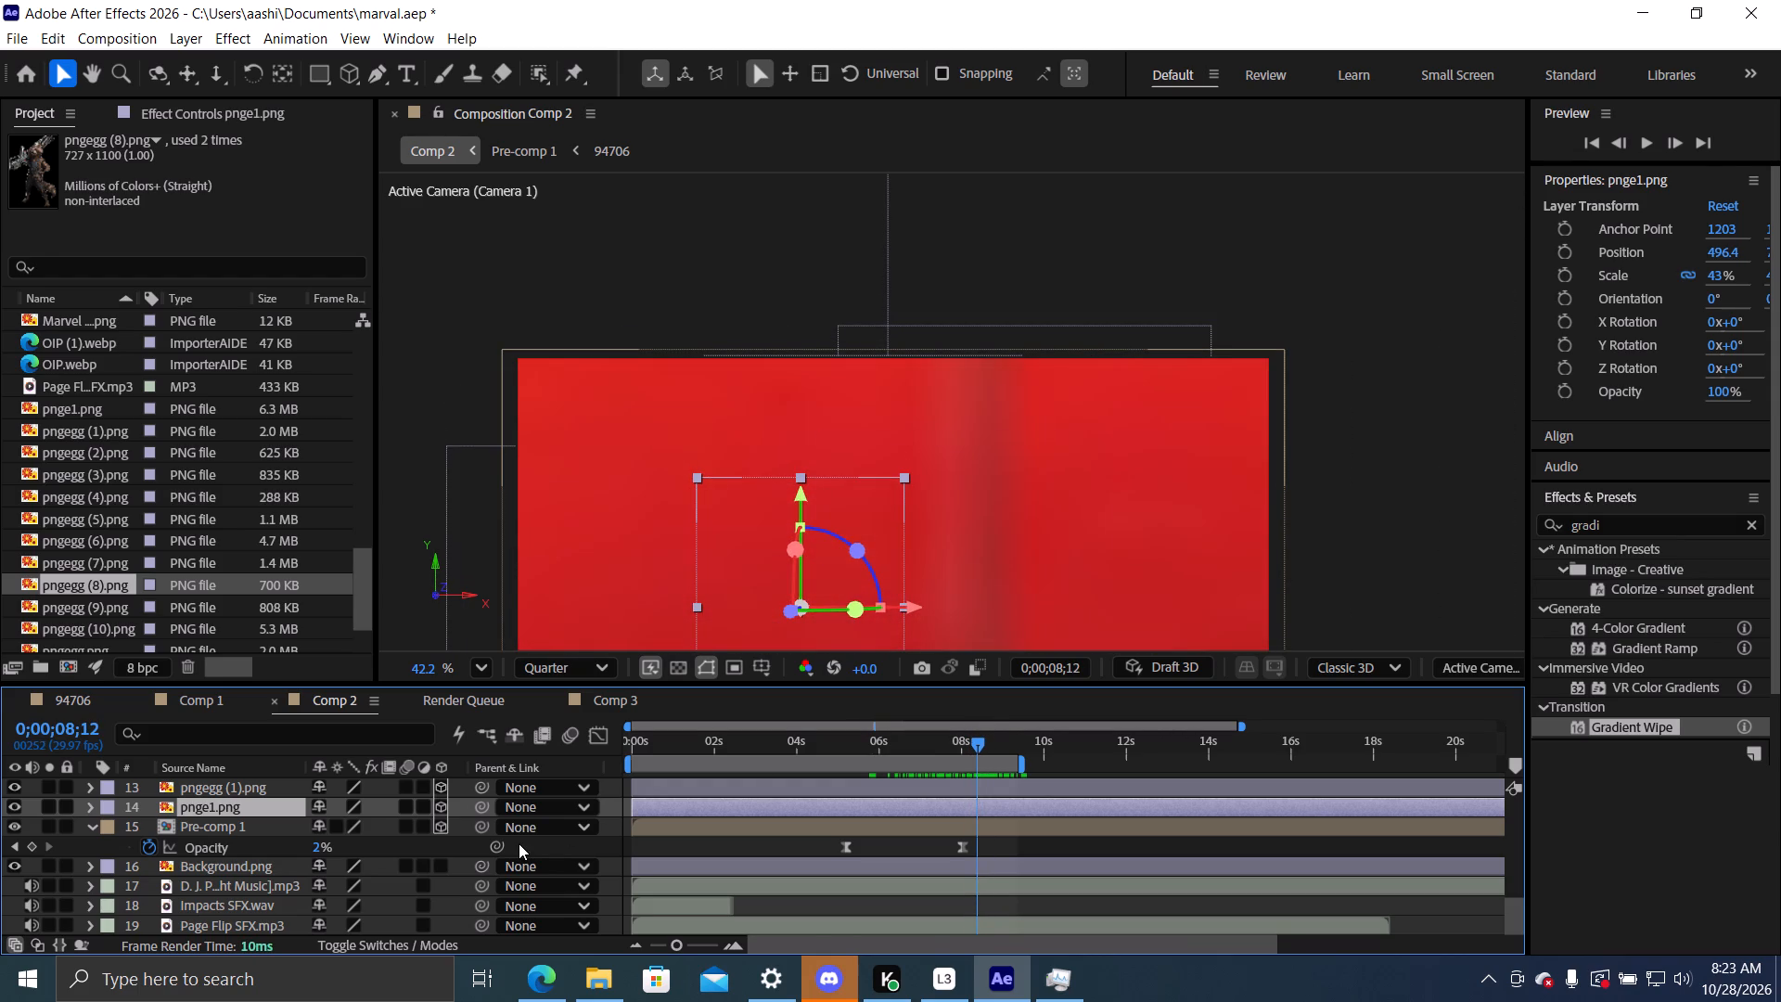
key("ctrl+shift+d")
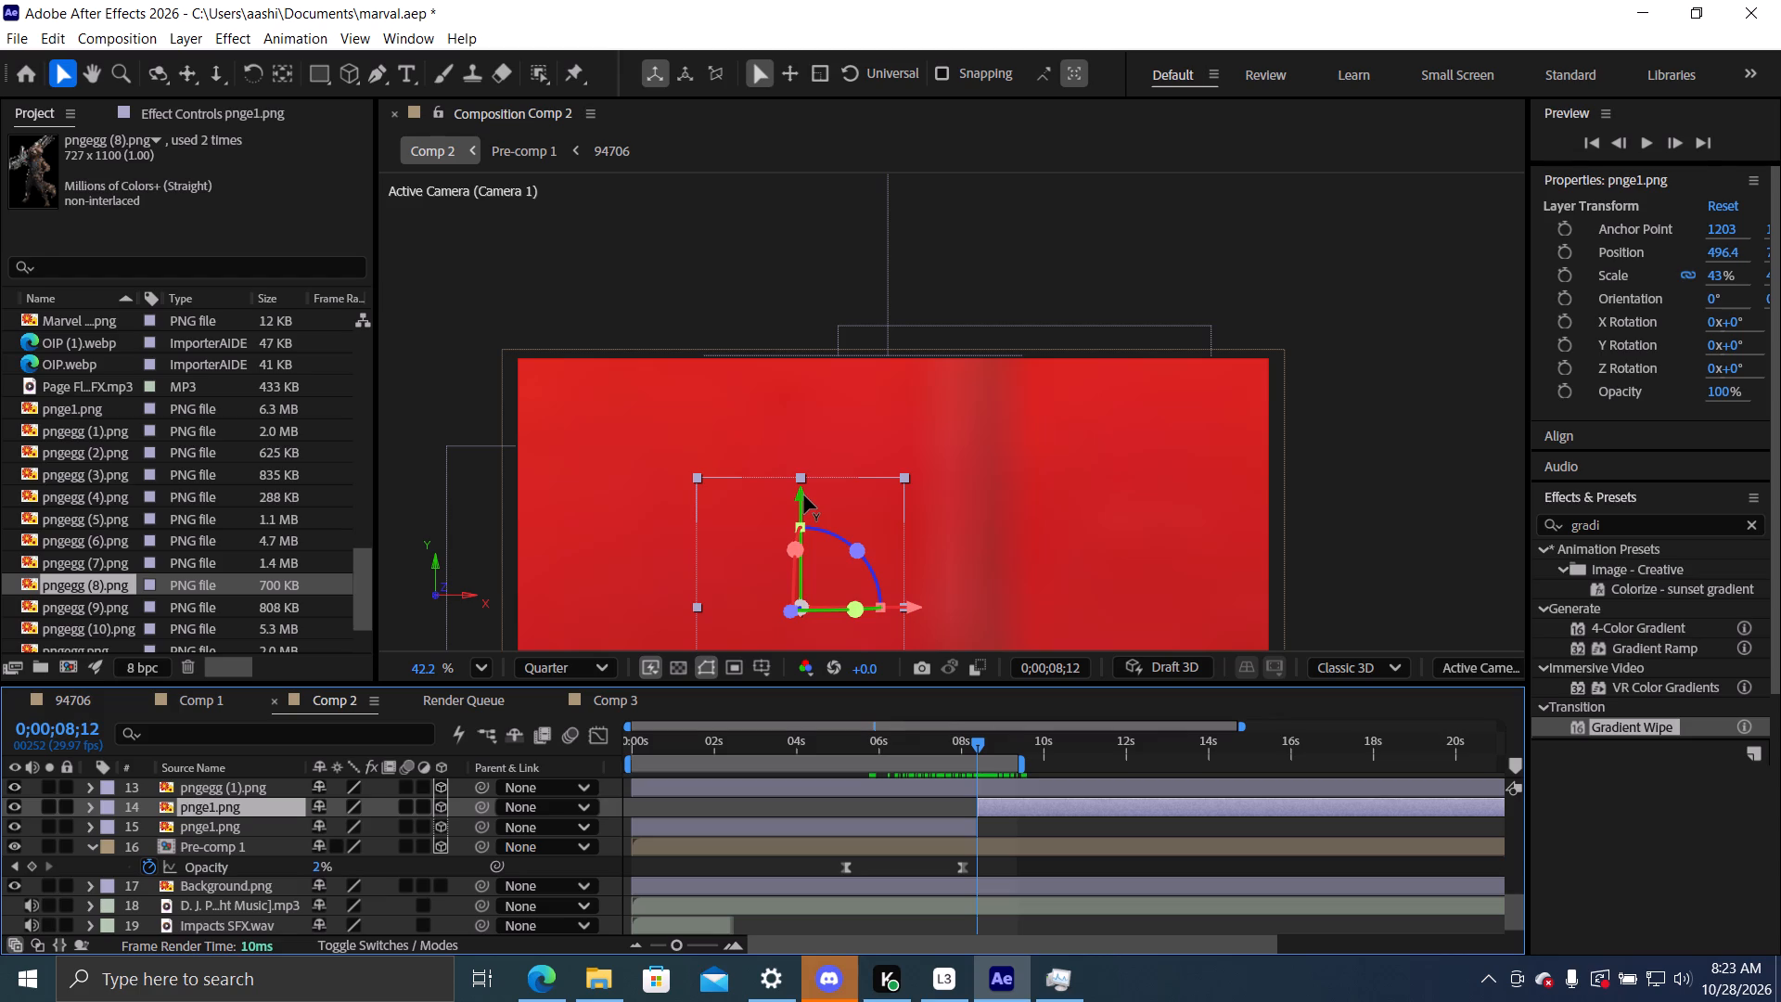
Move the later Captain America segment to X position -497.2 at 0;00;10;04, placing him above Rocket and beside Spider-Man's raised hand.
left_click_drag(804, 495, 810, 394)
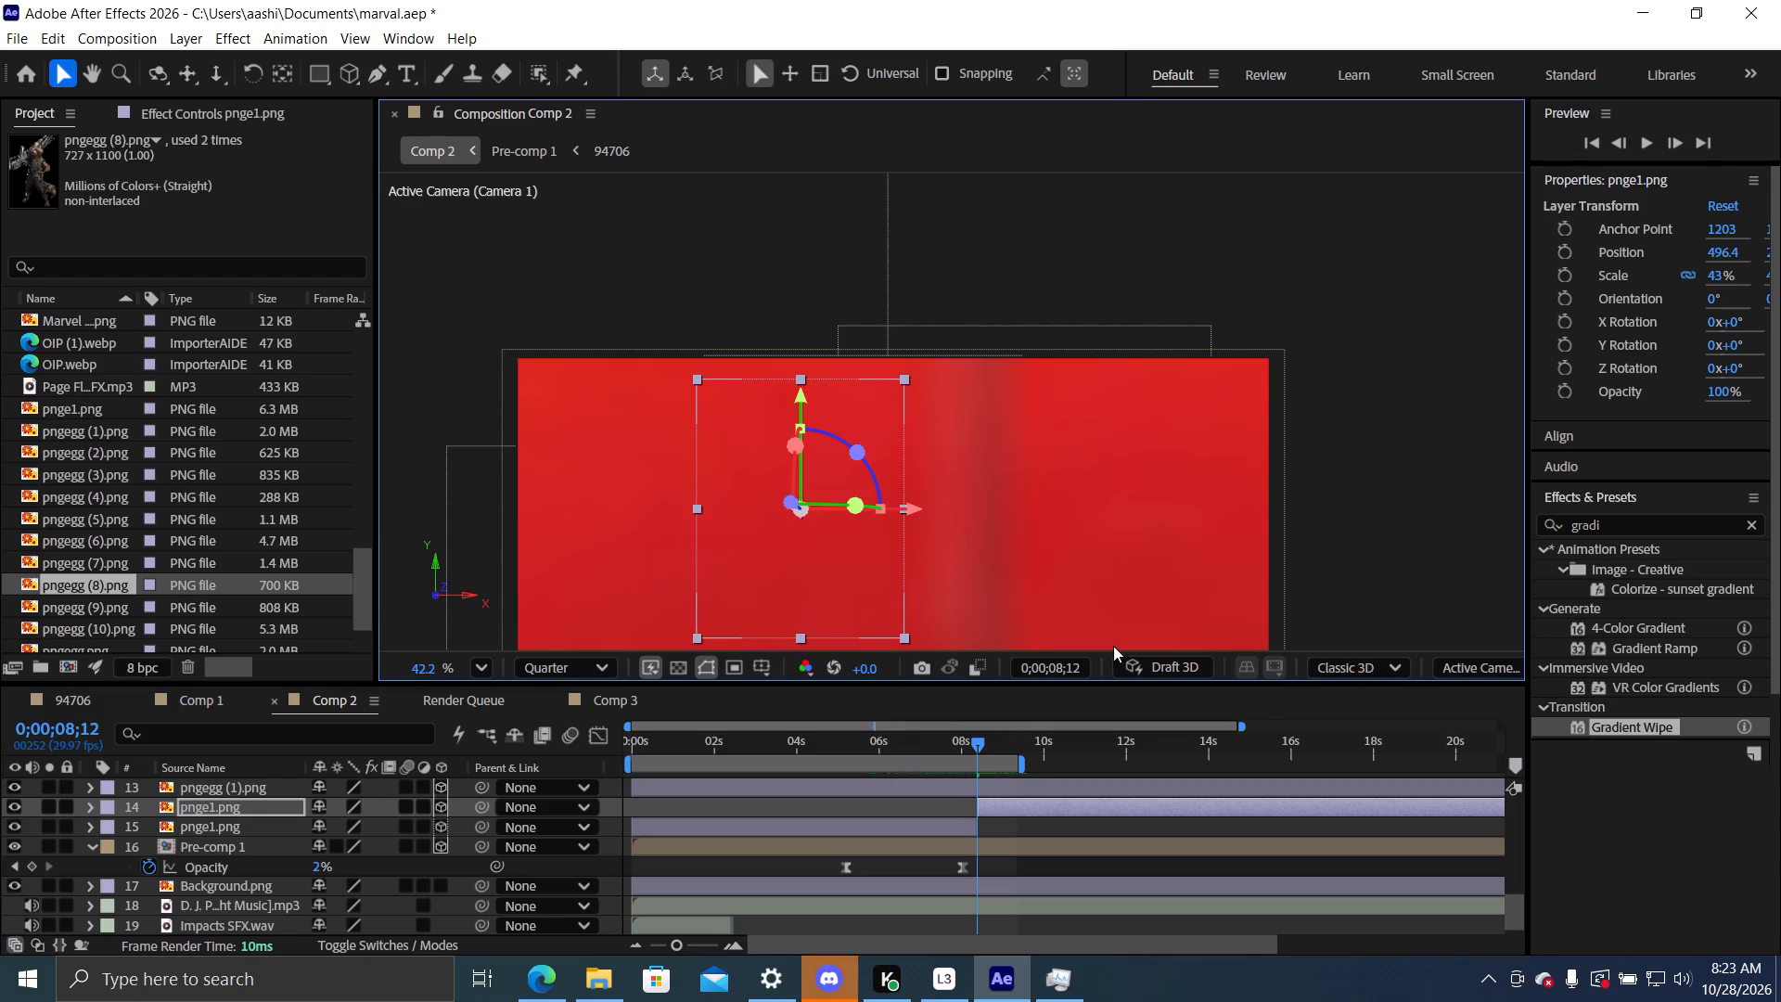
left_click_drag(979, 737, 1050, 748)
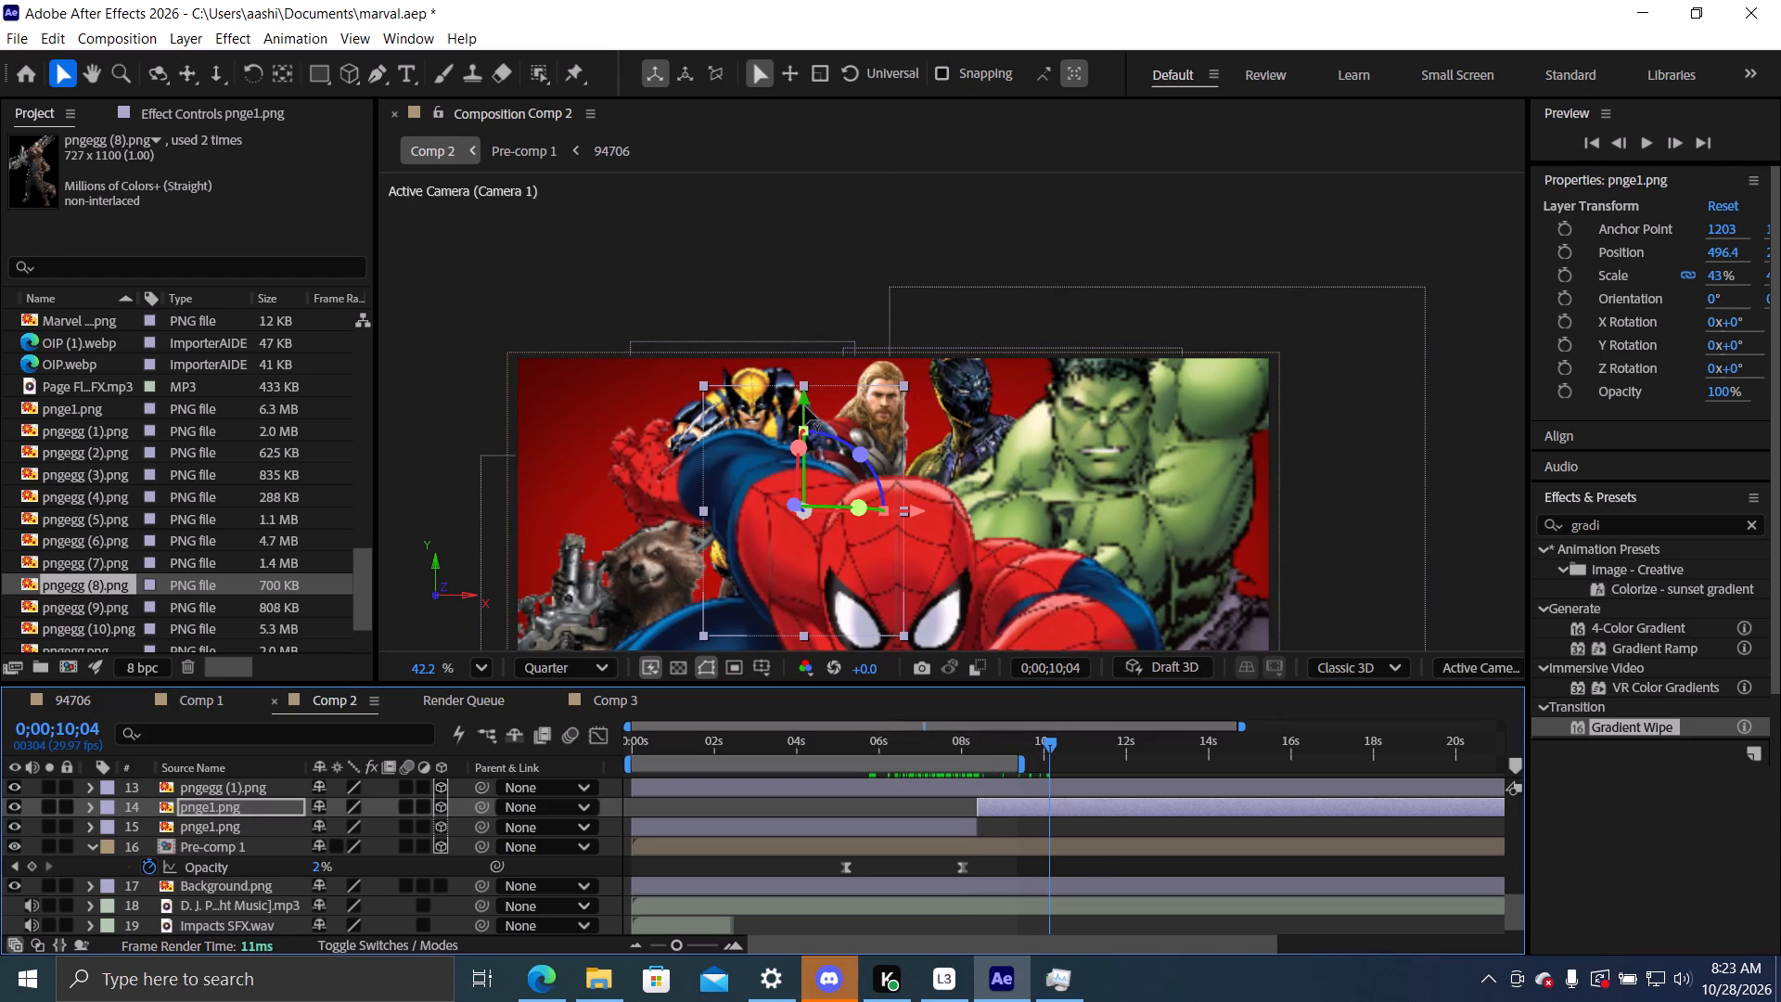
left_click_drag(805, 406, 804, 361)
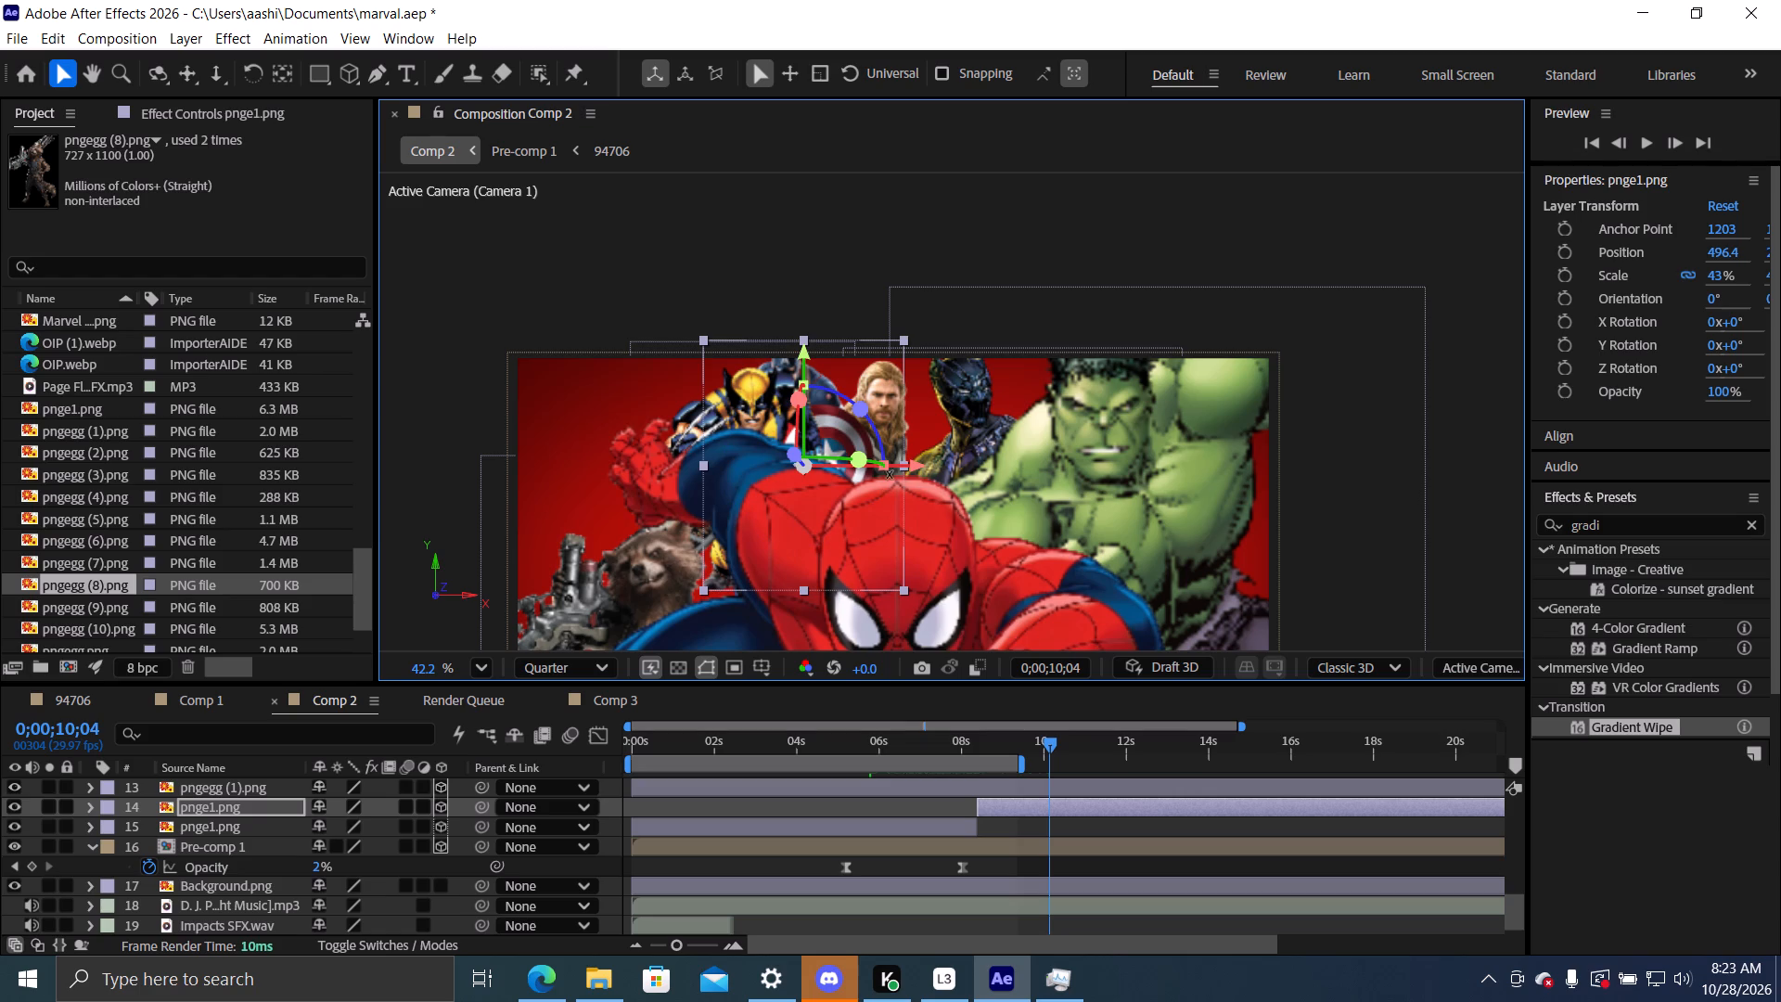
left_click_drag(916, 465, 709, 498)
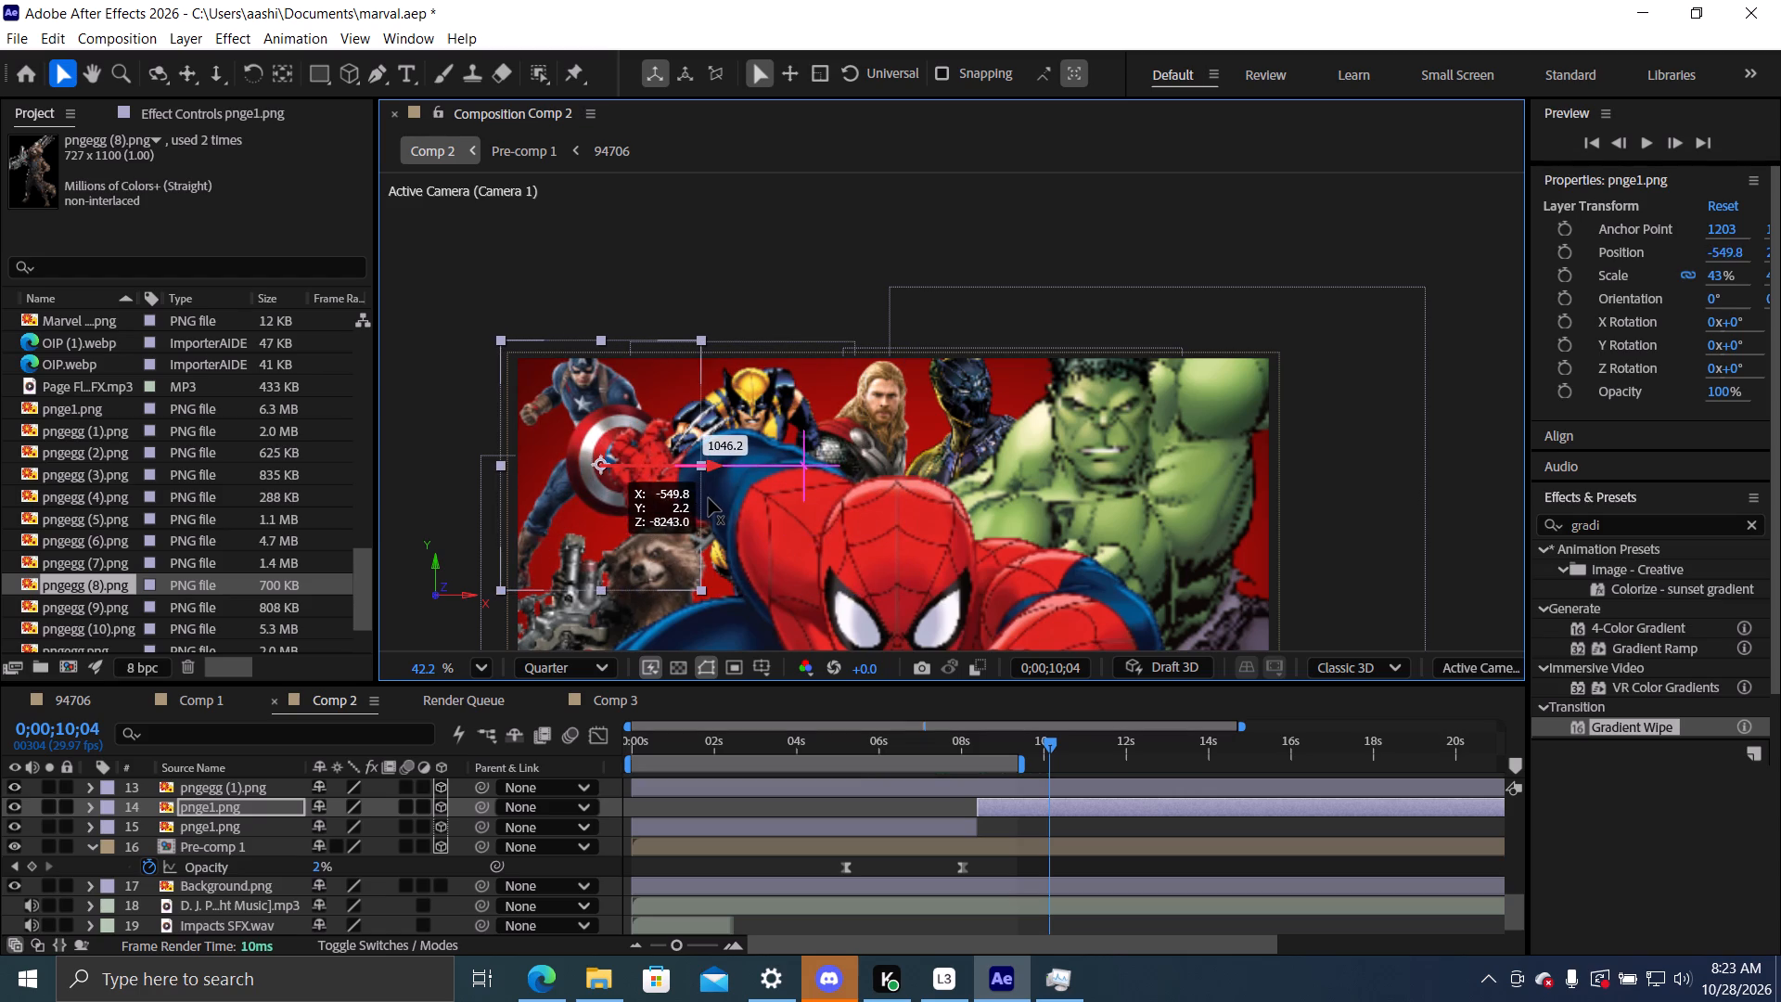
left_click_drag(709, 498, 720, 498)
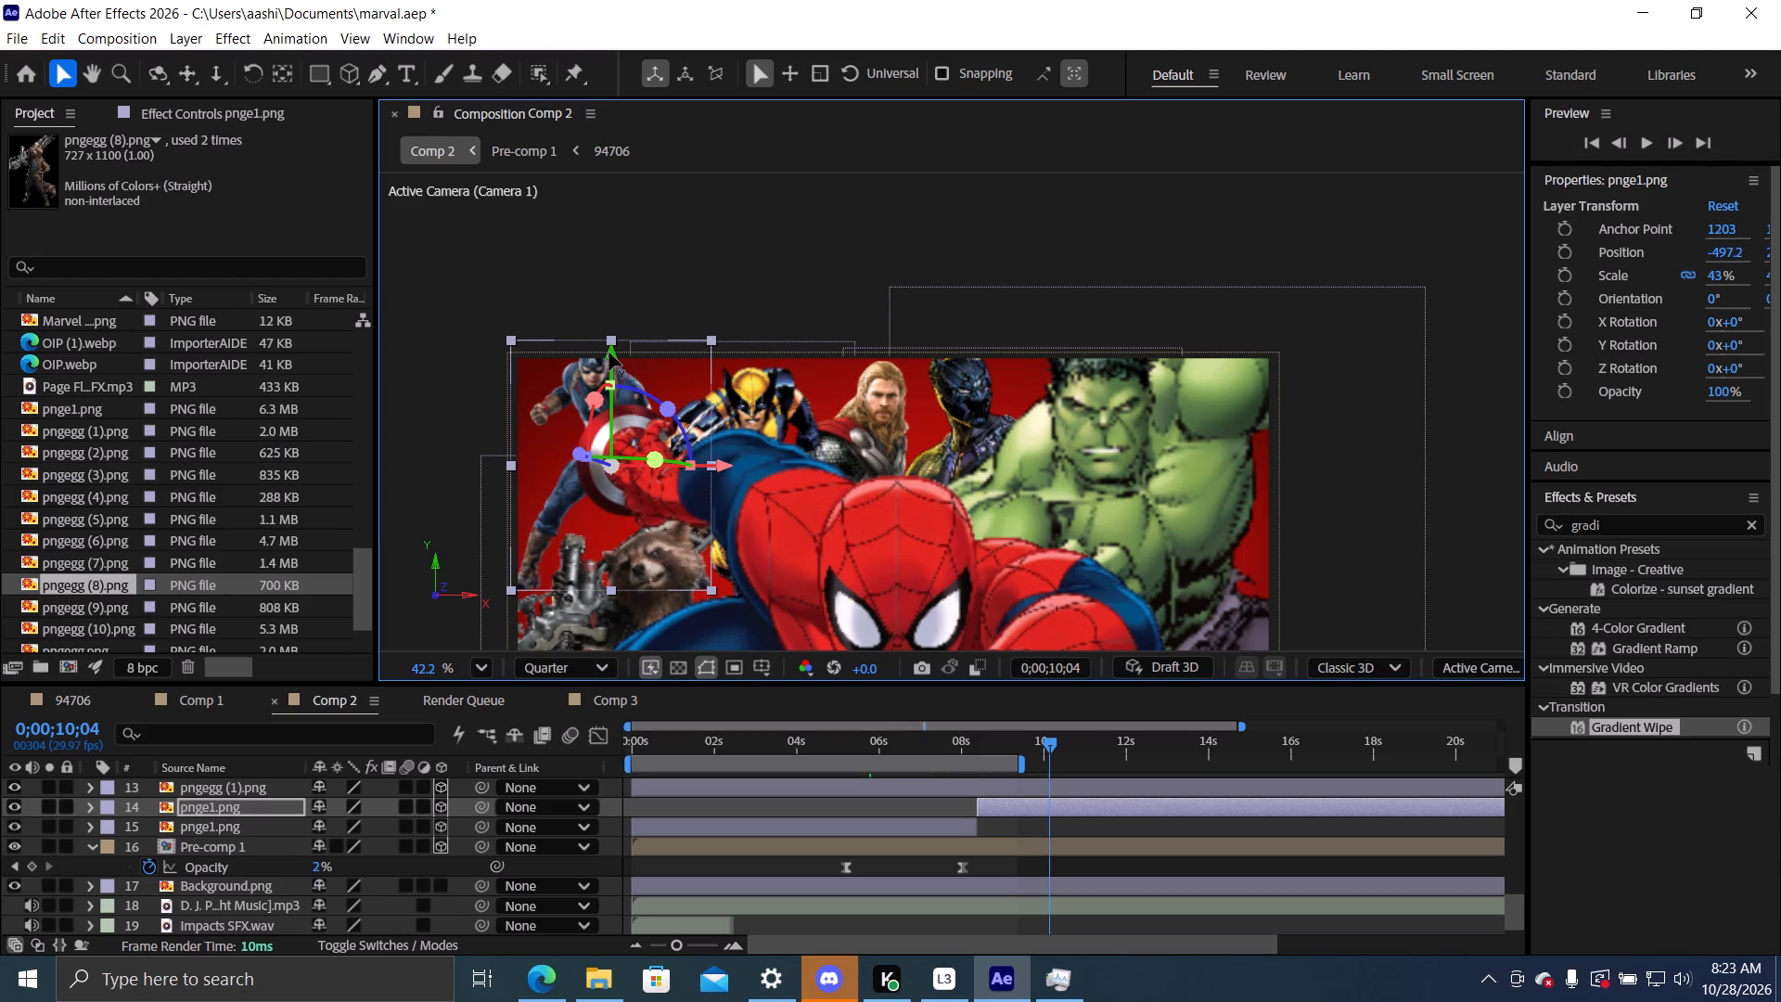
left_click_drag(609, 356, 611, 409)
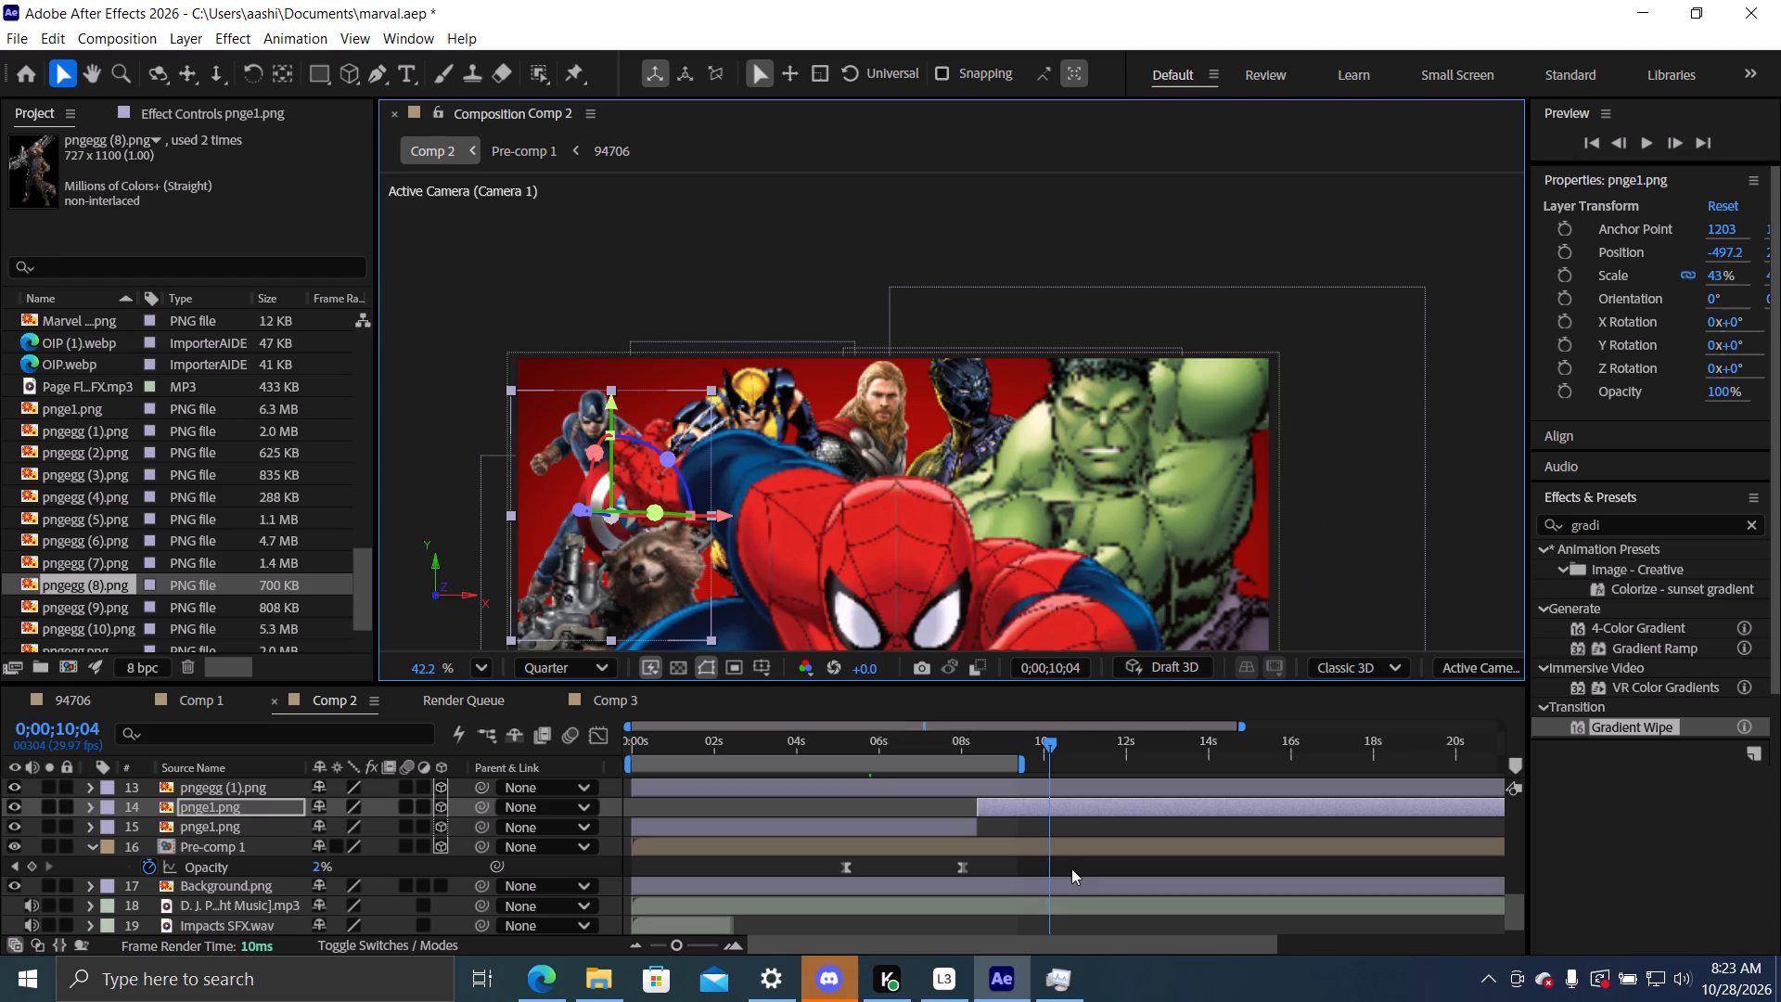
Split the Iron Man layer pngegg (1).png at 0;00;08;12.
left_click_drag(1046, 741, 1019, 744)
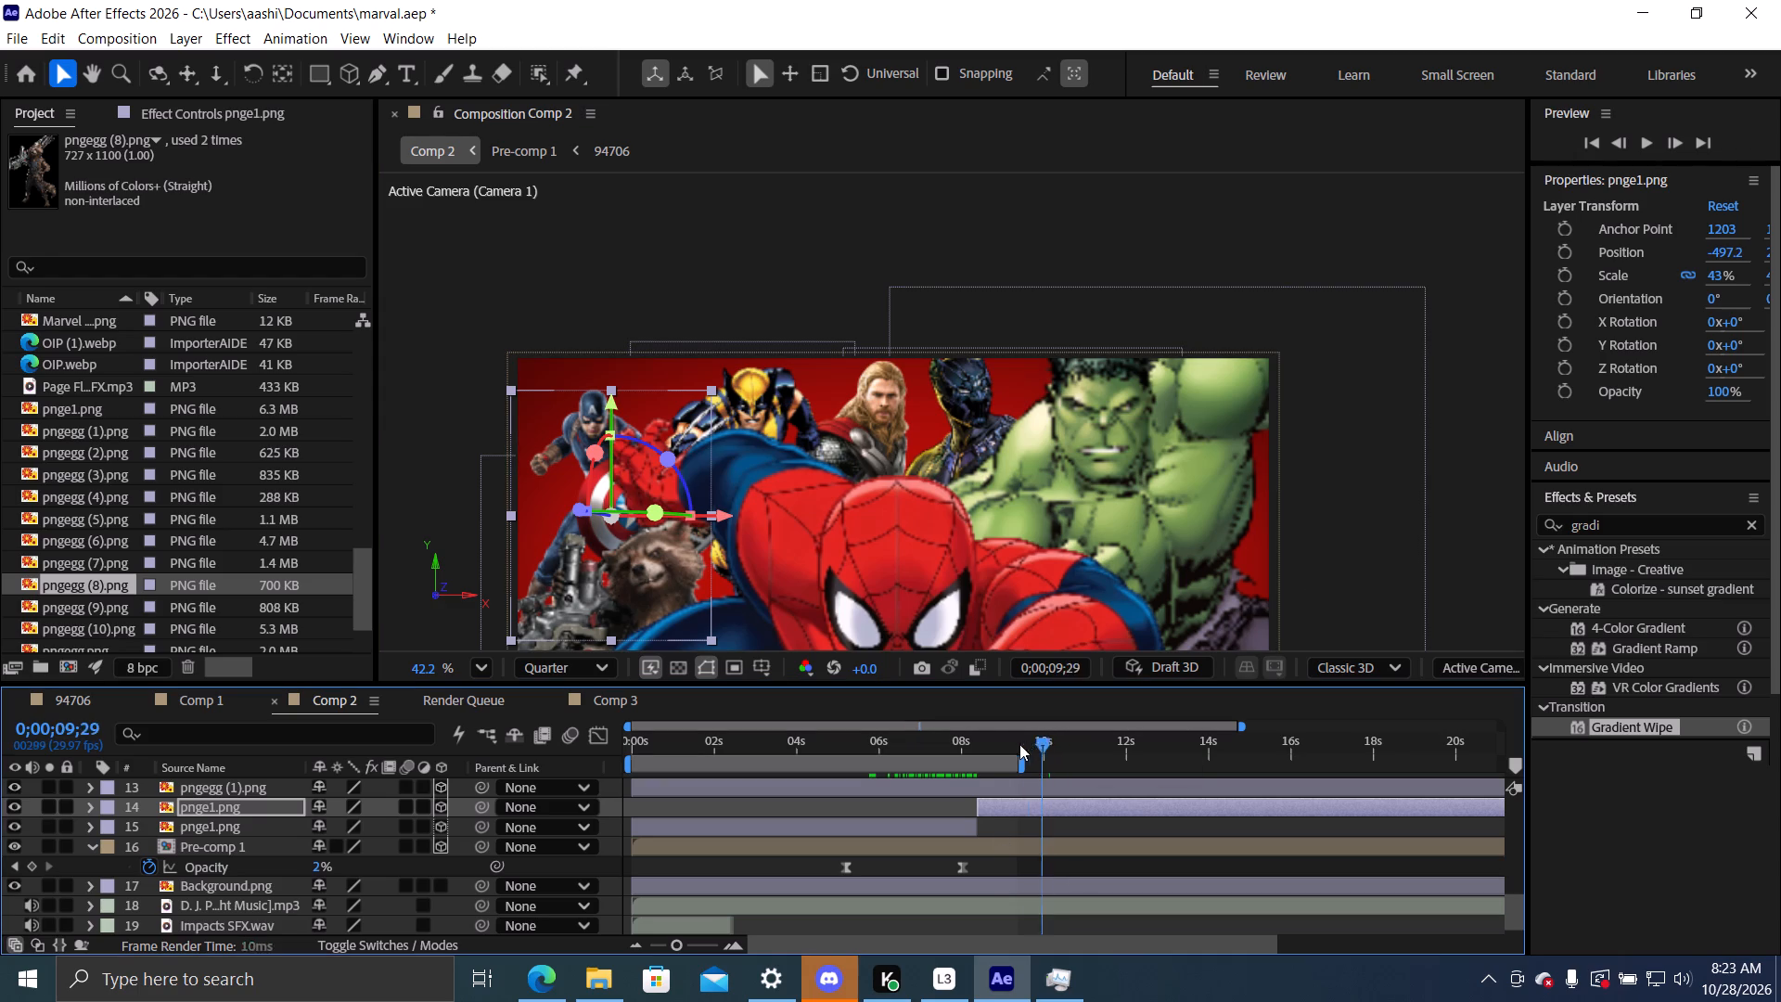
left_click_drag(1019, 744, 930, 767)
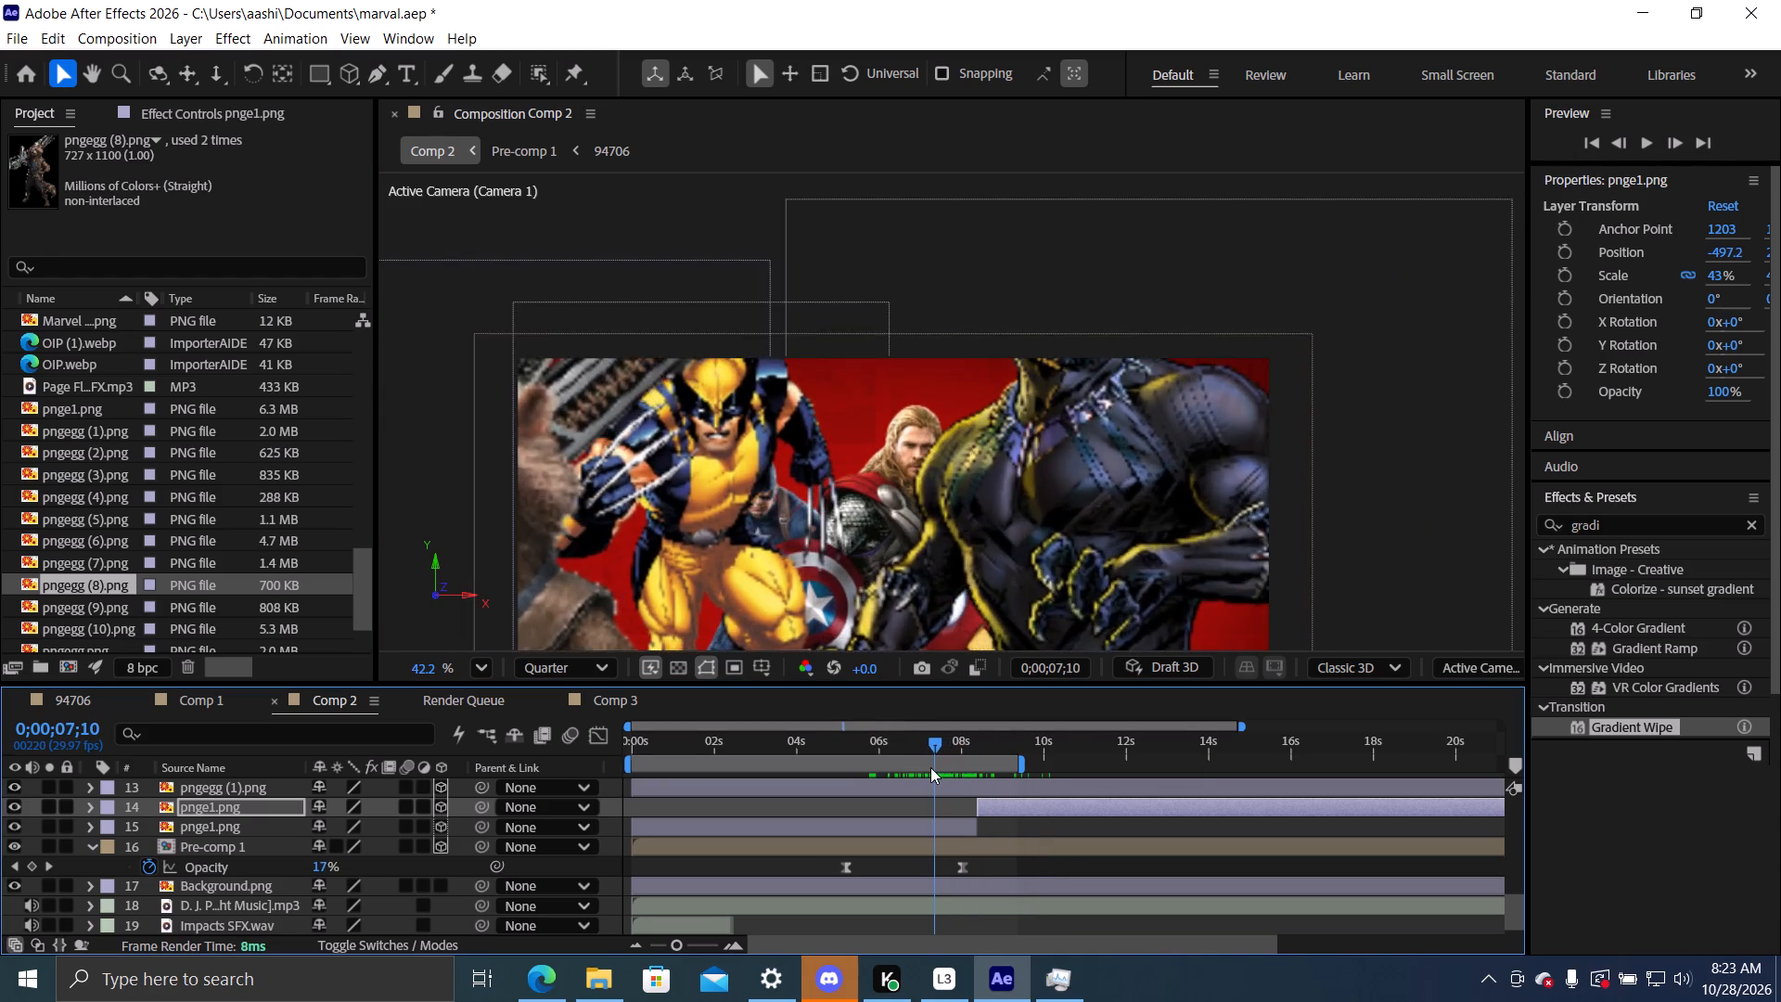
left_click_drag(930, 767, 892, 773)
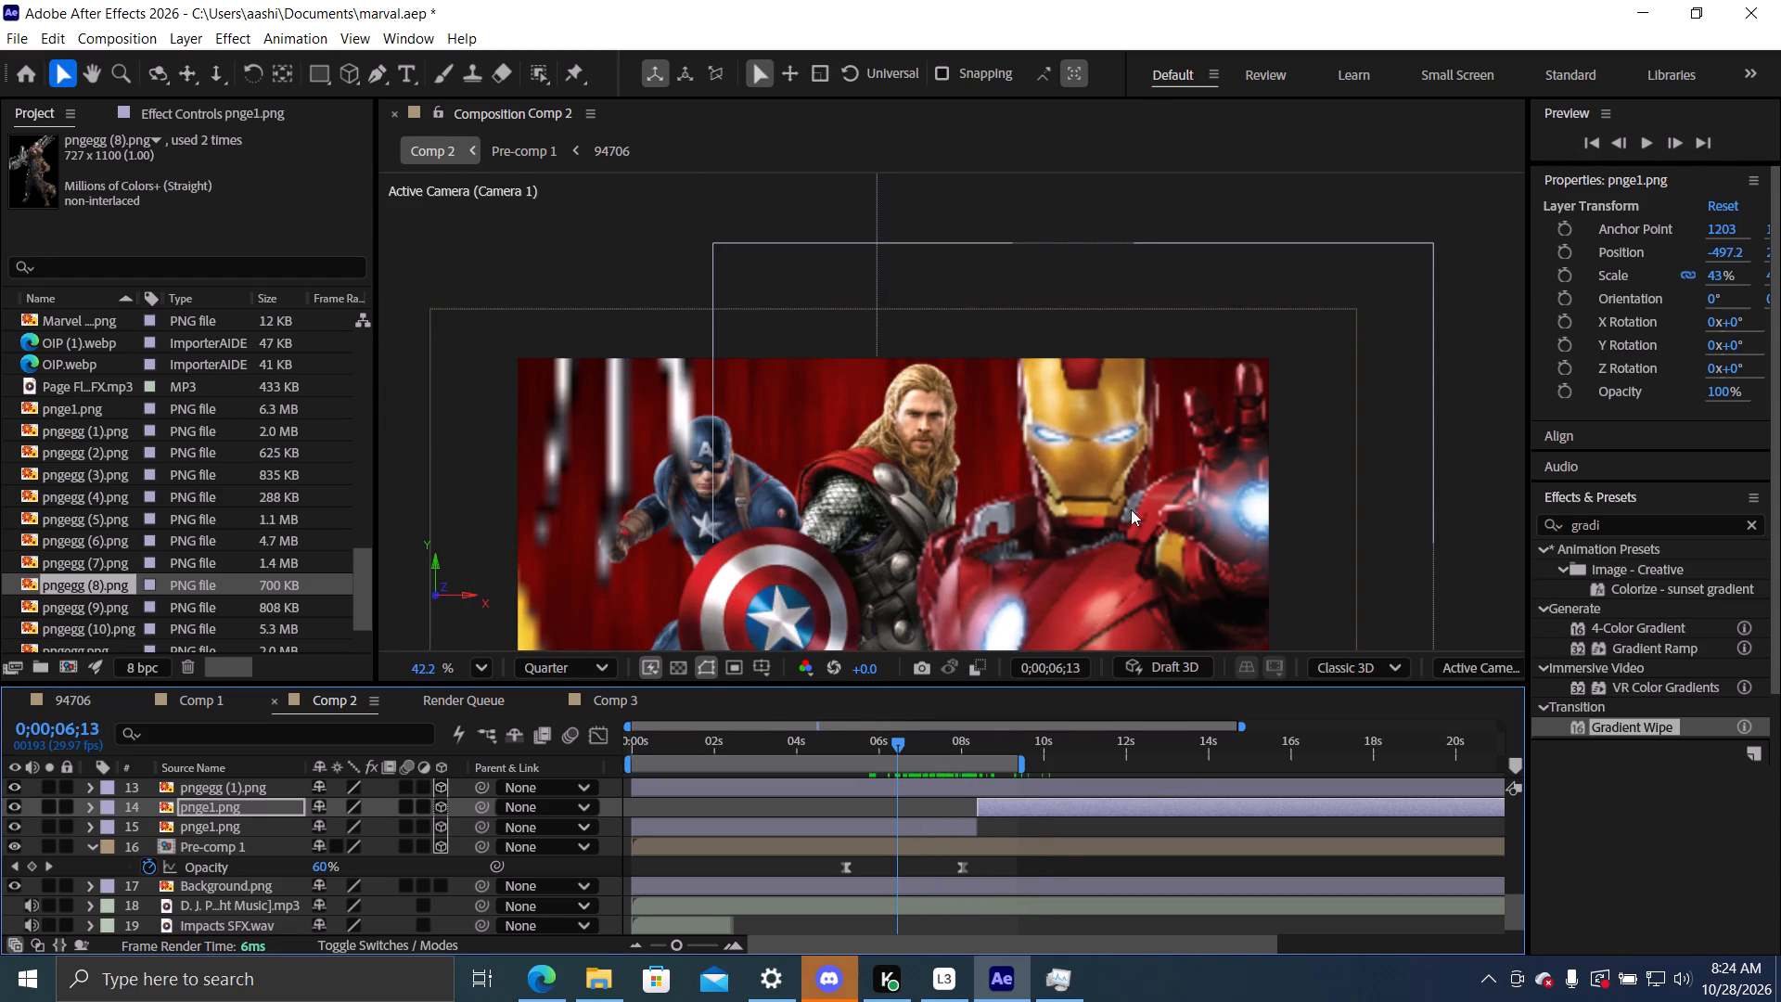
left_click(232, 828)
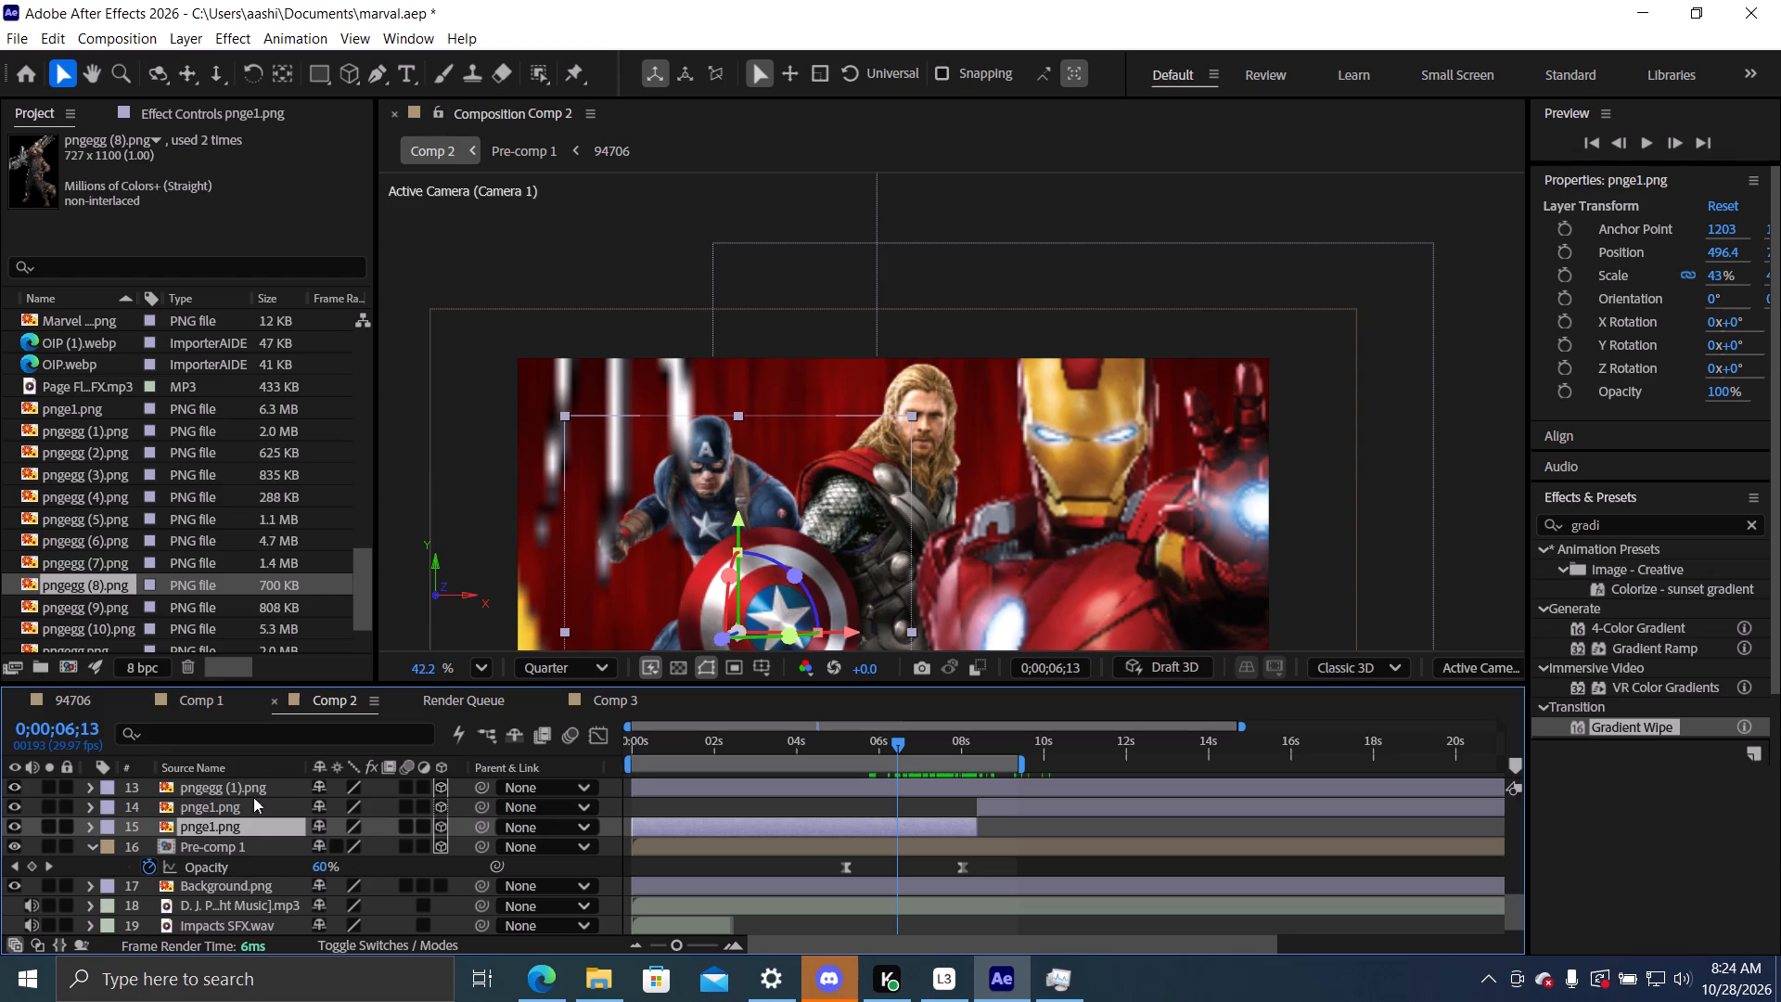
left_click(260, 780)
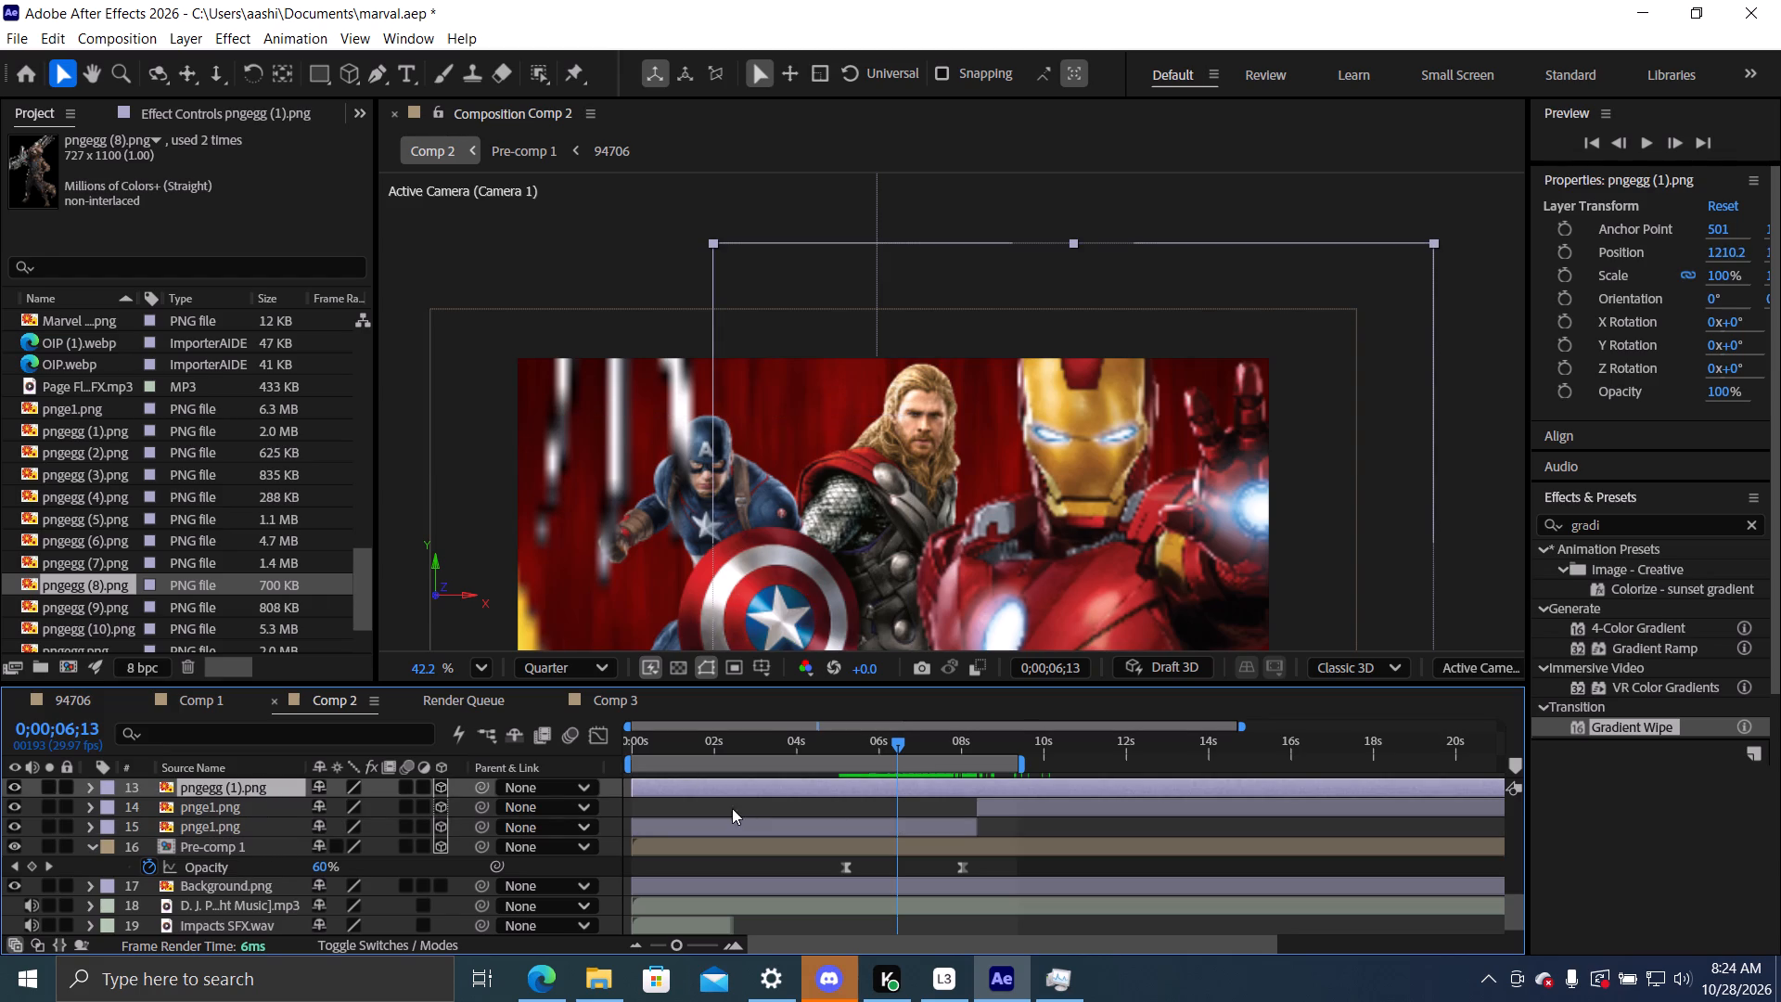
left_click_drag(902, 747, 953, 747)
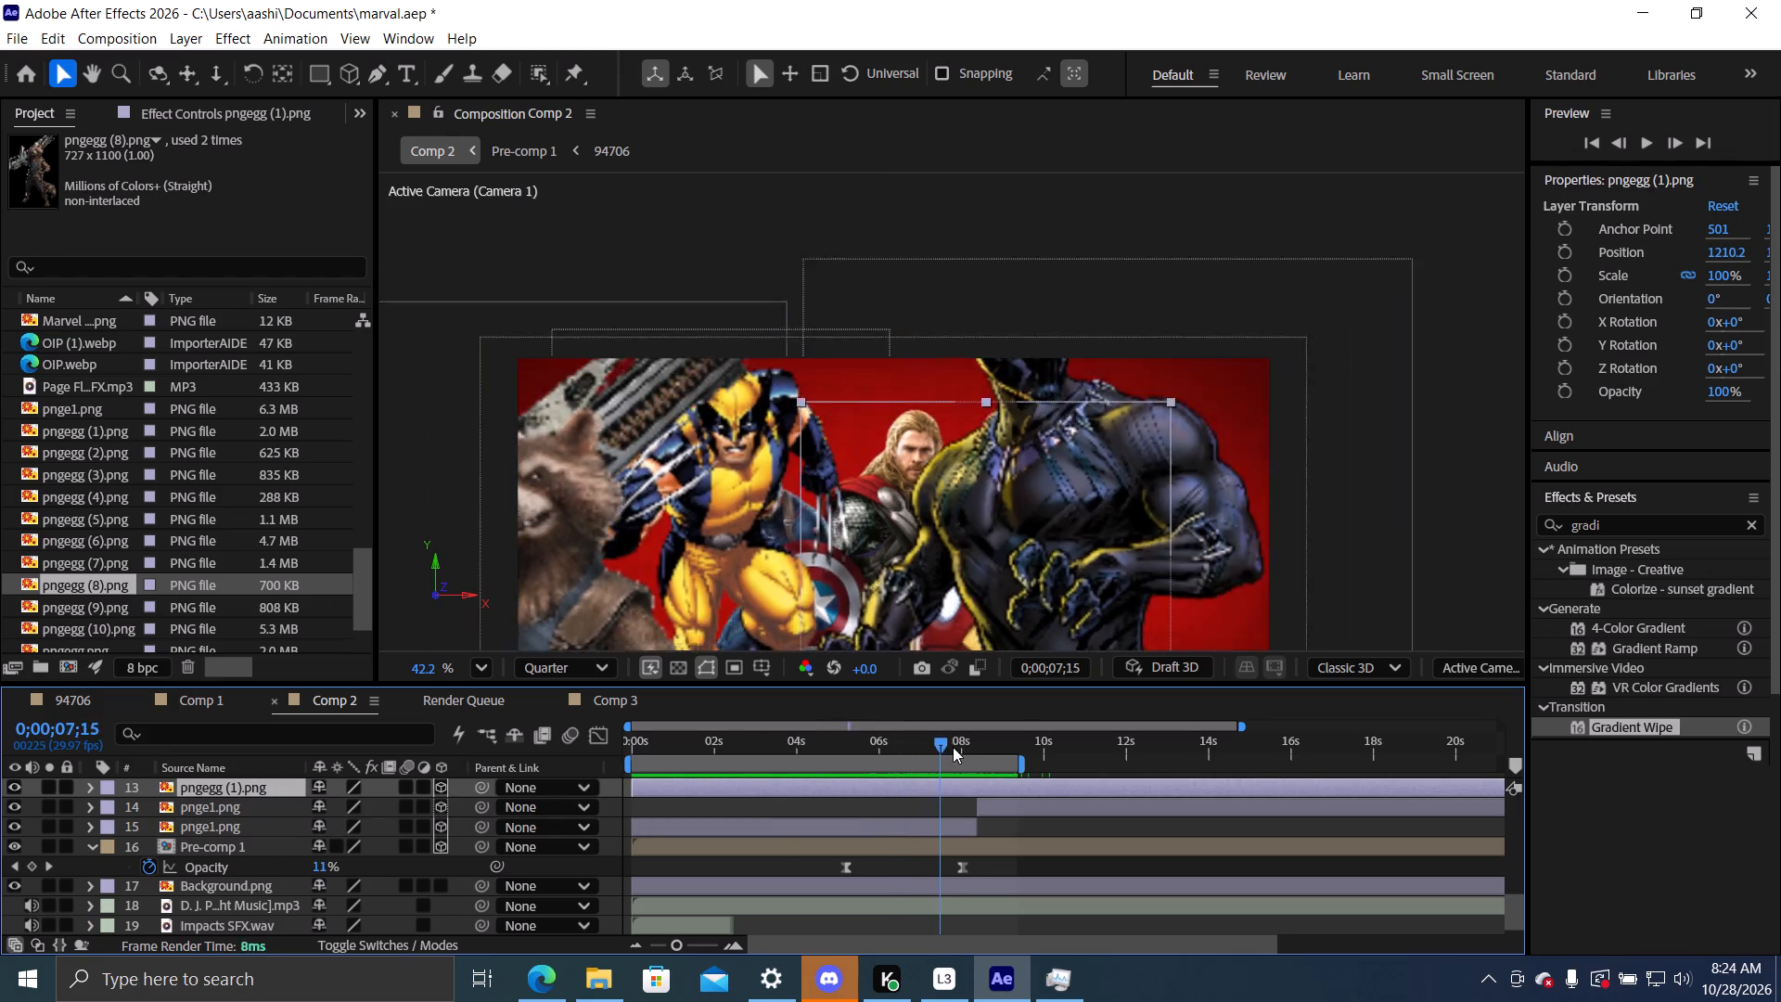
left_click_drag(953, 747, 979, 739)
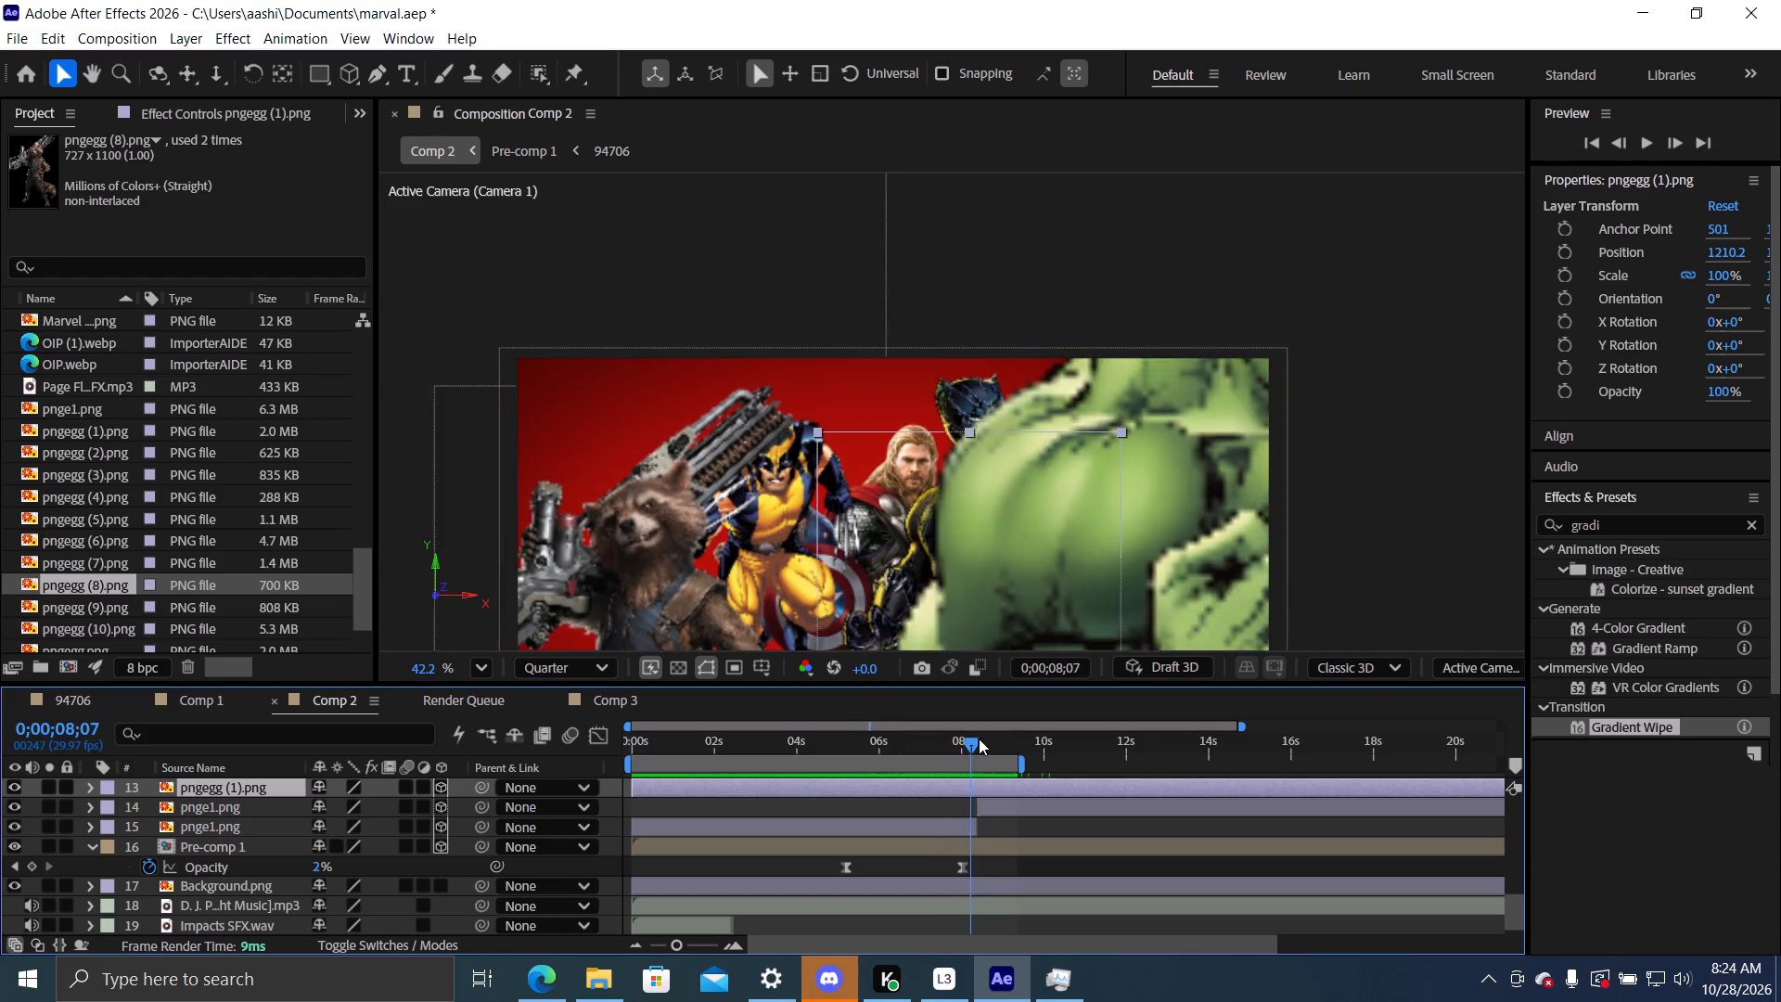
left_click_drag(979, 739, 983, 739)
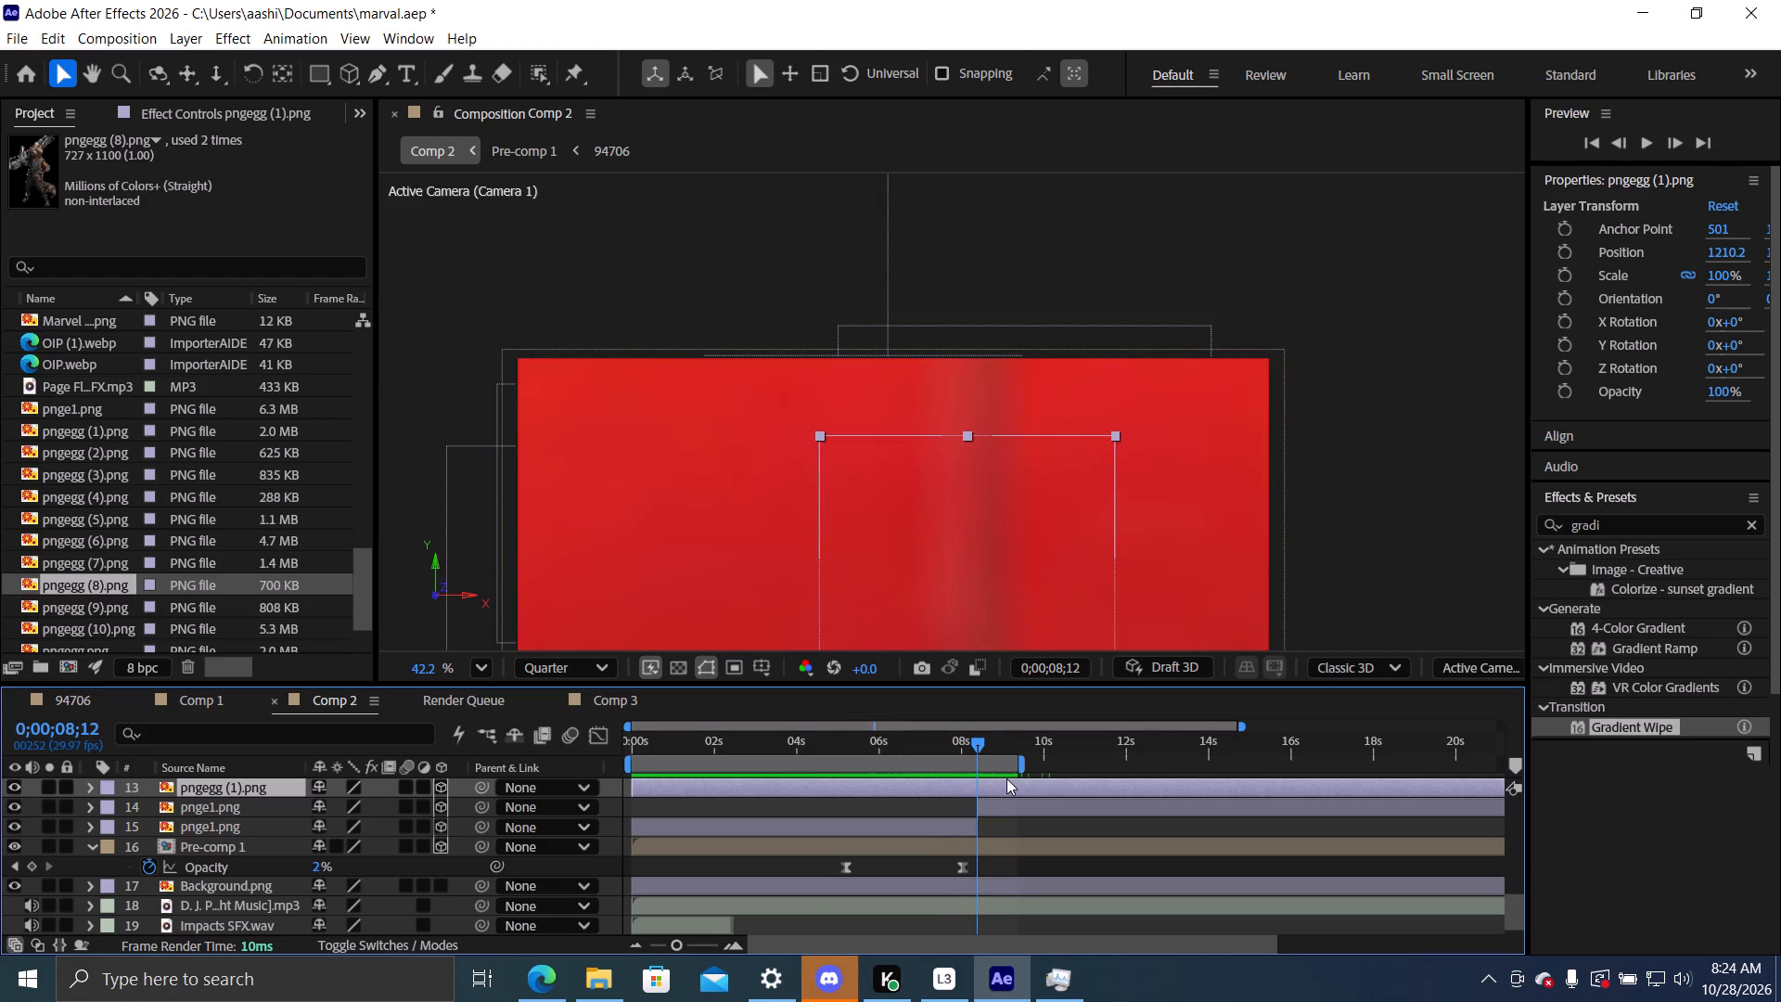
key("ctrl+shift+d")
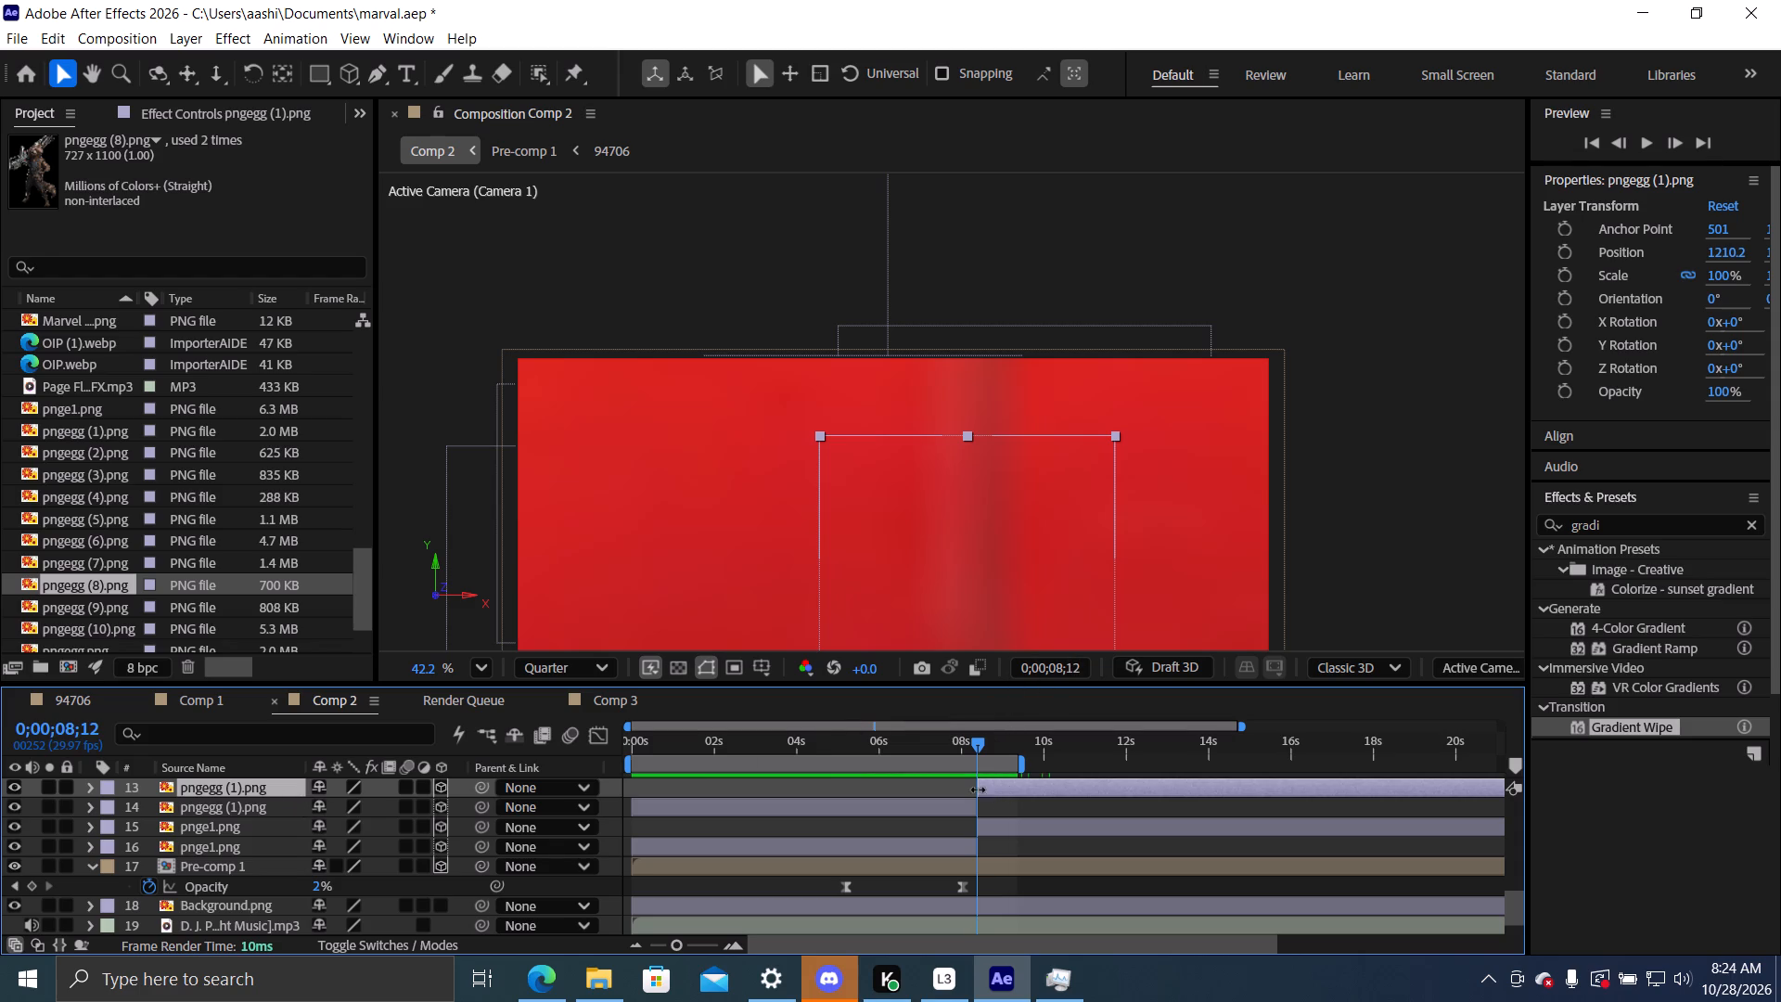
Raise the later Iron Man segment, pngegg (1).png on layer 13, to Y position 721.2, adjusting its height at 0;00;09;05.
scroll(1143, 576, "down", 4)
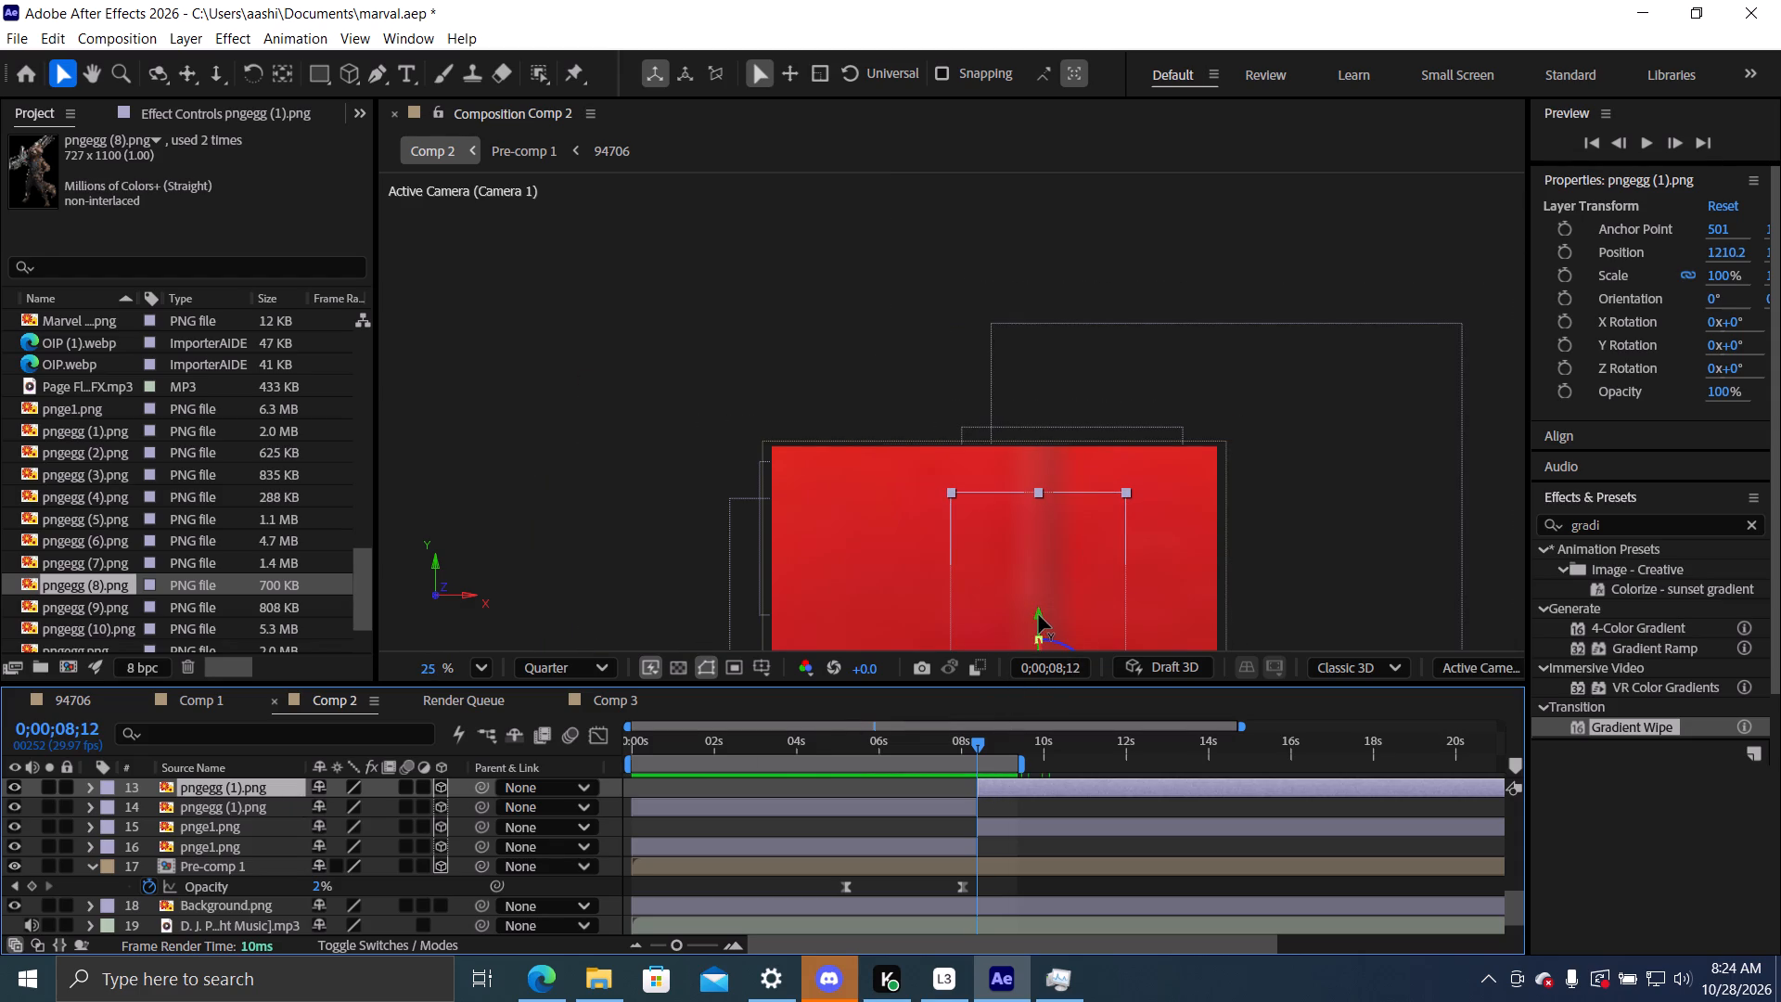
left_click_drag(1040, 618, 1070, 489)
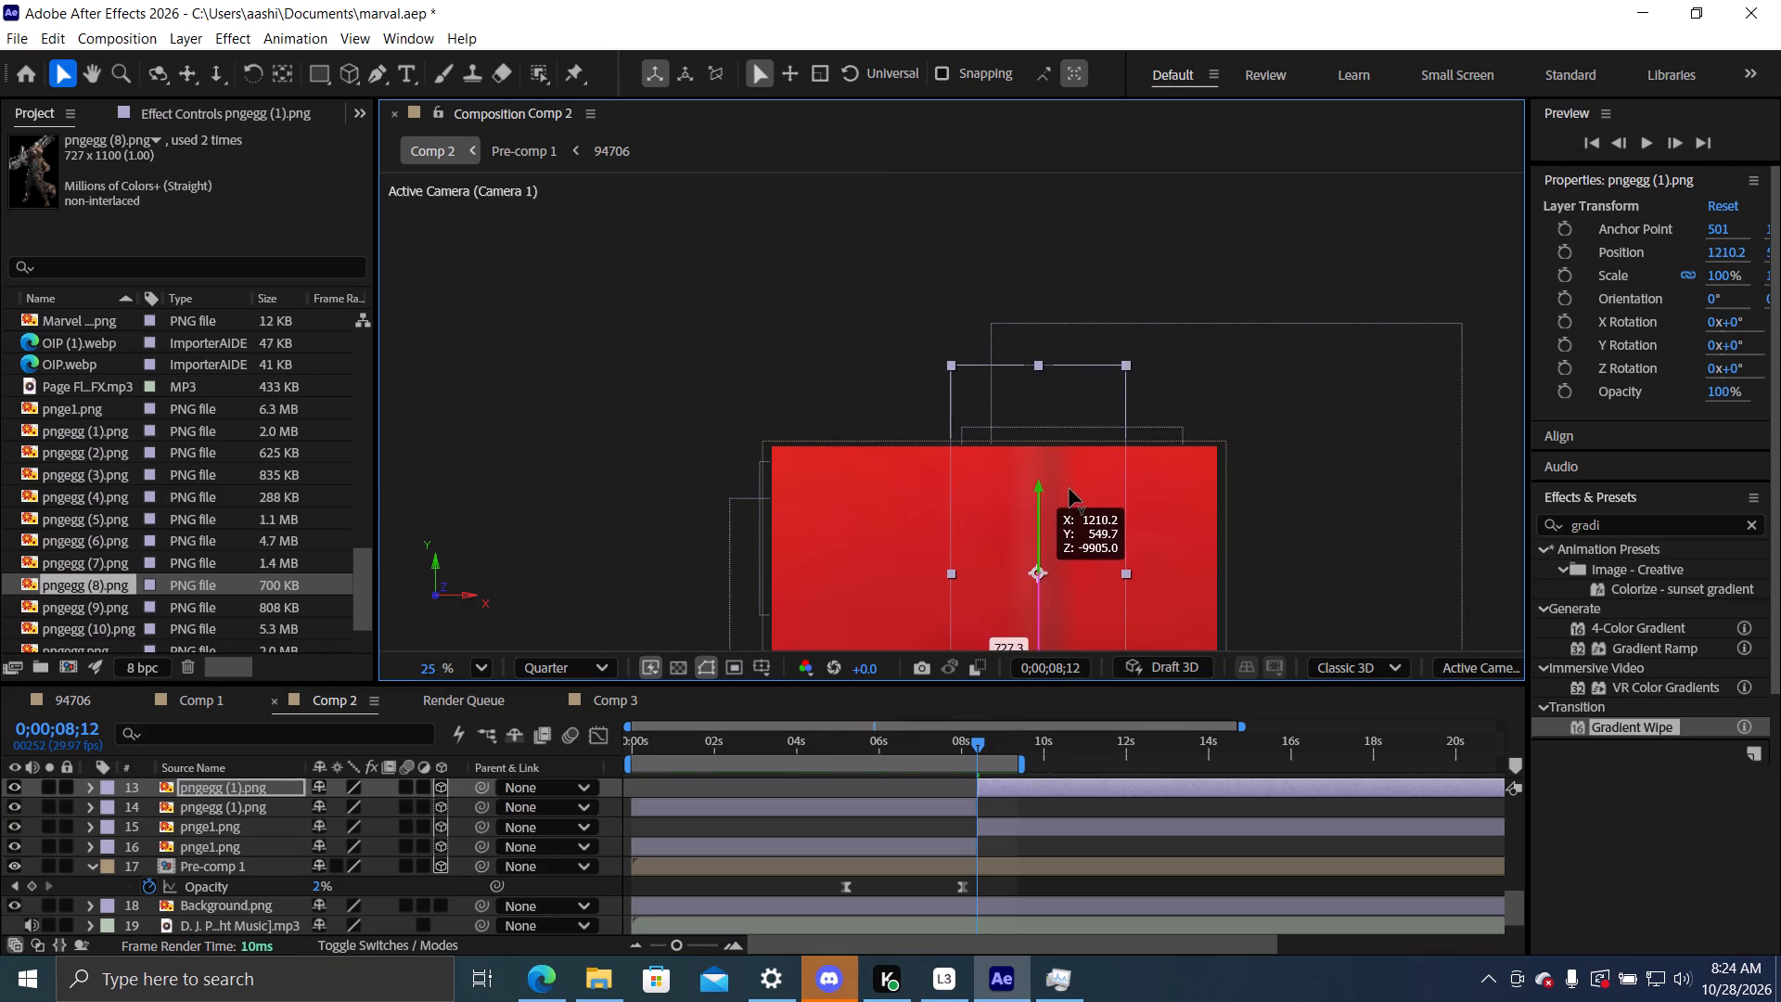
left_click_drag(1070, 489, 1070, 490)
left_click_drag(972, 745, 1004, 745)
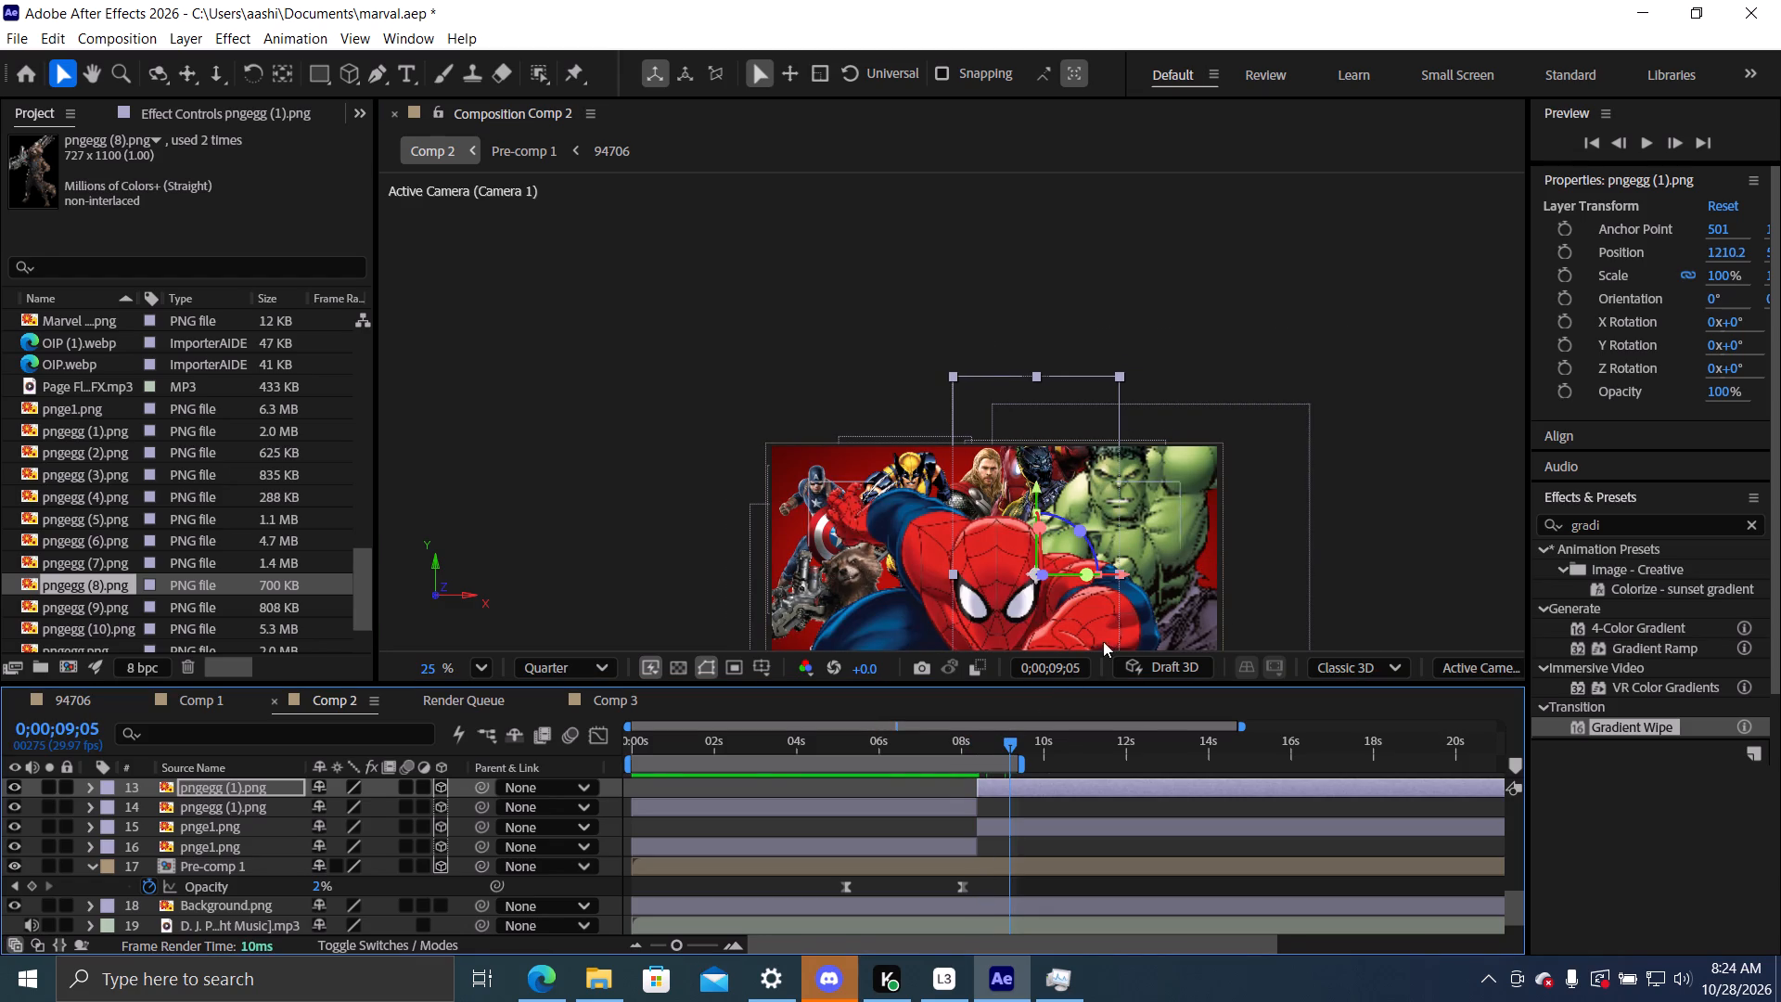
scroll(1355, 469, "down", 5)
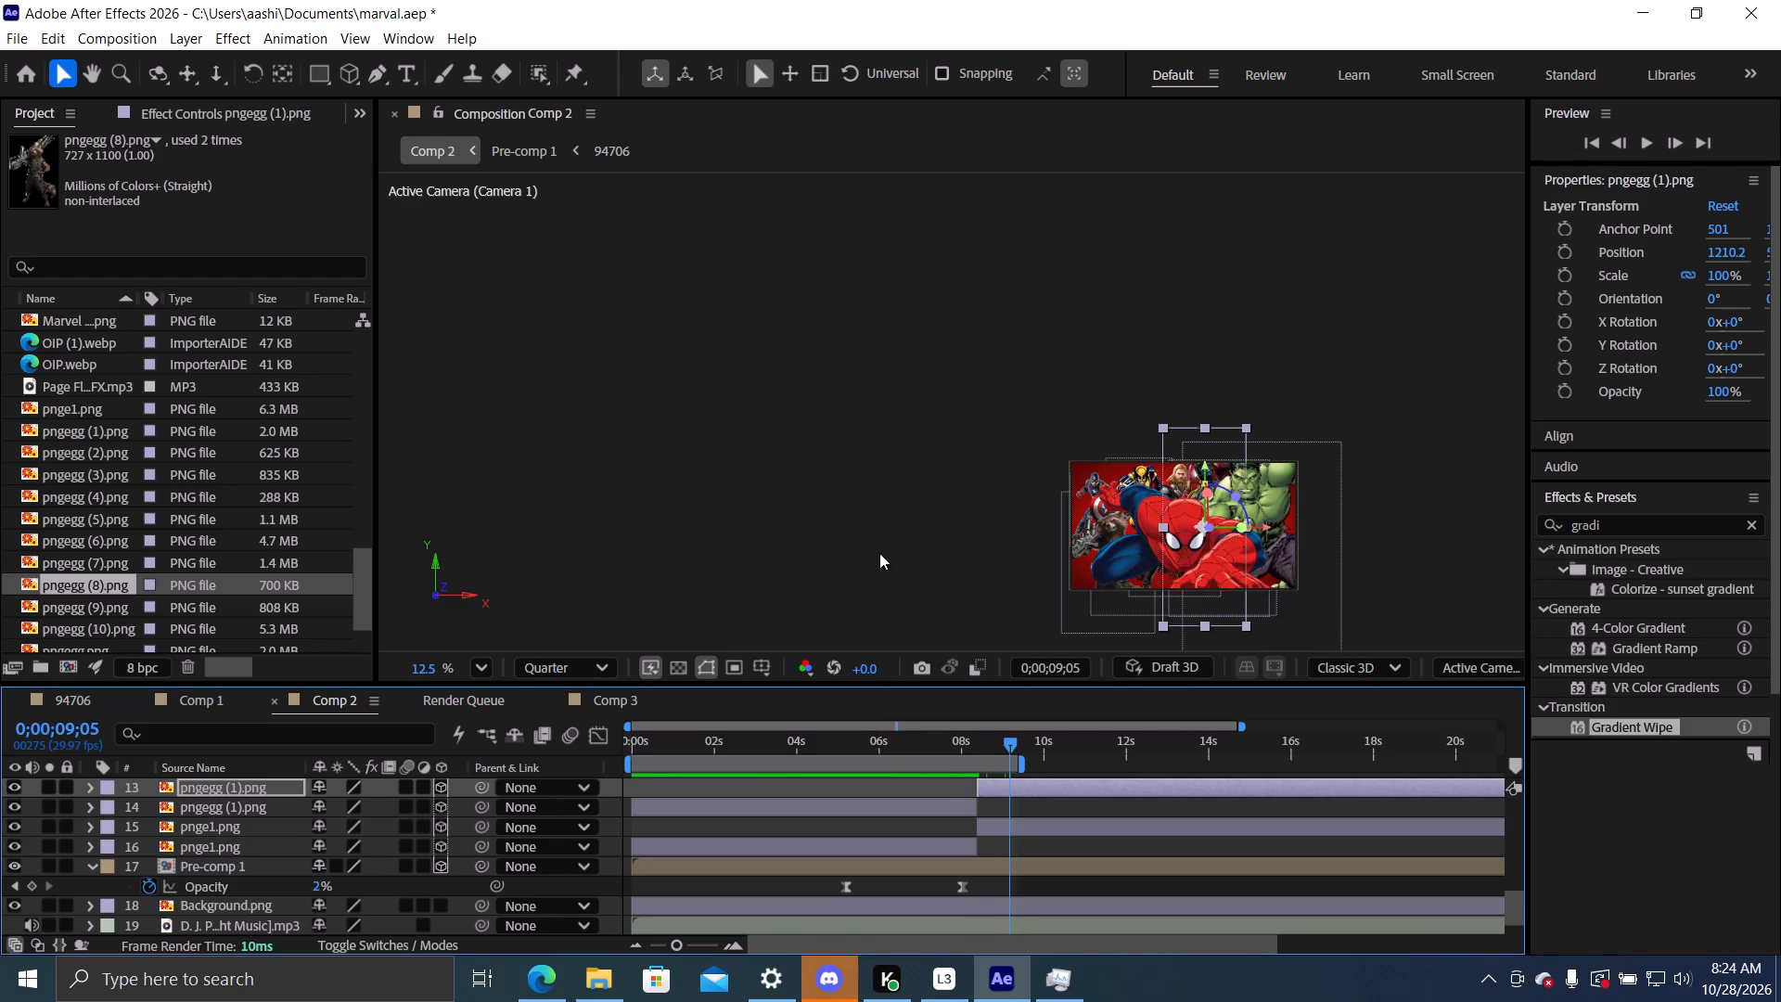
scroll(797, 539, "up", 4)
scroll(807, 513, "down", 5)
scroll(1448, 556, "up", 2)
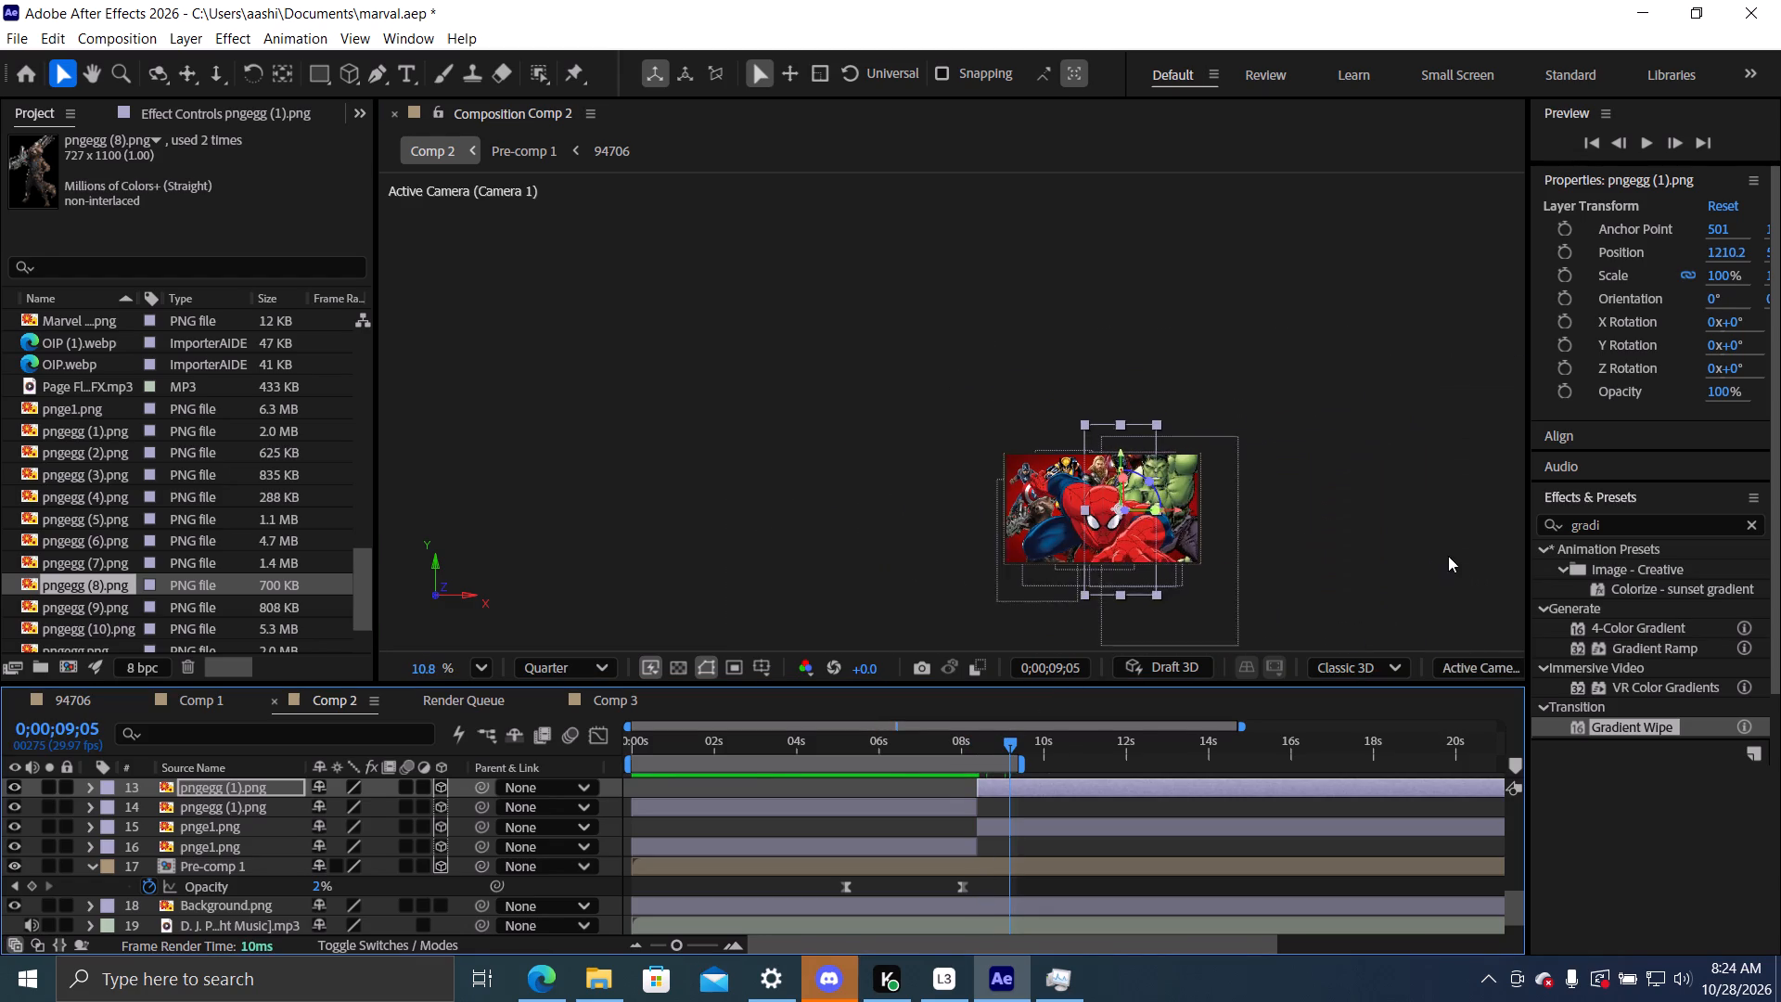
scroll(1448, 556, "up", 1)
scroll(1016, 524, "up", 7)
scroll(1107, 379, "up", 2)
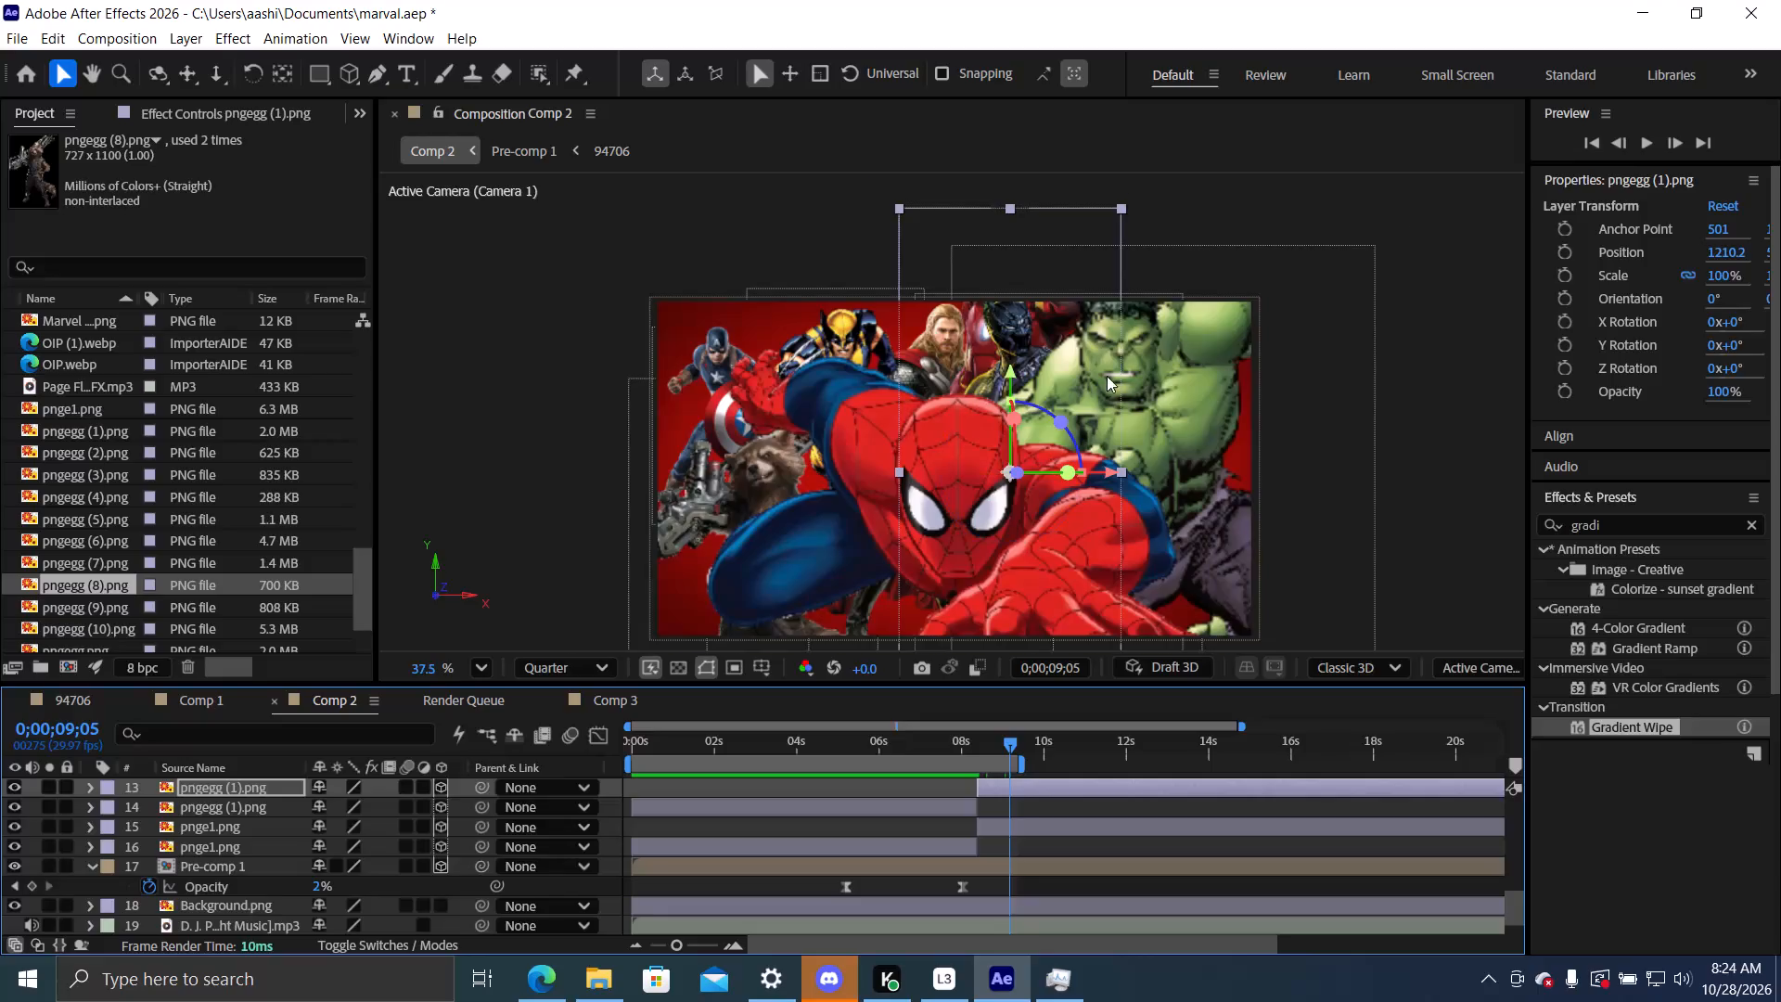
left_click_drag(990, 389, 965, 437)
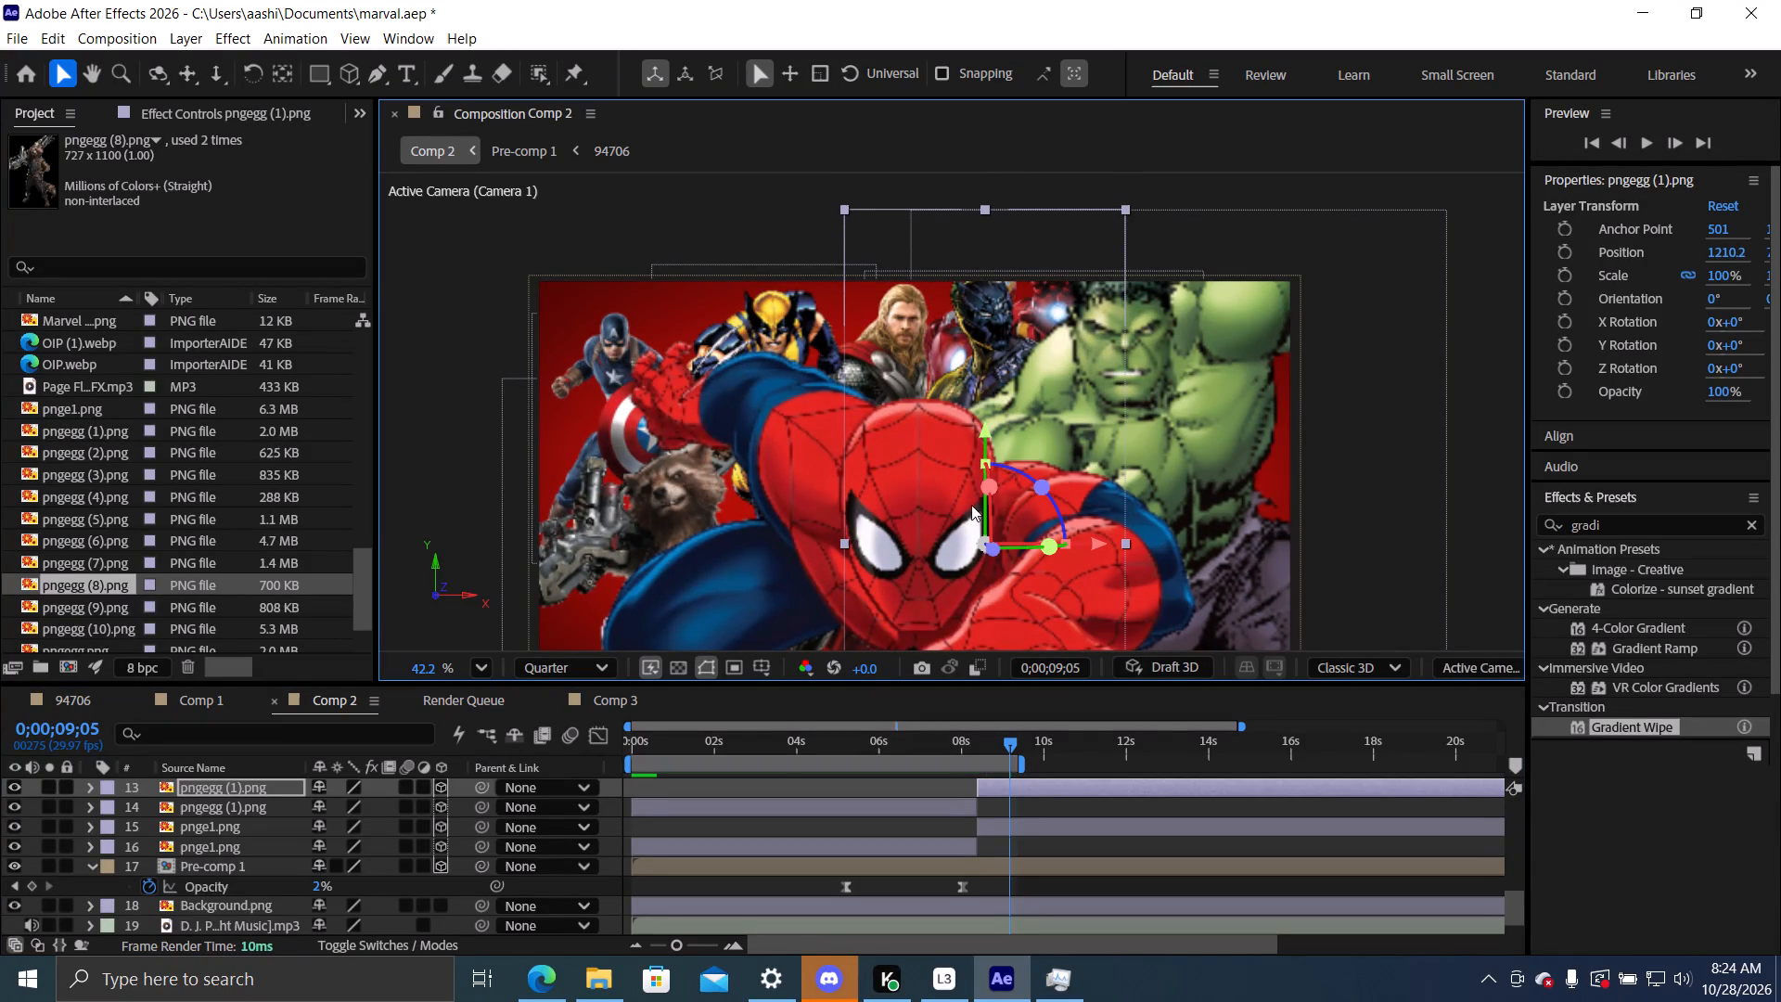
Move the later Iron Man segment horizontally to X position 1552.3, placing him behind Hulk at 0;00;09;05.
left_click_drag(1097, 544, 831, 528)
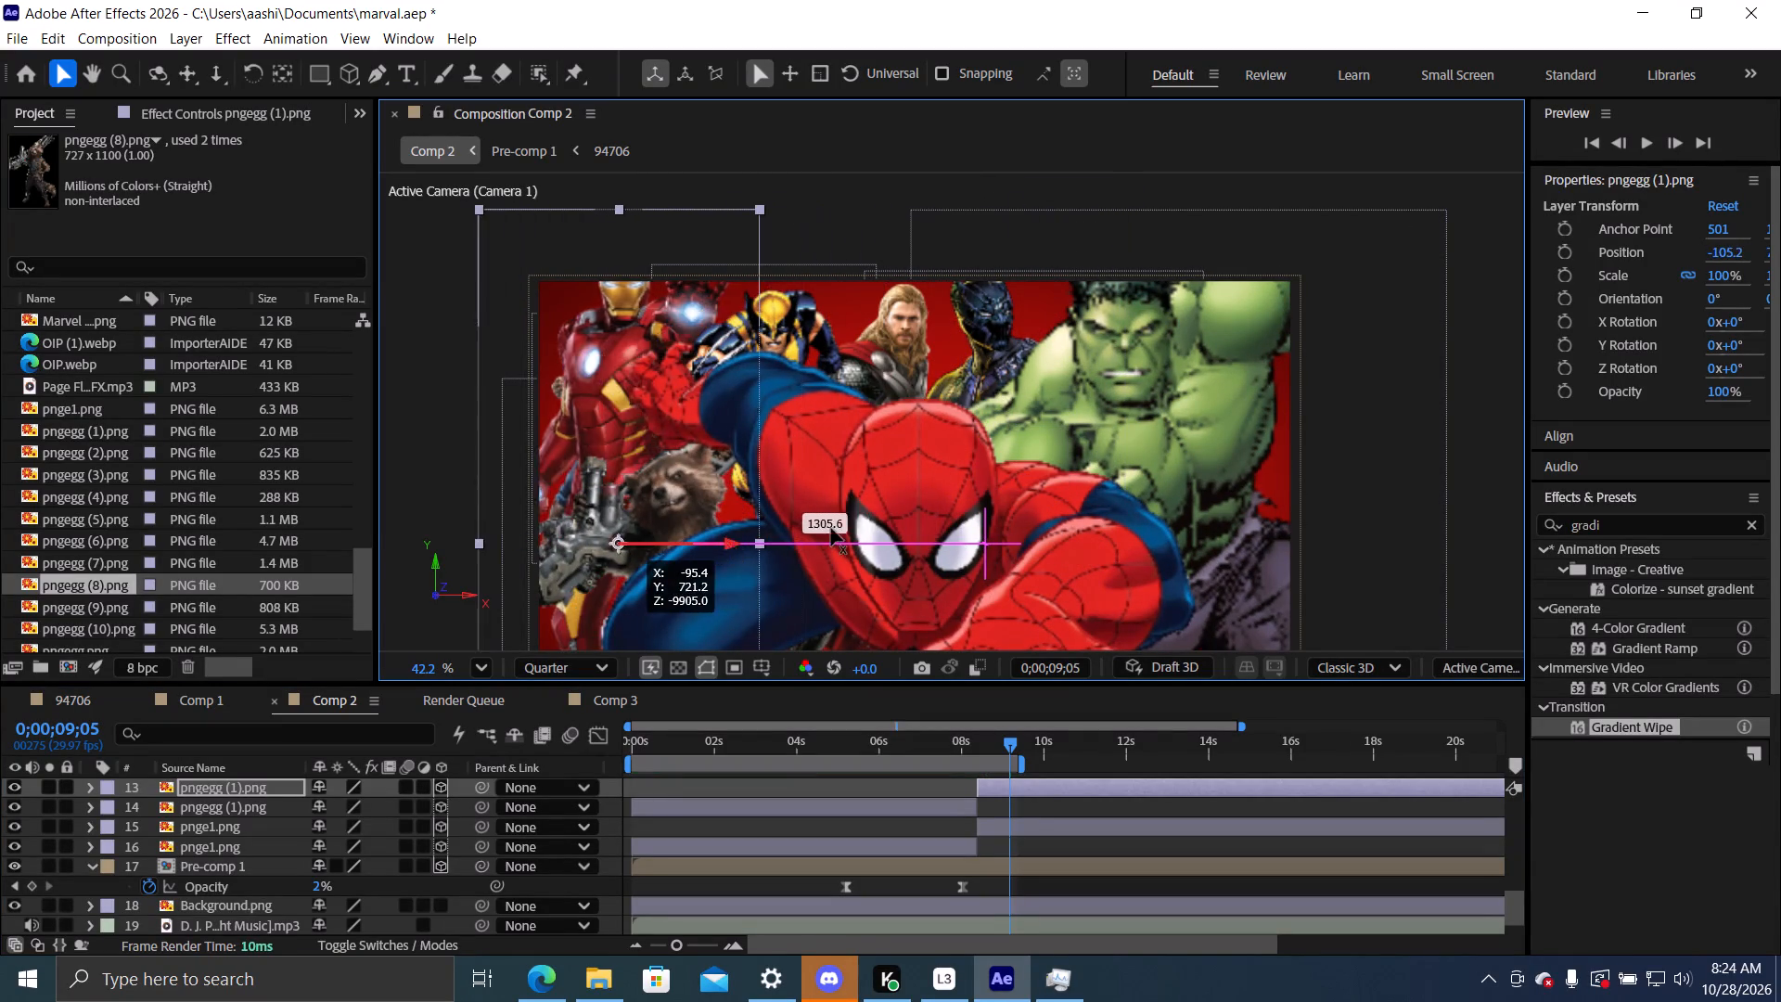
left_click_drag(831, 528, 954, 527)
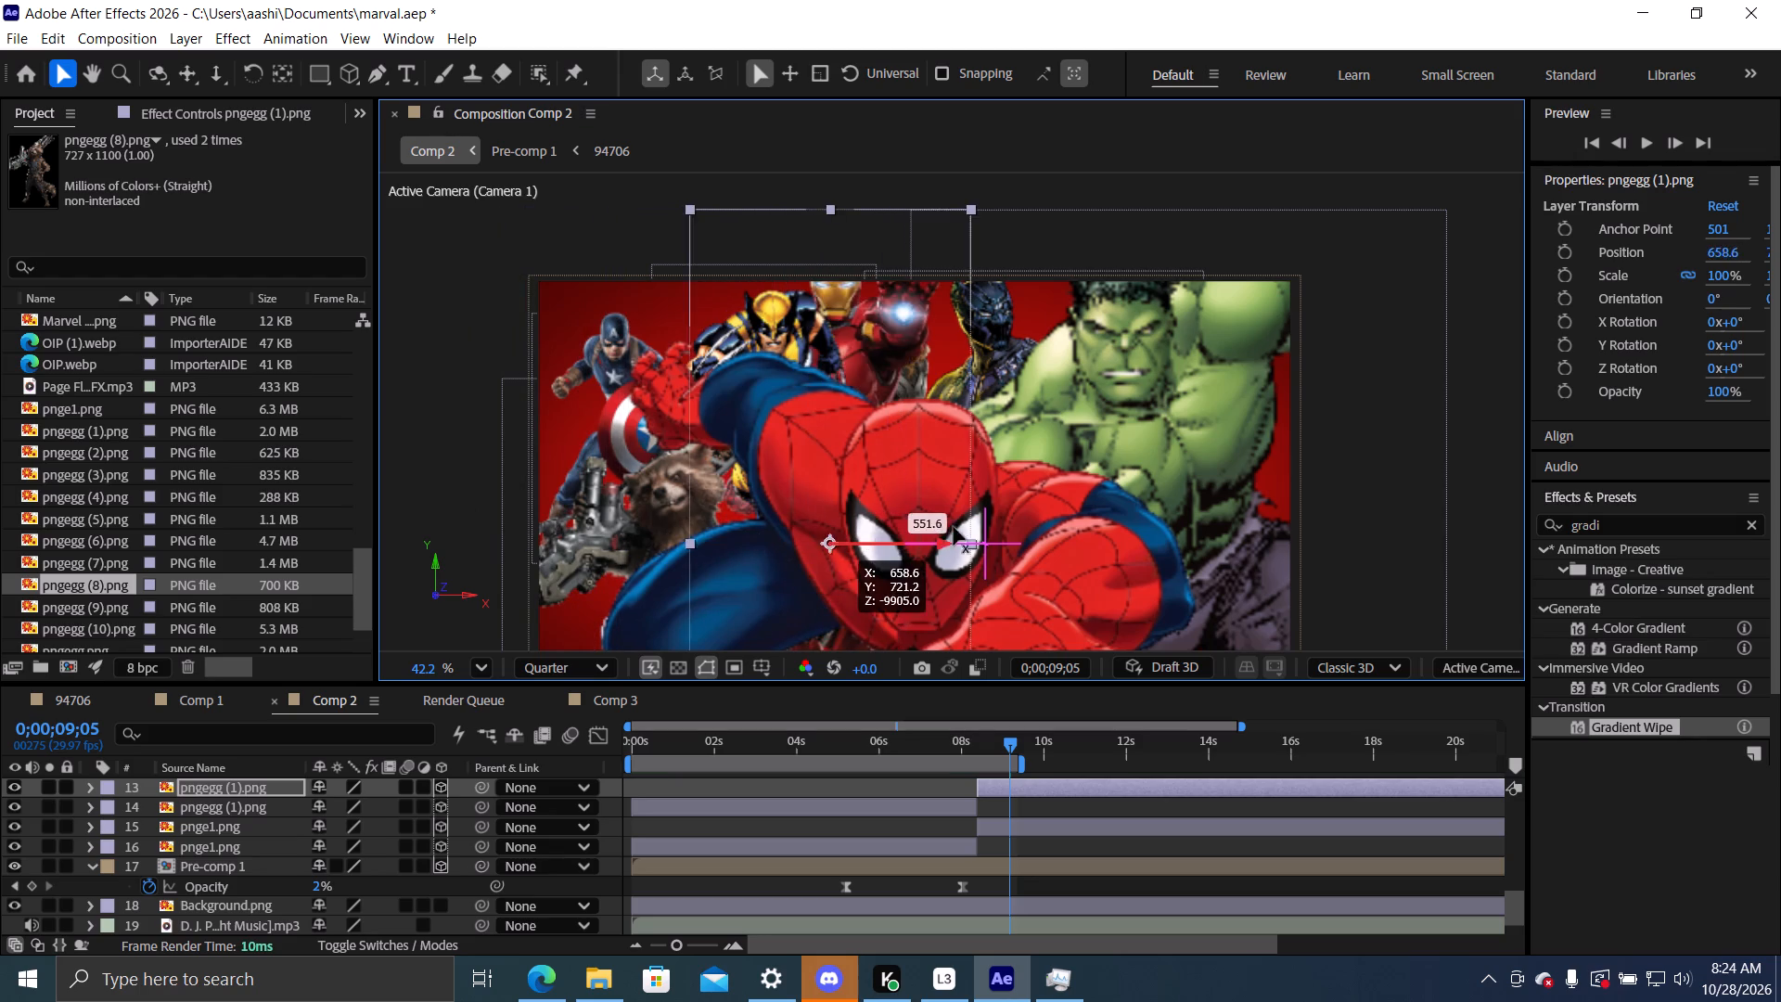
left_click_drag(954, 527, 1098, 528)
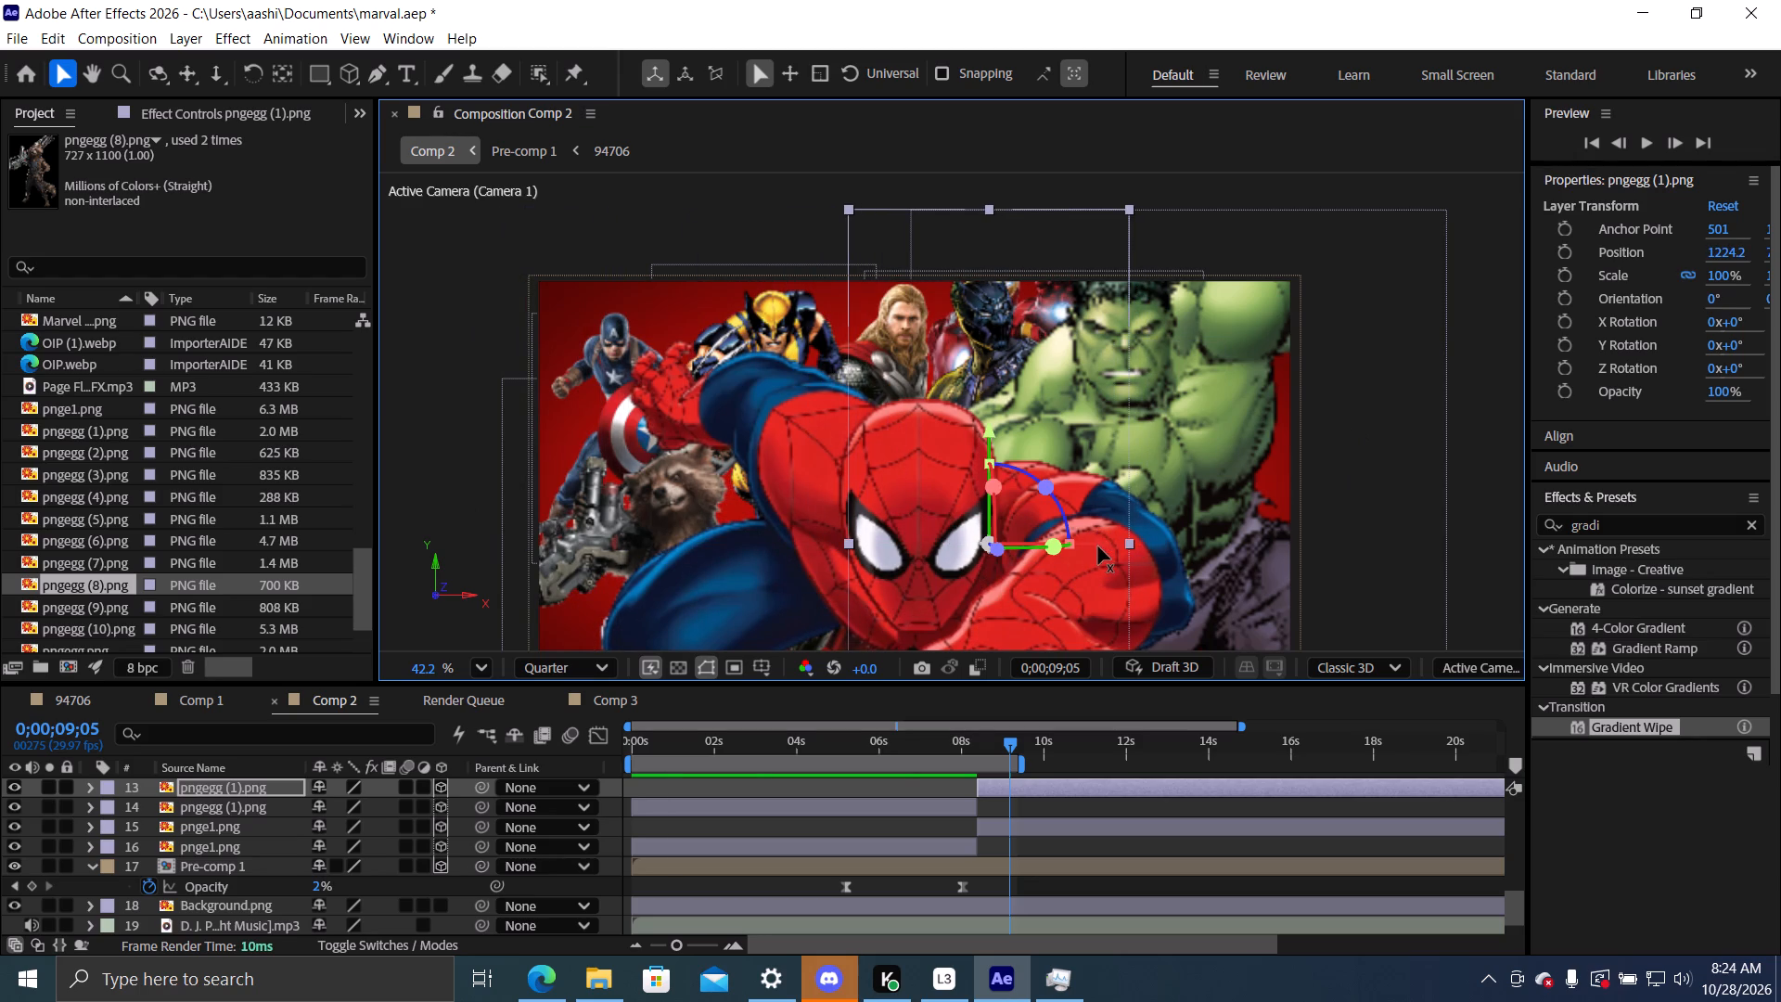
left_click_drag(1098, 546, 1162, 548)
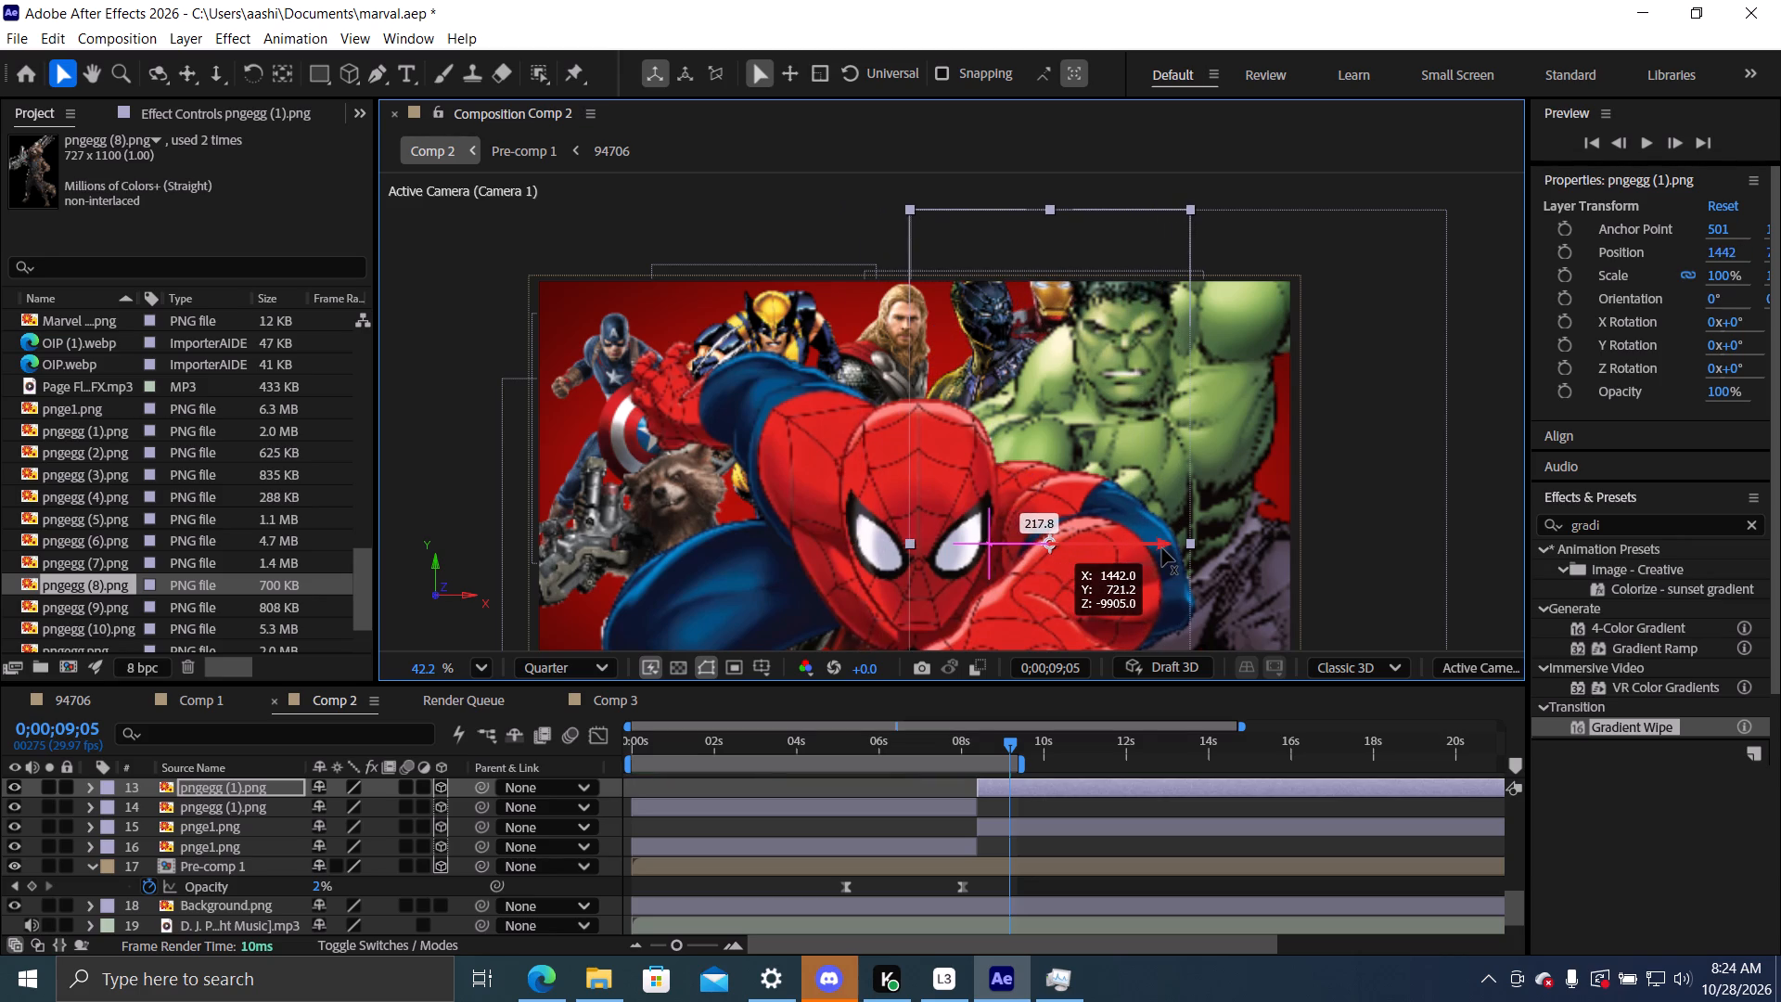
left_click_drag(1162, 548, 1188, 546)
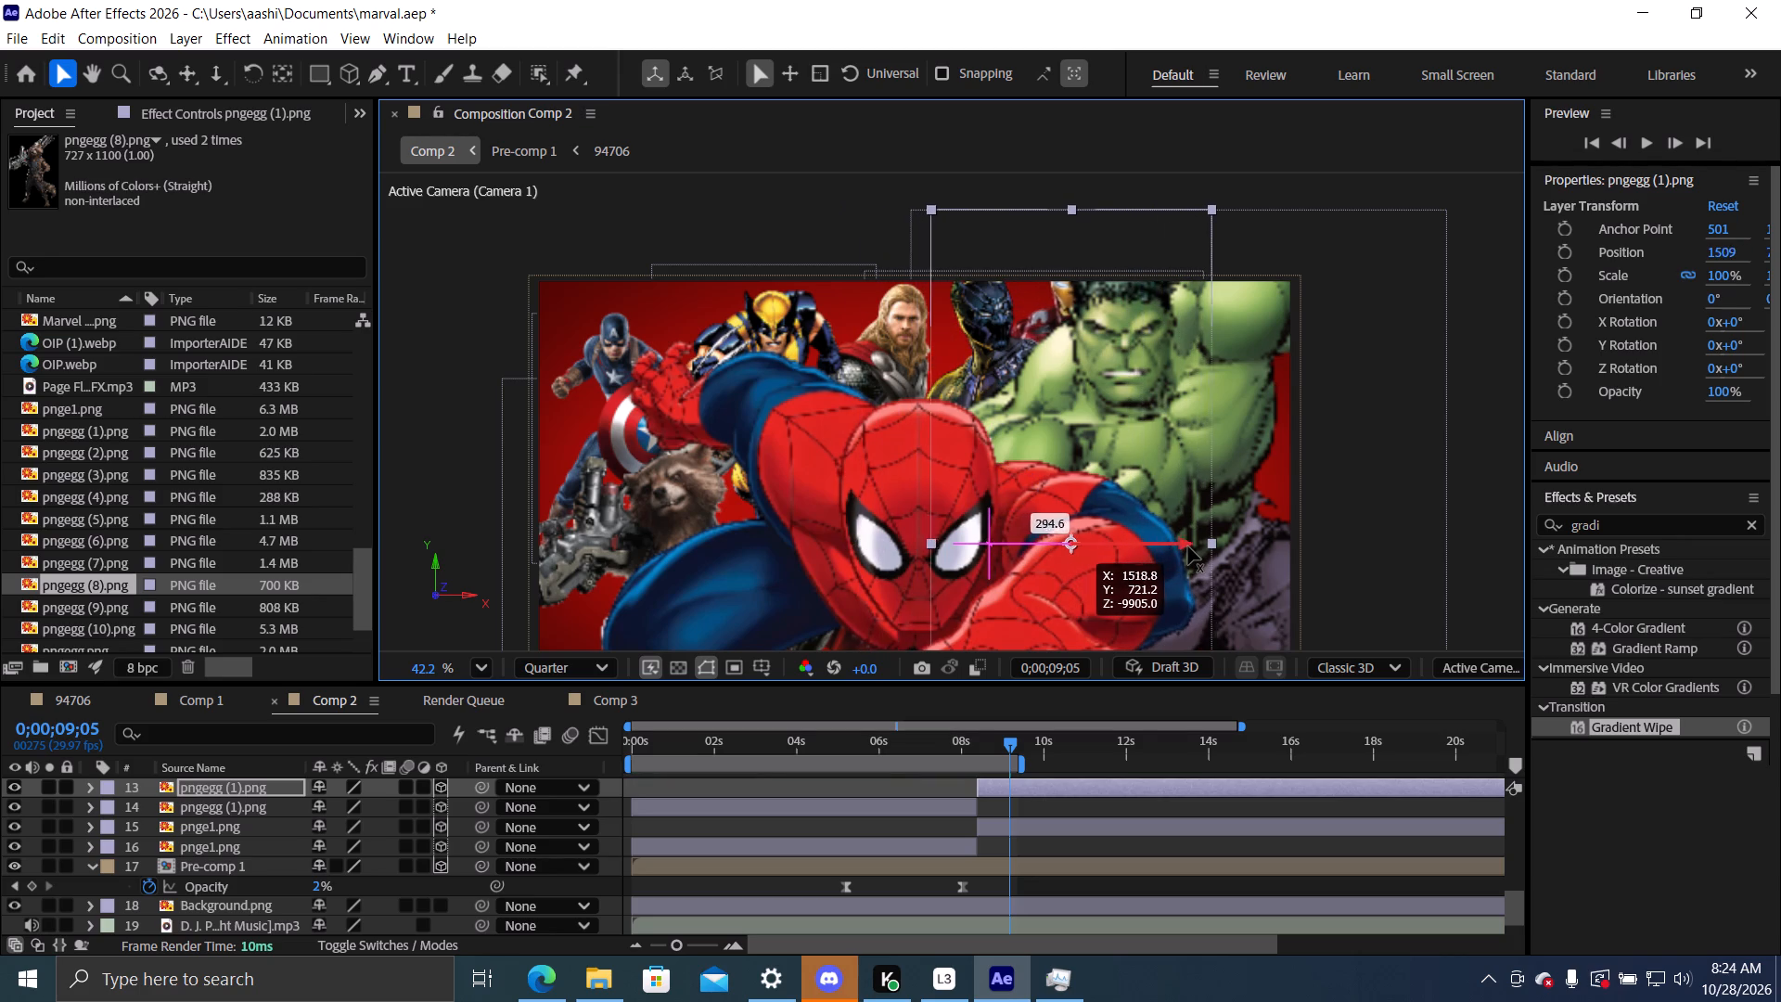
left_click_drag(1188, 546, 1193, 546)
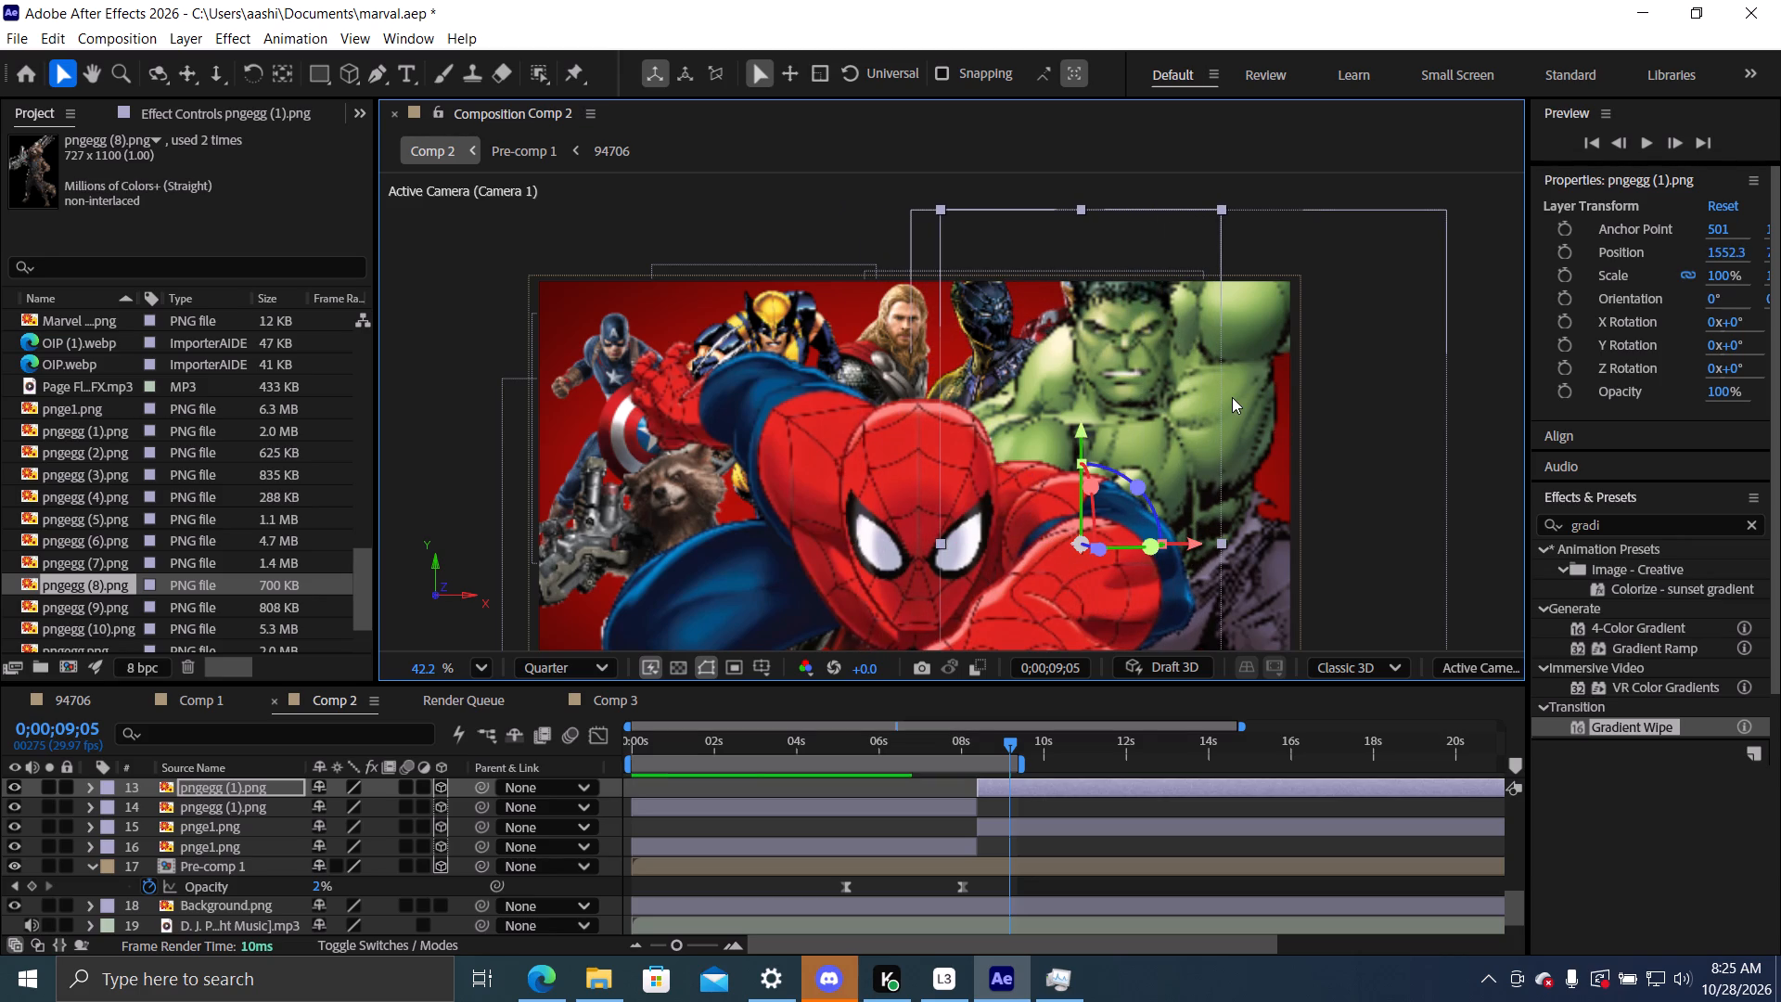
Split the Hulk layer hhulk - Copy.png at 0;00;08;12.
left_click(1232, 397)
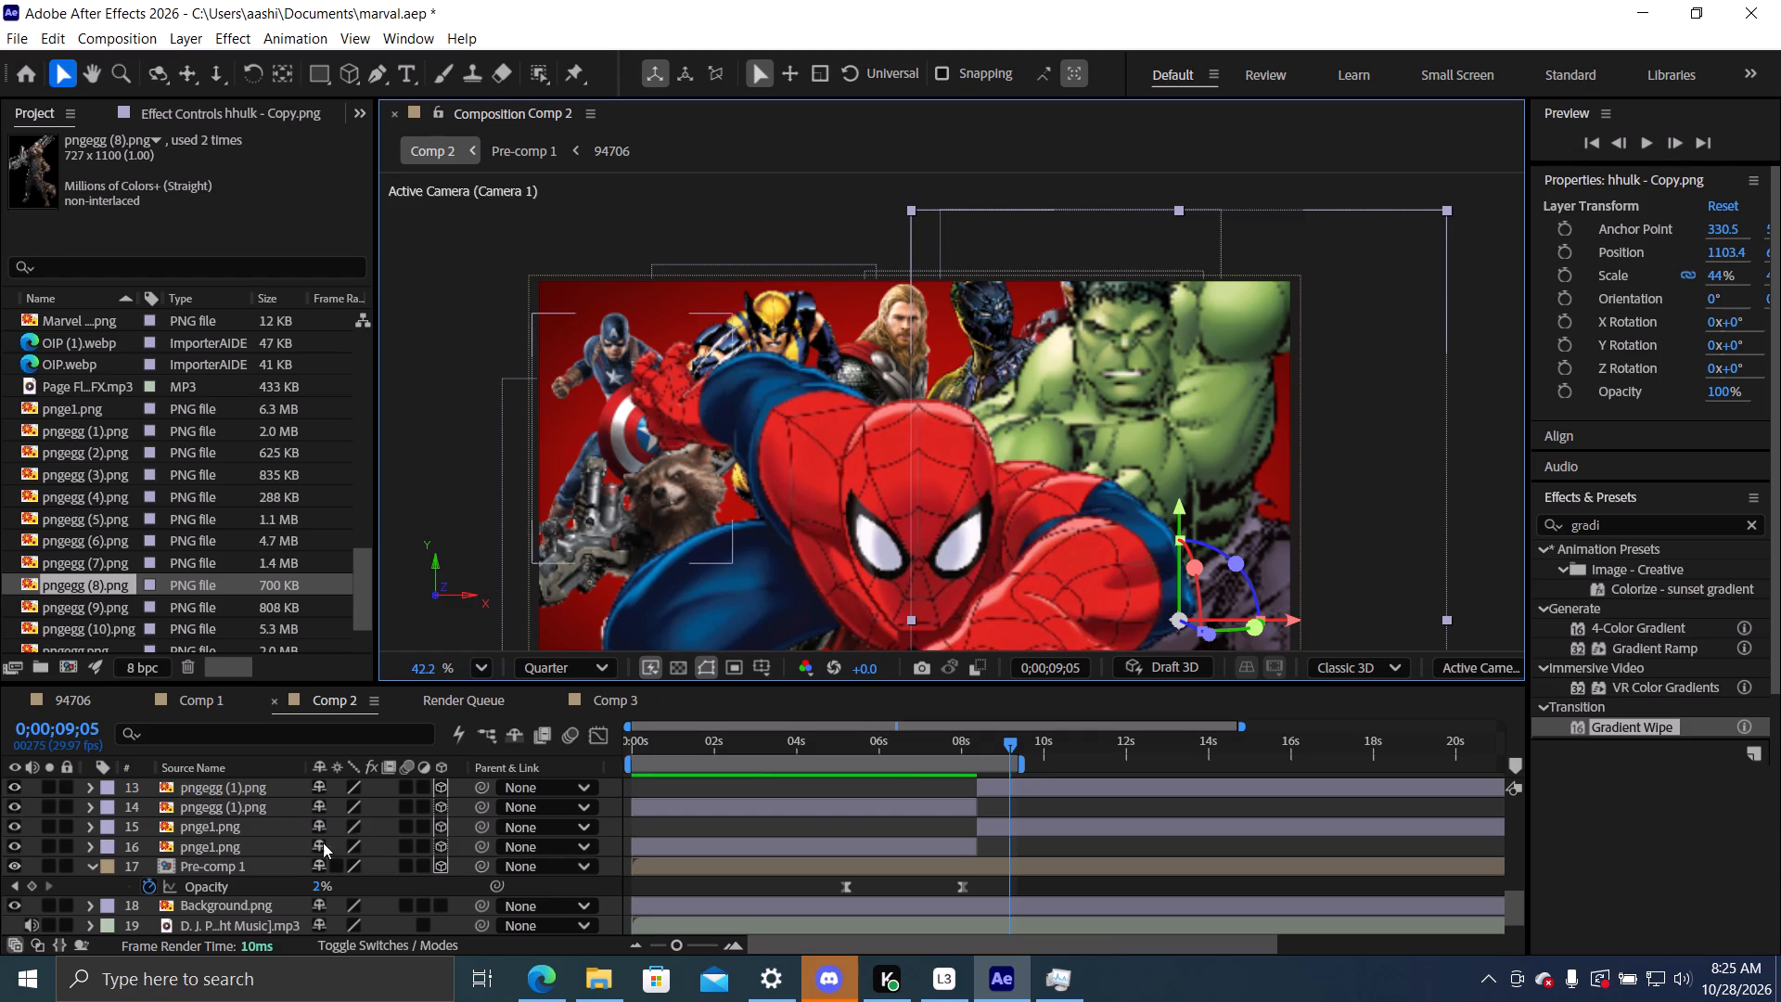
scroll(245, 869, "up", 7)
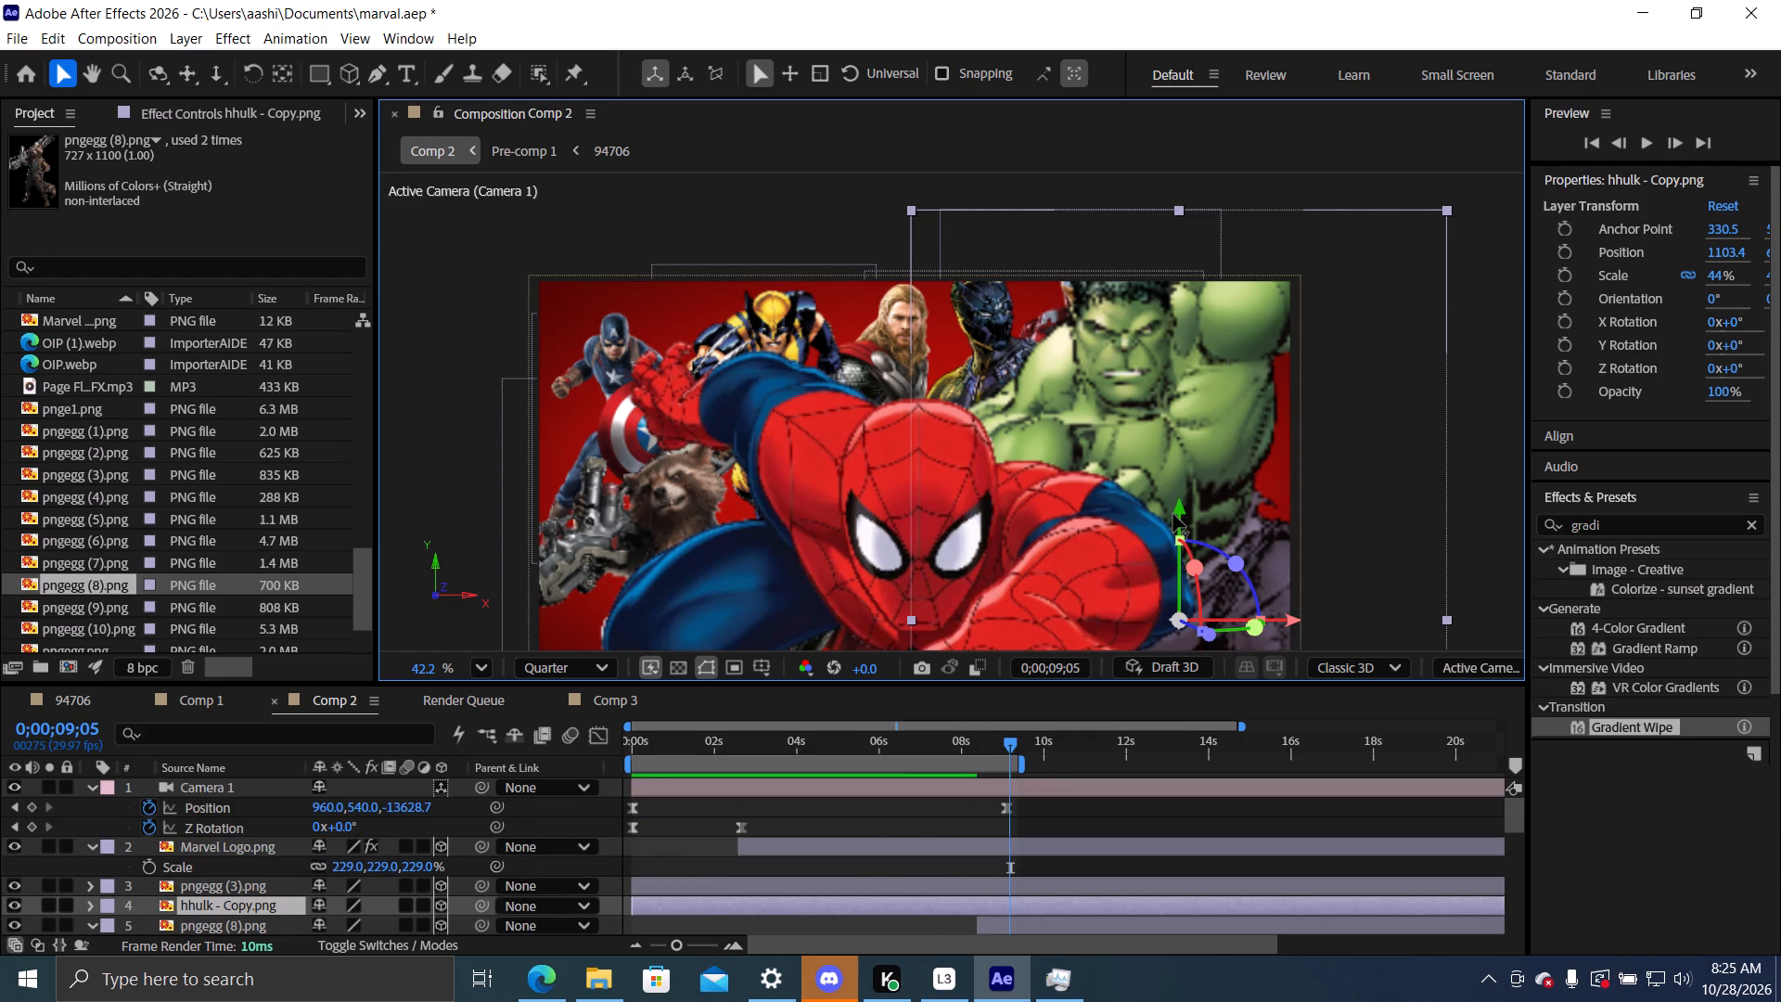
left_click_drag(1178, 508, 1177, 527)
key("ctrl+z")
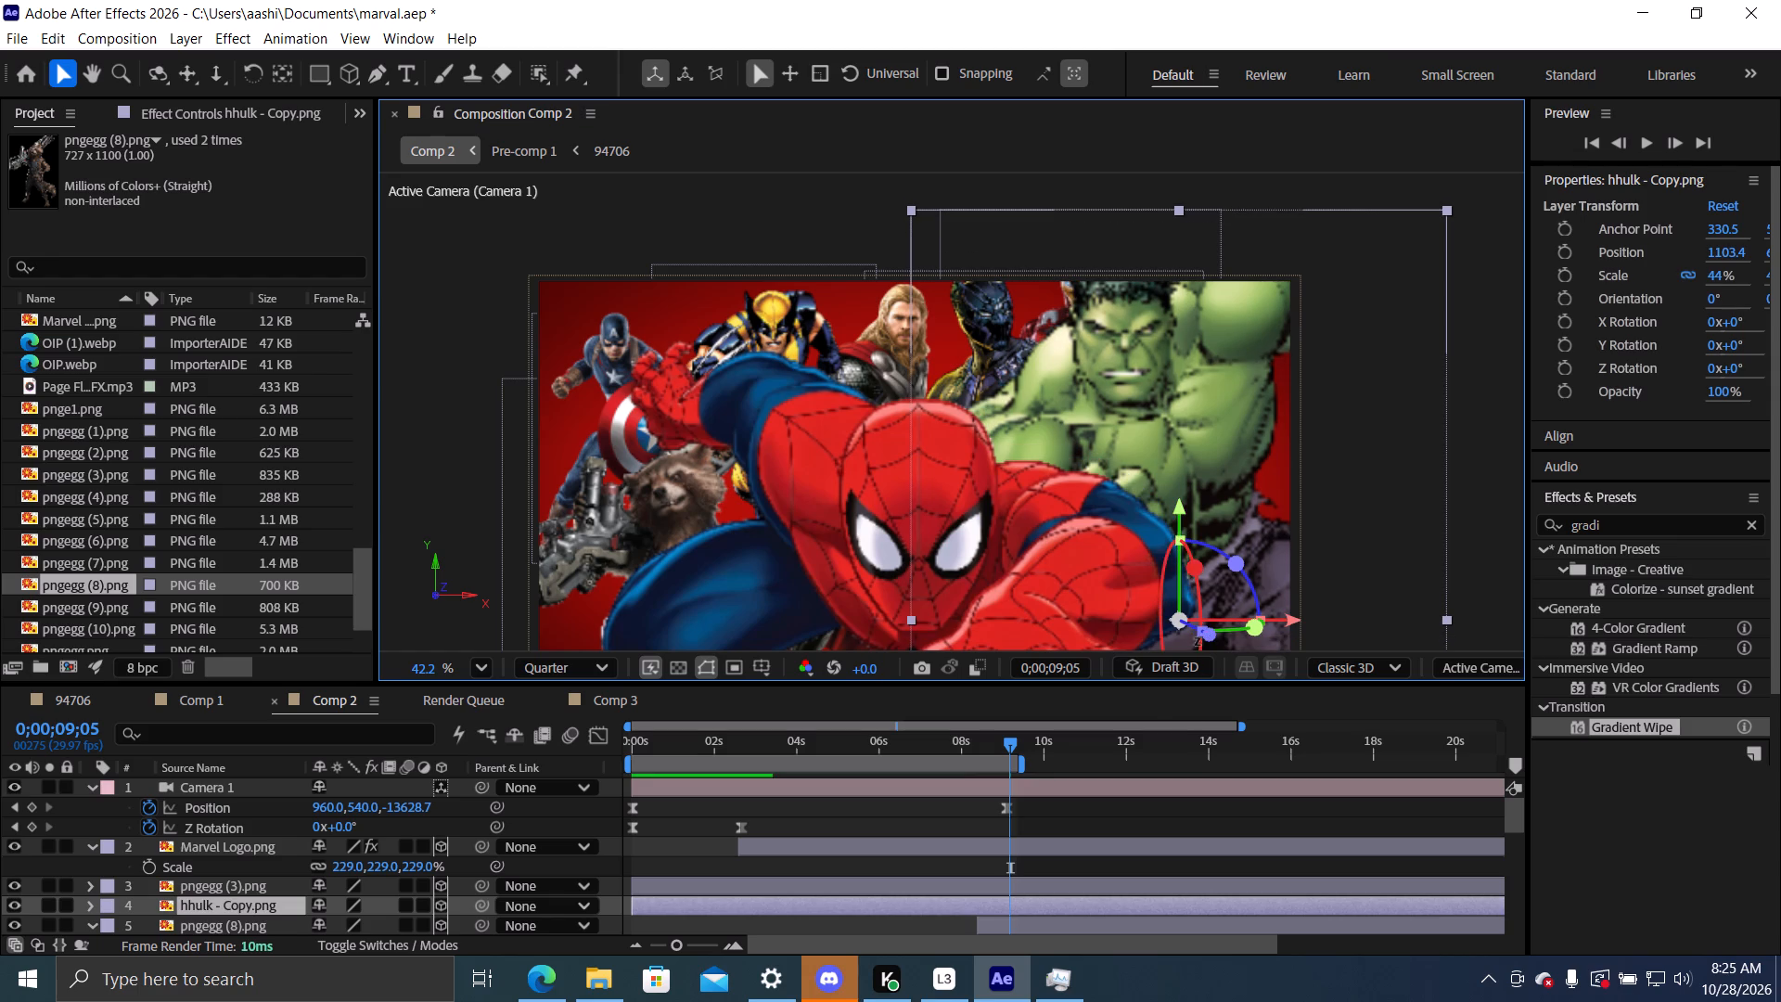
left_click_drag(1005, 750, 979, 759)
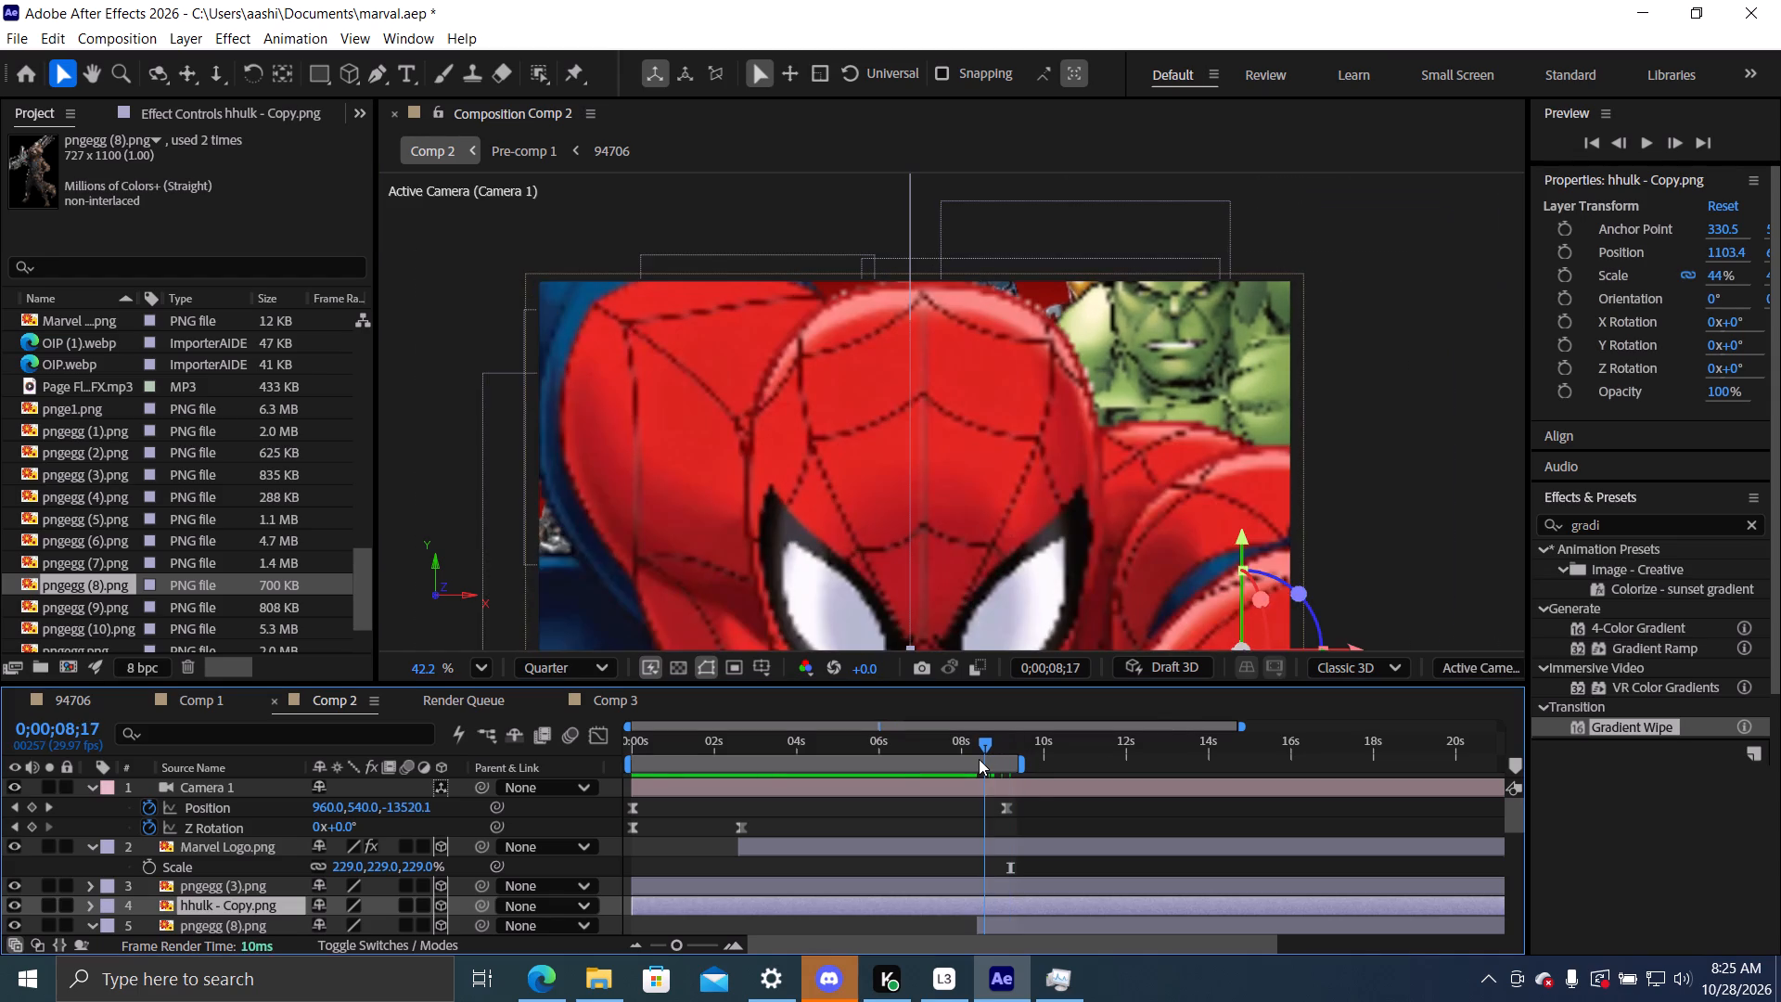
left_click_drag(979, 759, 964, 766)
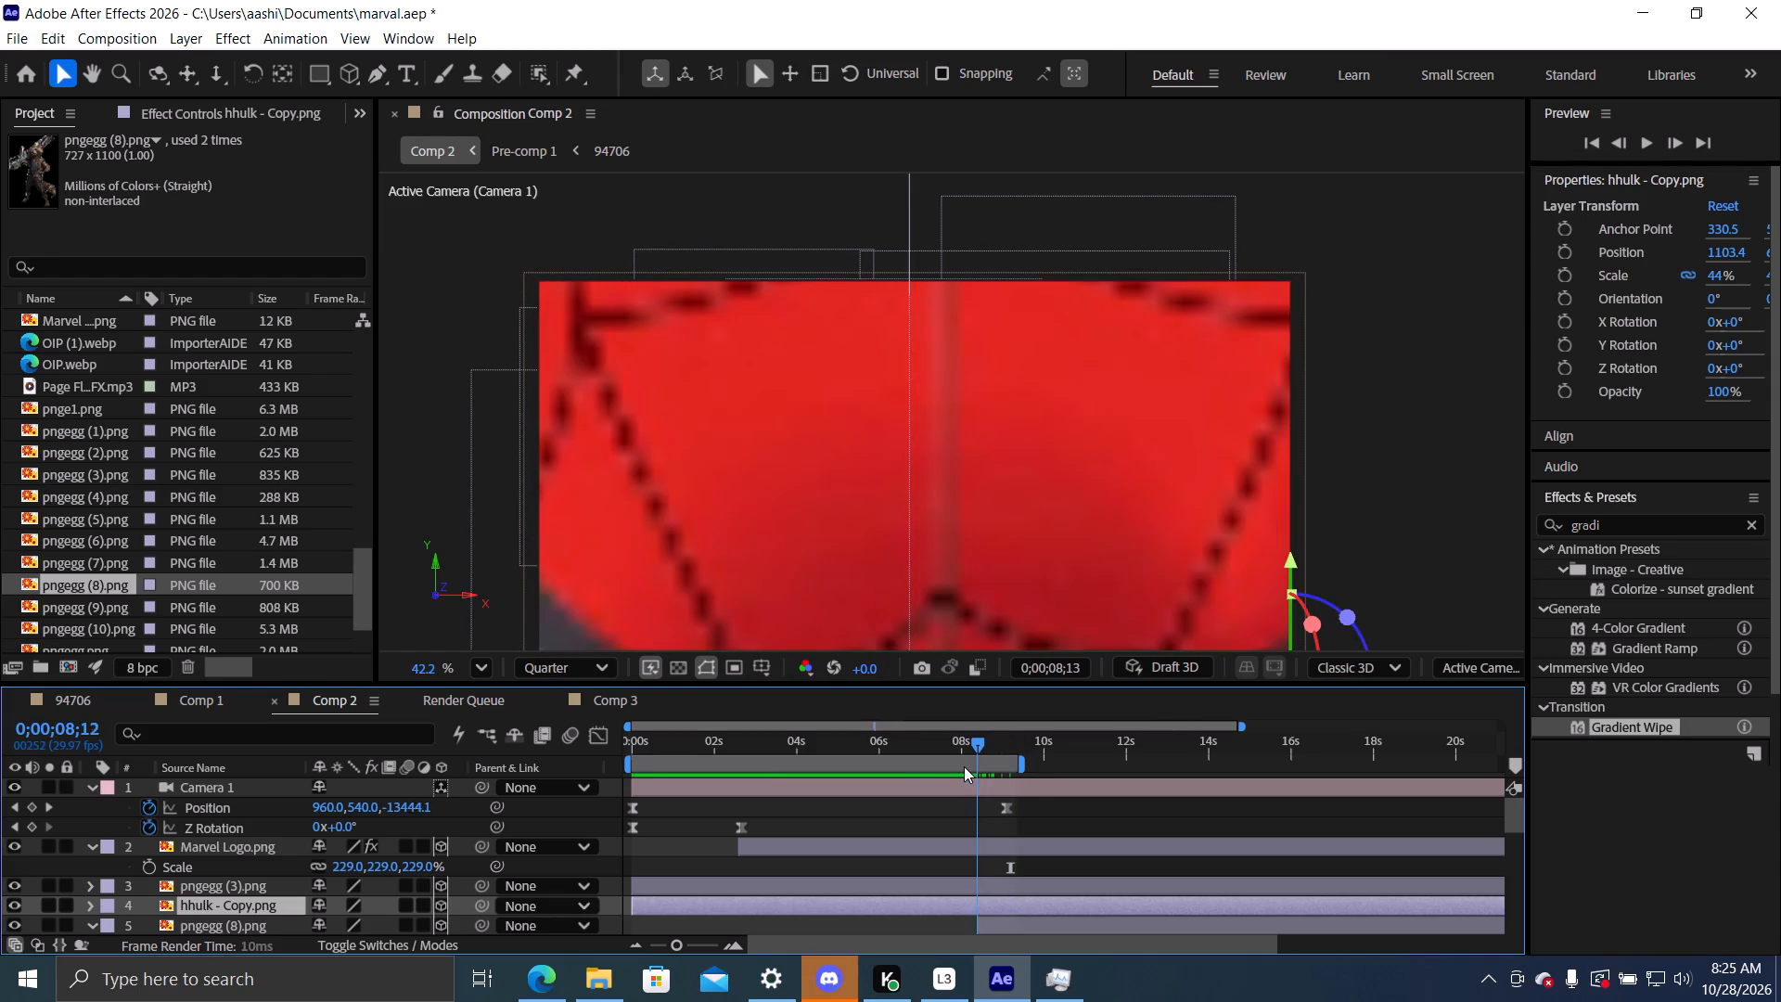
left_click_drag(964, 766, 971, 766)
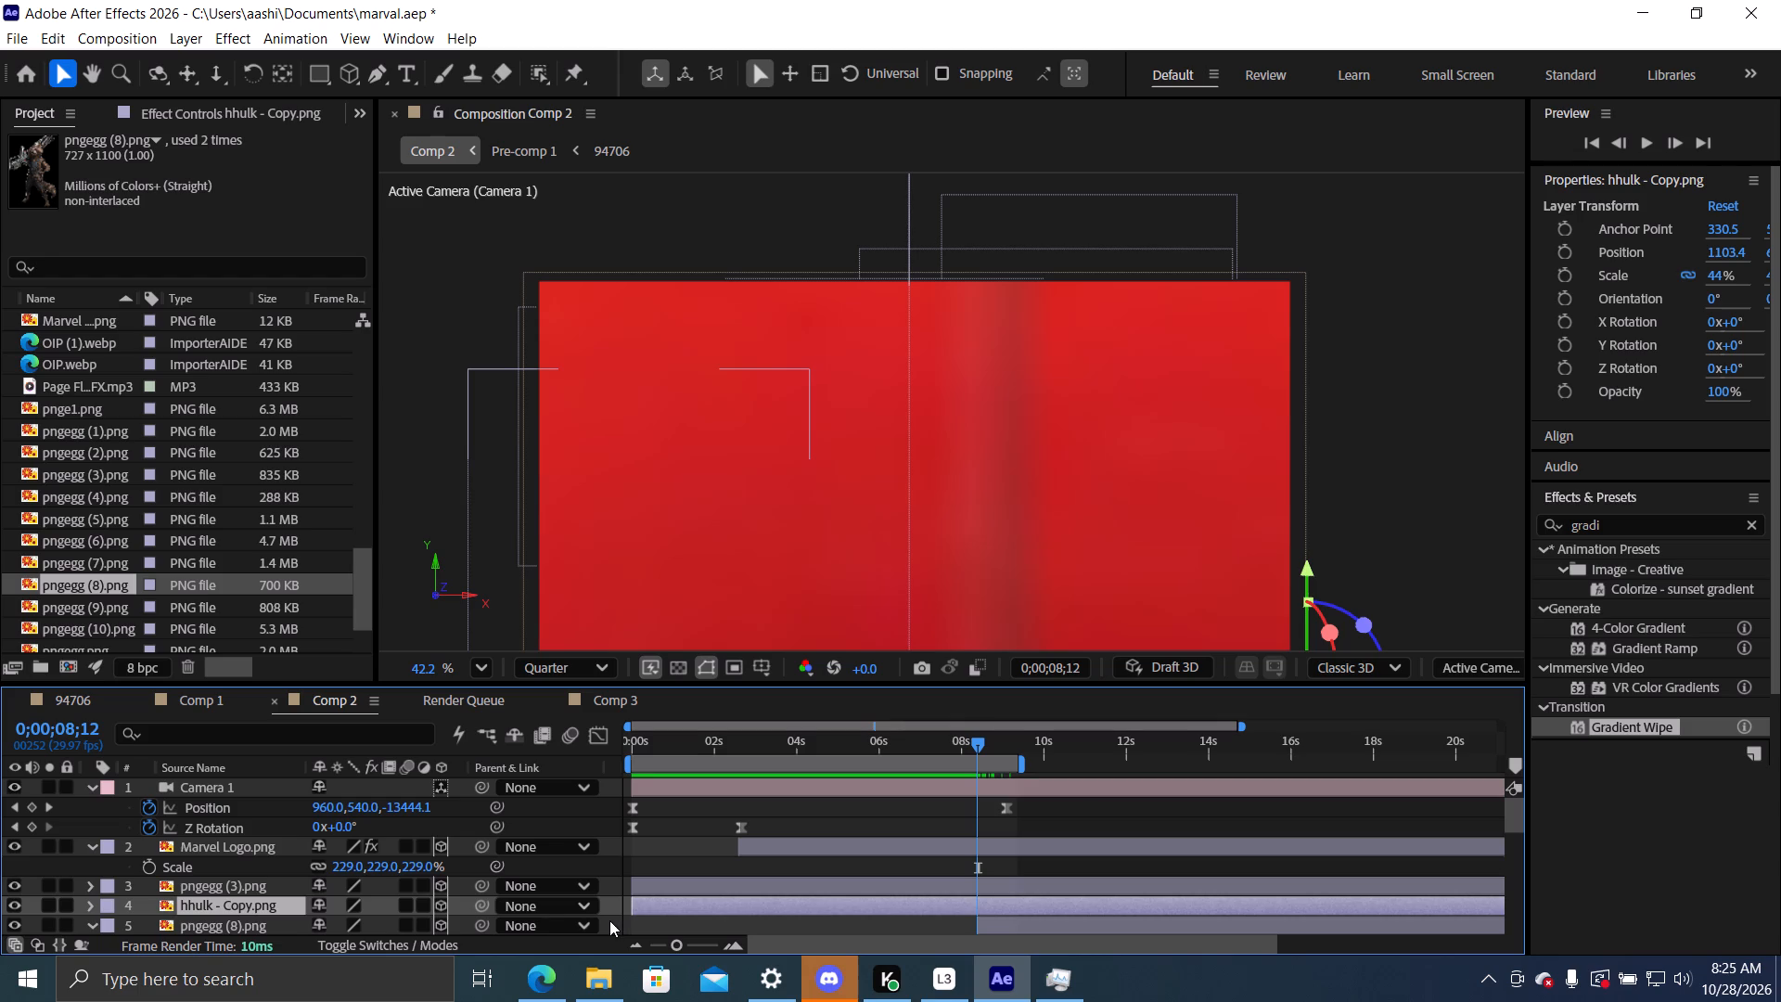
key("ctrl+shift+d")
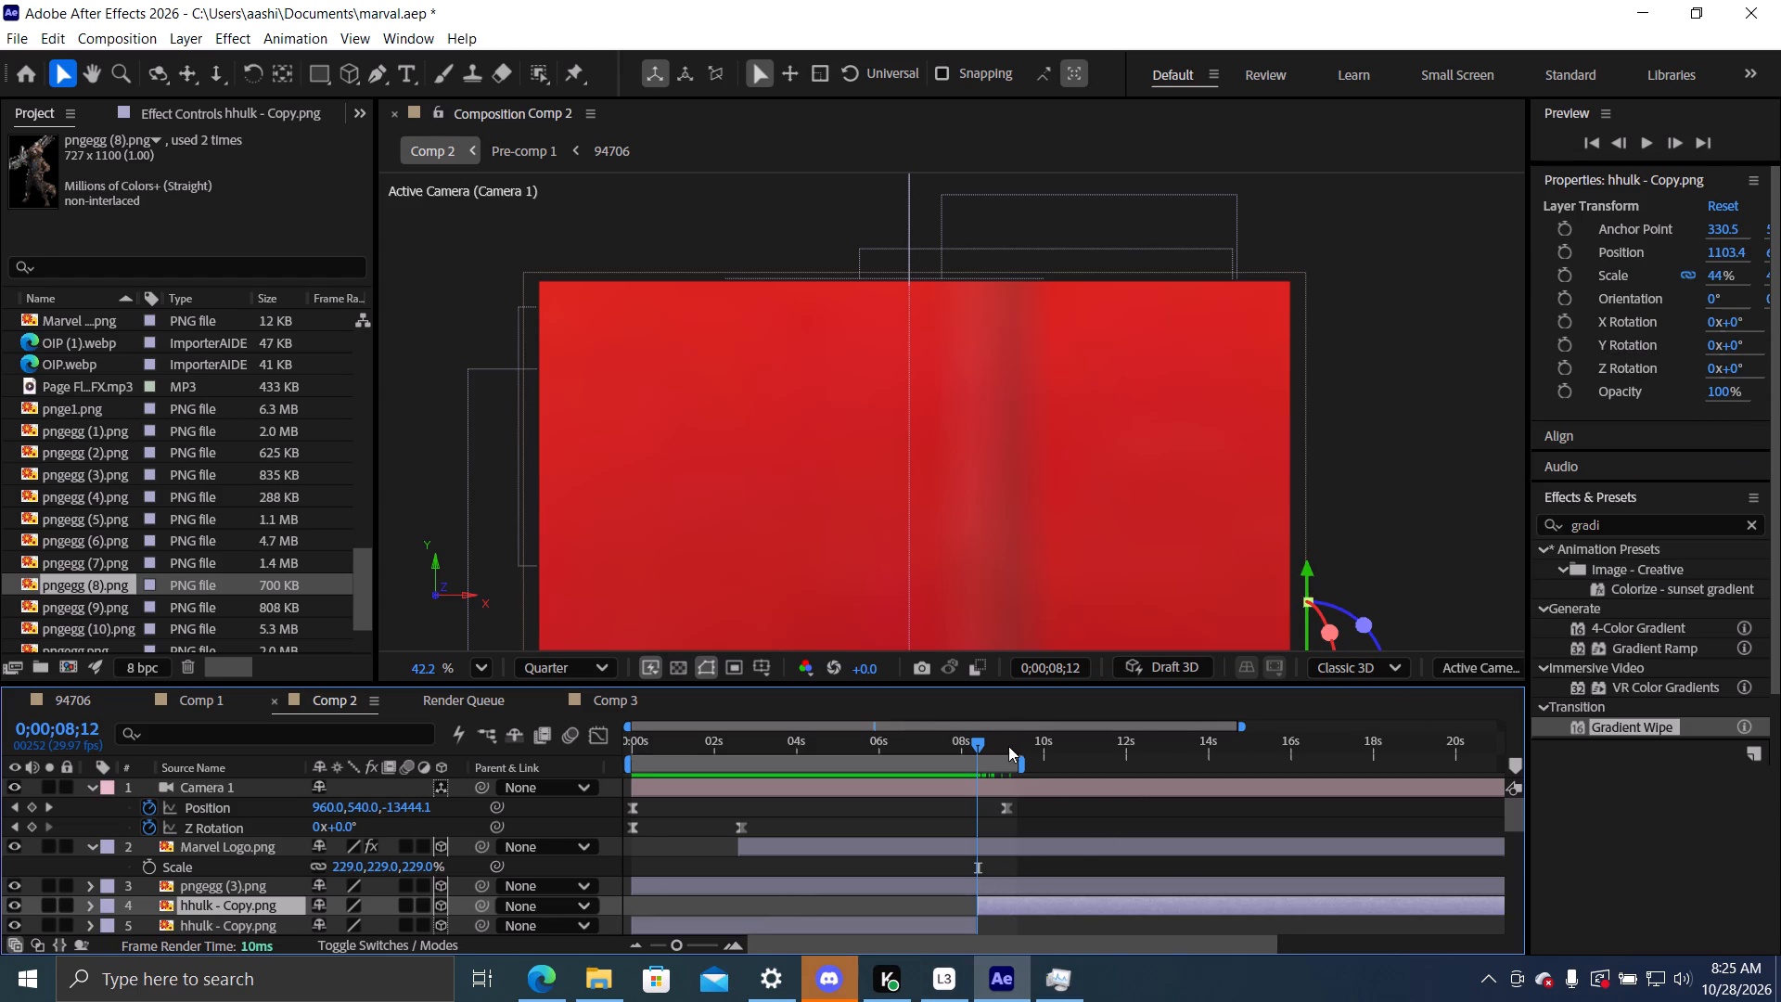
Move the later Hulk segment to X position 1118.7 and lower it at 0;00;08;29, so Iron Man shows above Hulk's head.
left_click_drag(982, 749, 1006, 751)
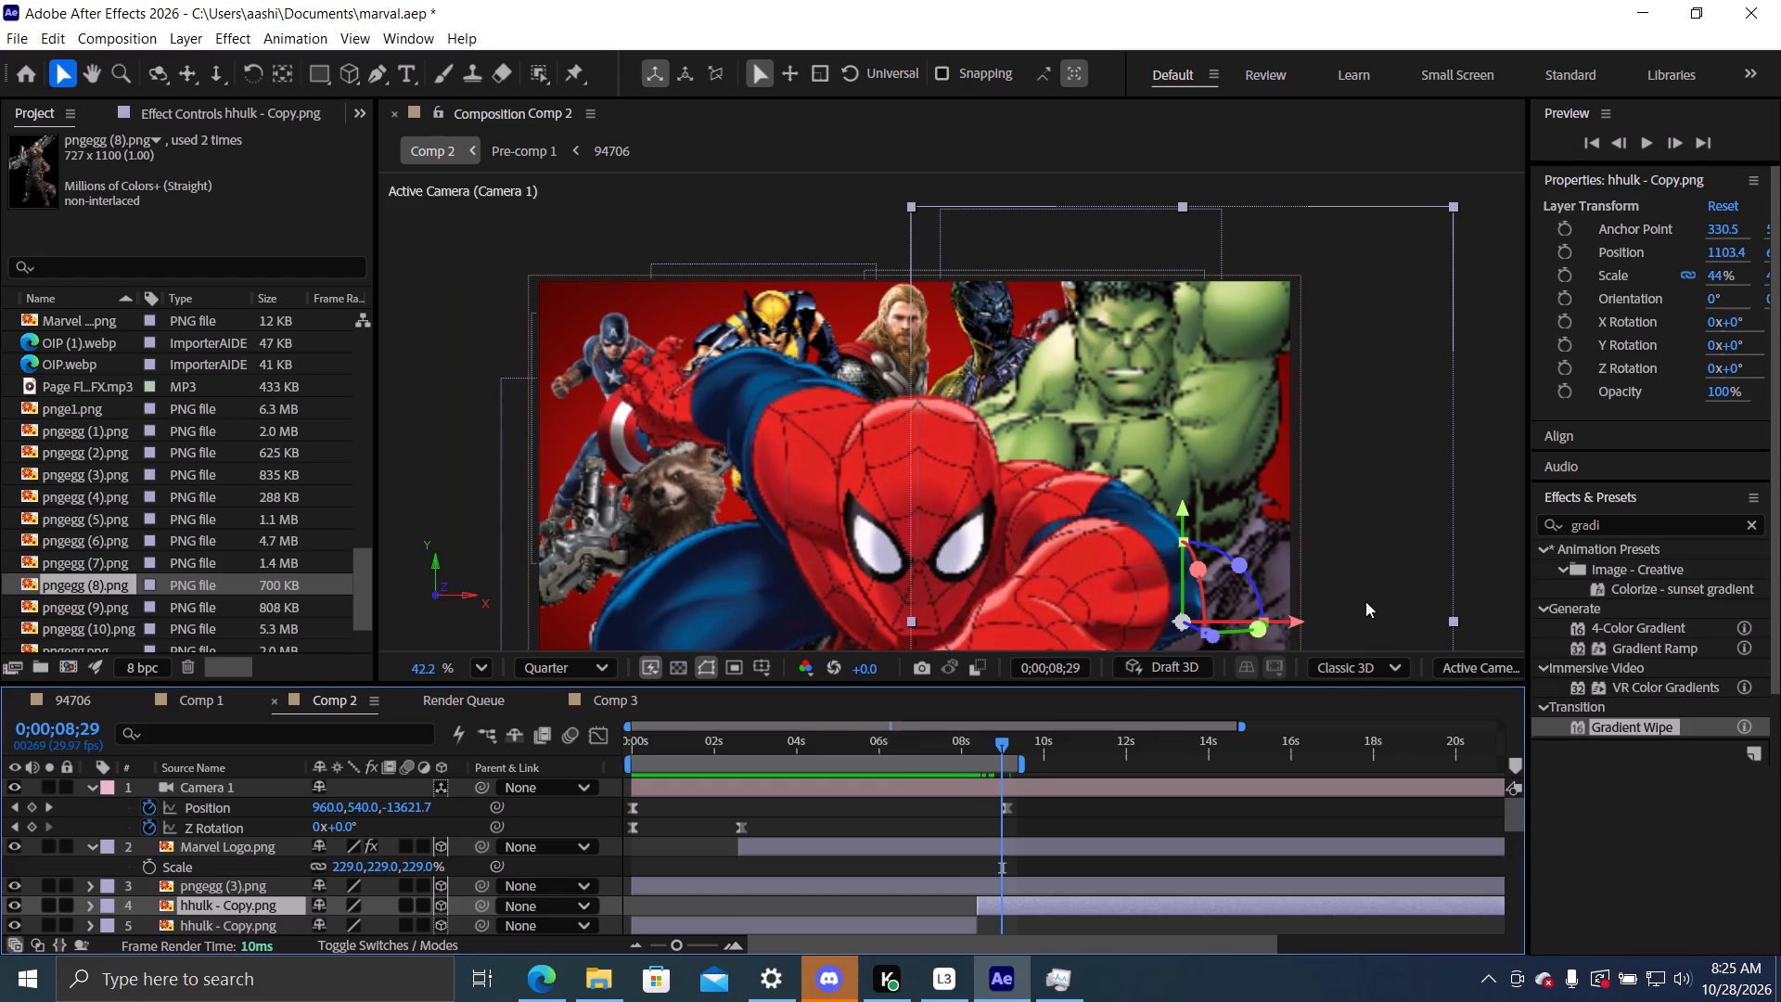
left_click_drag(1296, 623, 1327, 620)
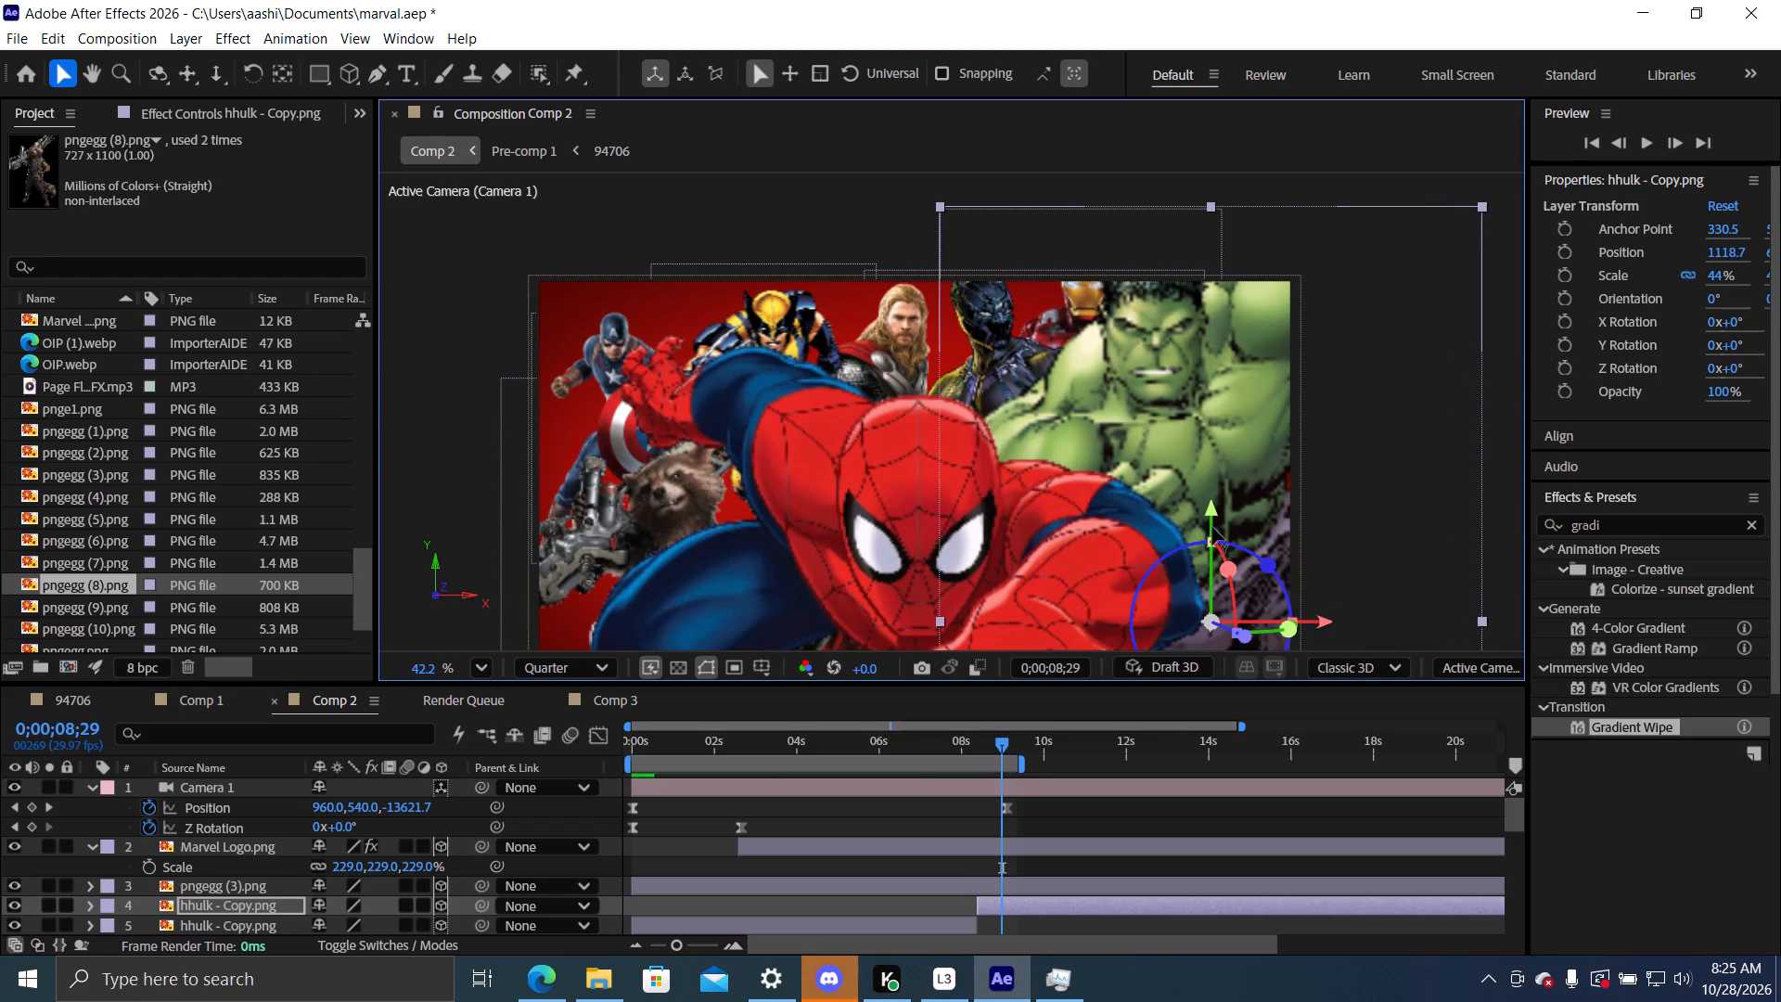
left_click_drag(1210, 509, 1198, 582)
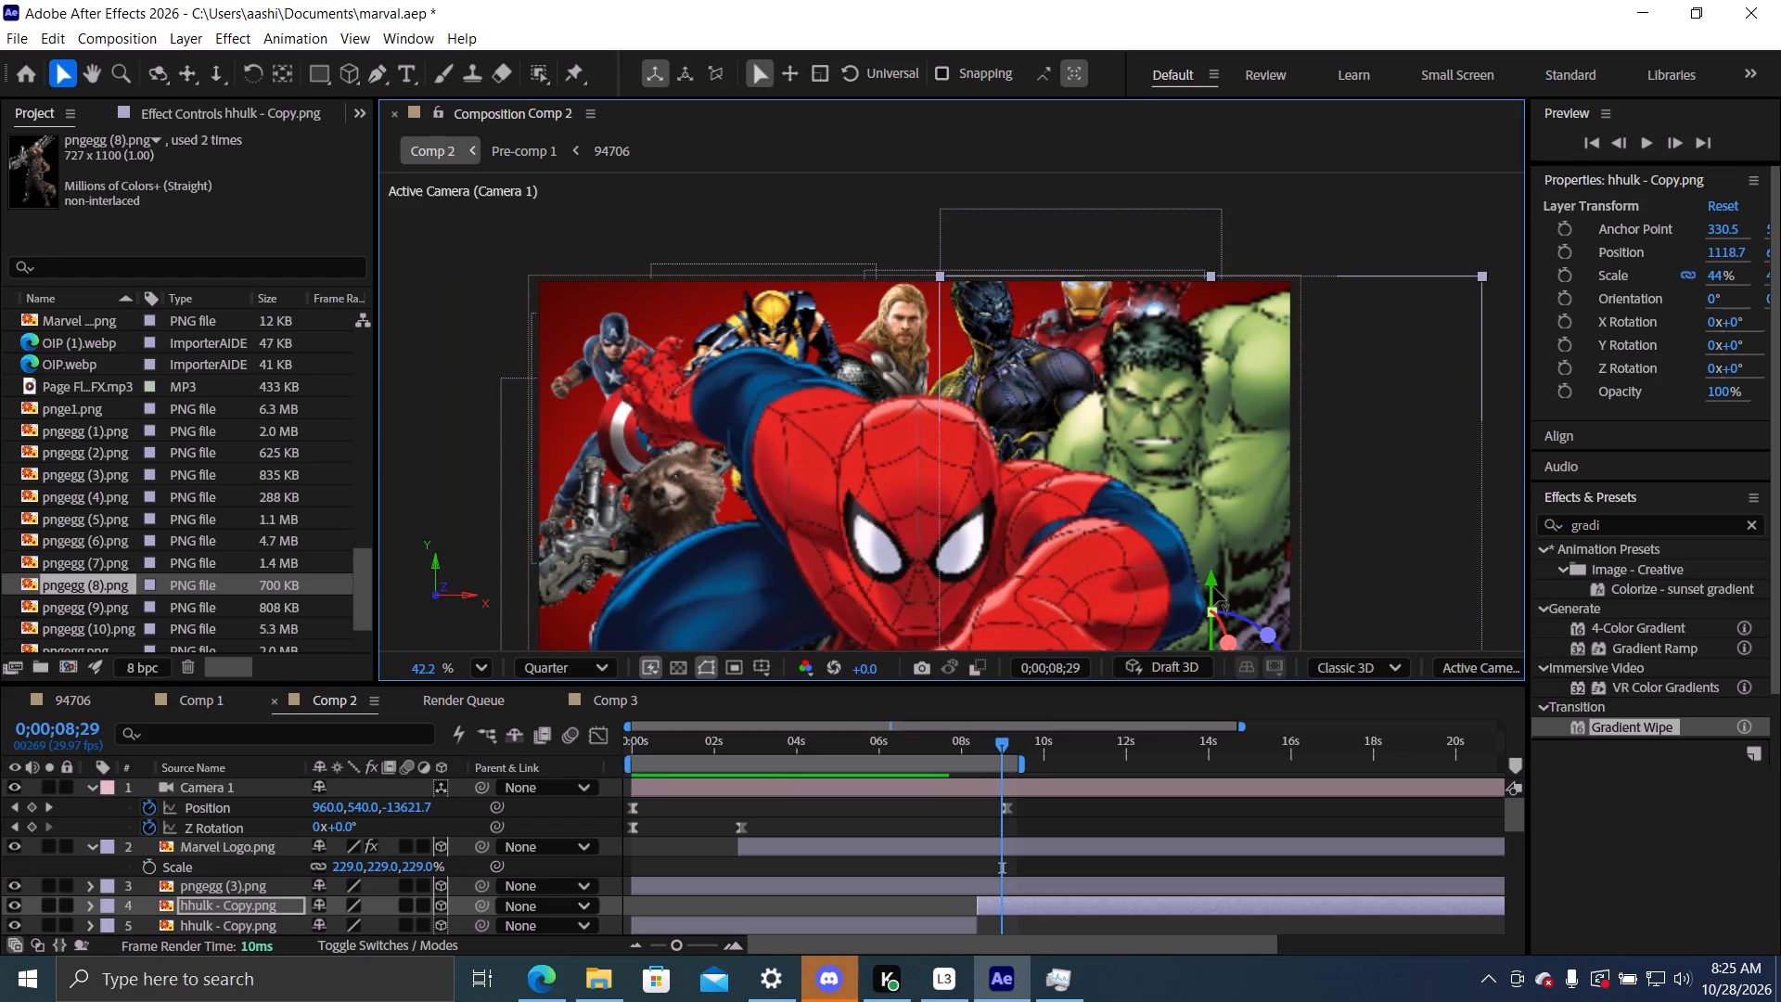
left_click_drag(1213, 587, 1198, 630)
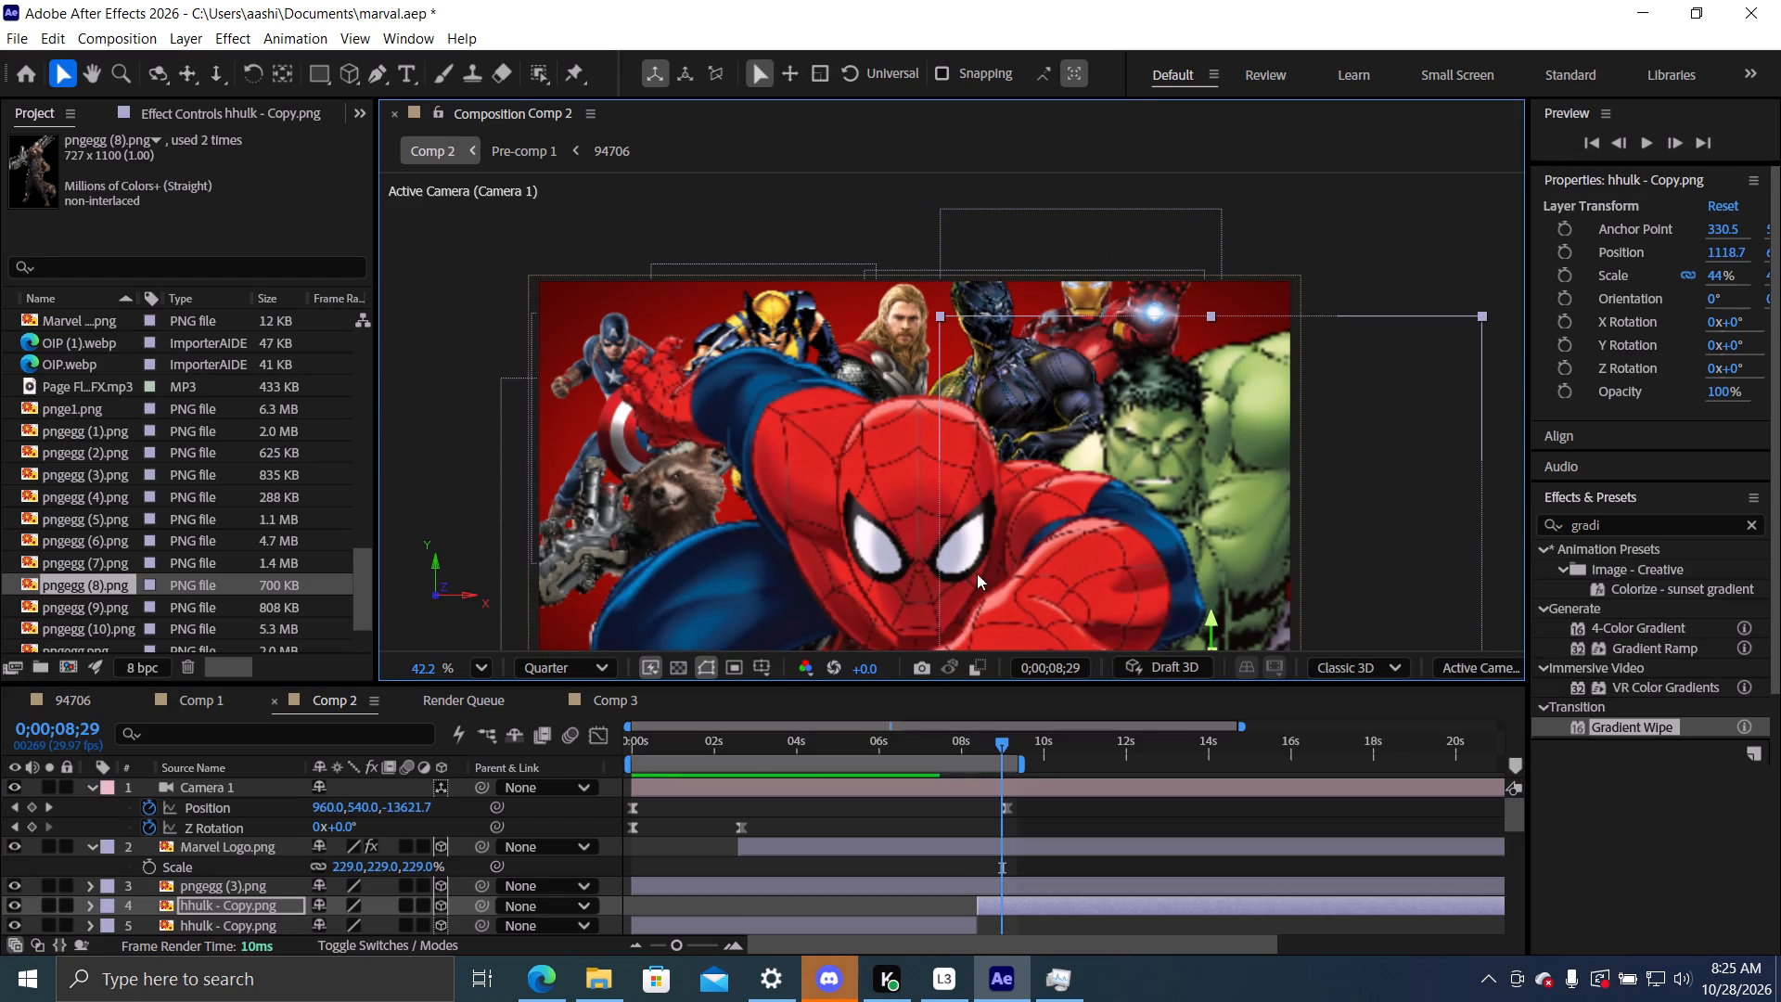
Lower the later Iron Man segment, pngegg (1).png on layer 14, slightly at 0;00;08;29 so he sits closer behind Hulk.
scroll(248, 897, "down", 6)
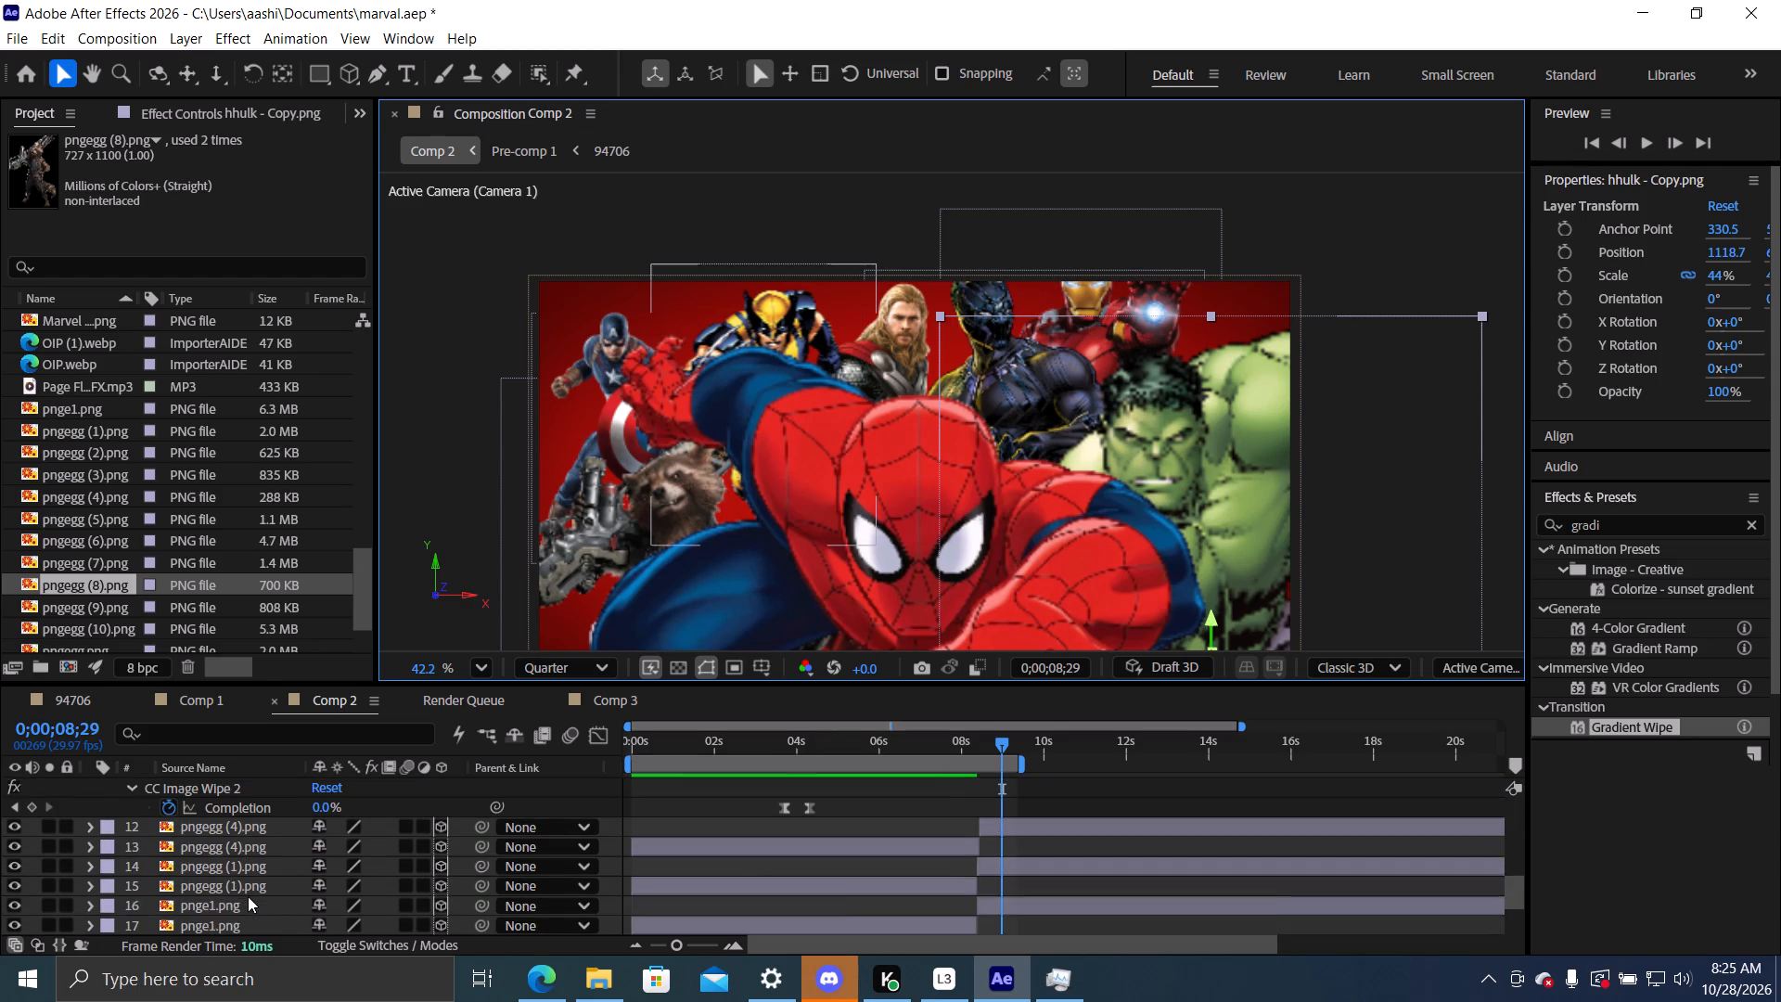
scroll(248, 896, "down", 1)
left_click(255, 803)
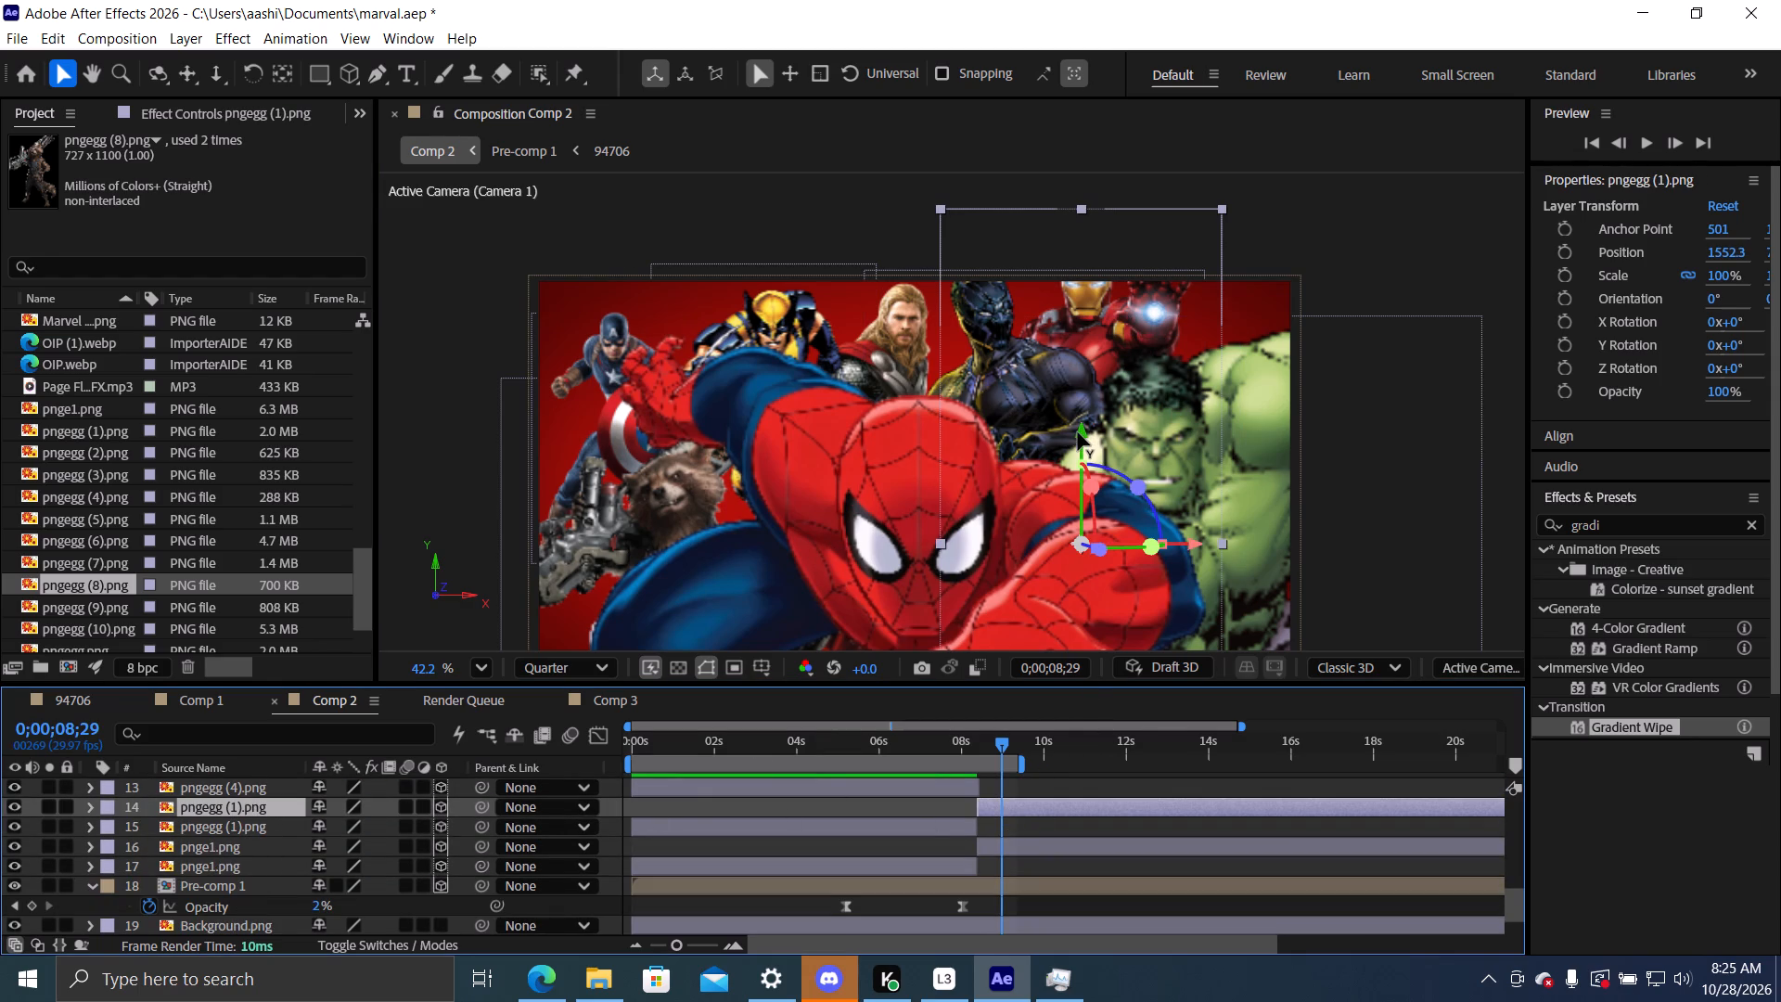
left_click_drag(1078, 438, 1079, 468)
Preview the Comp 2 intro from 0;00;00;00 and return the playhead to the start.
left_click_drag(999, 743, 921, 755)
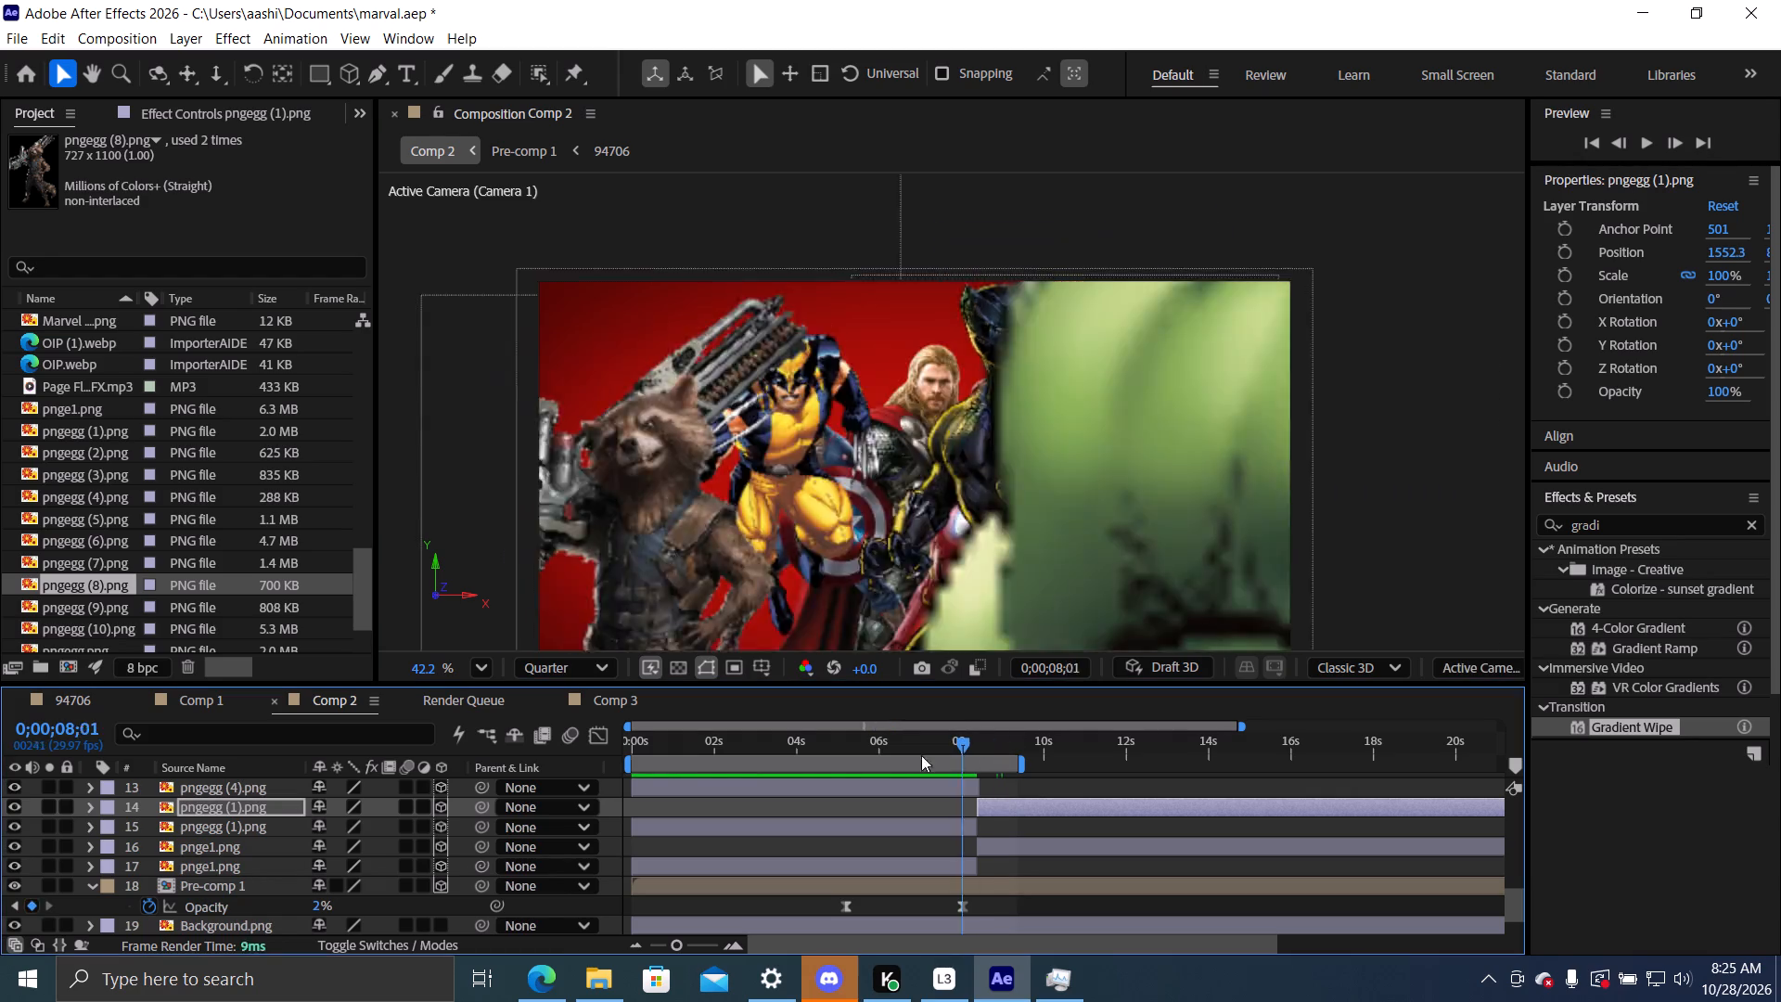
left_click_drag(921, 755, 378, 790)
key("space")
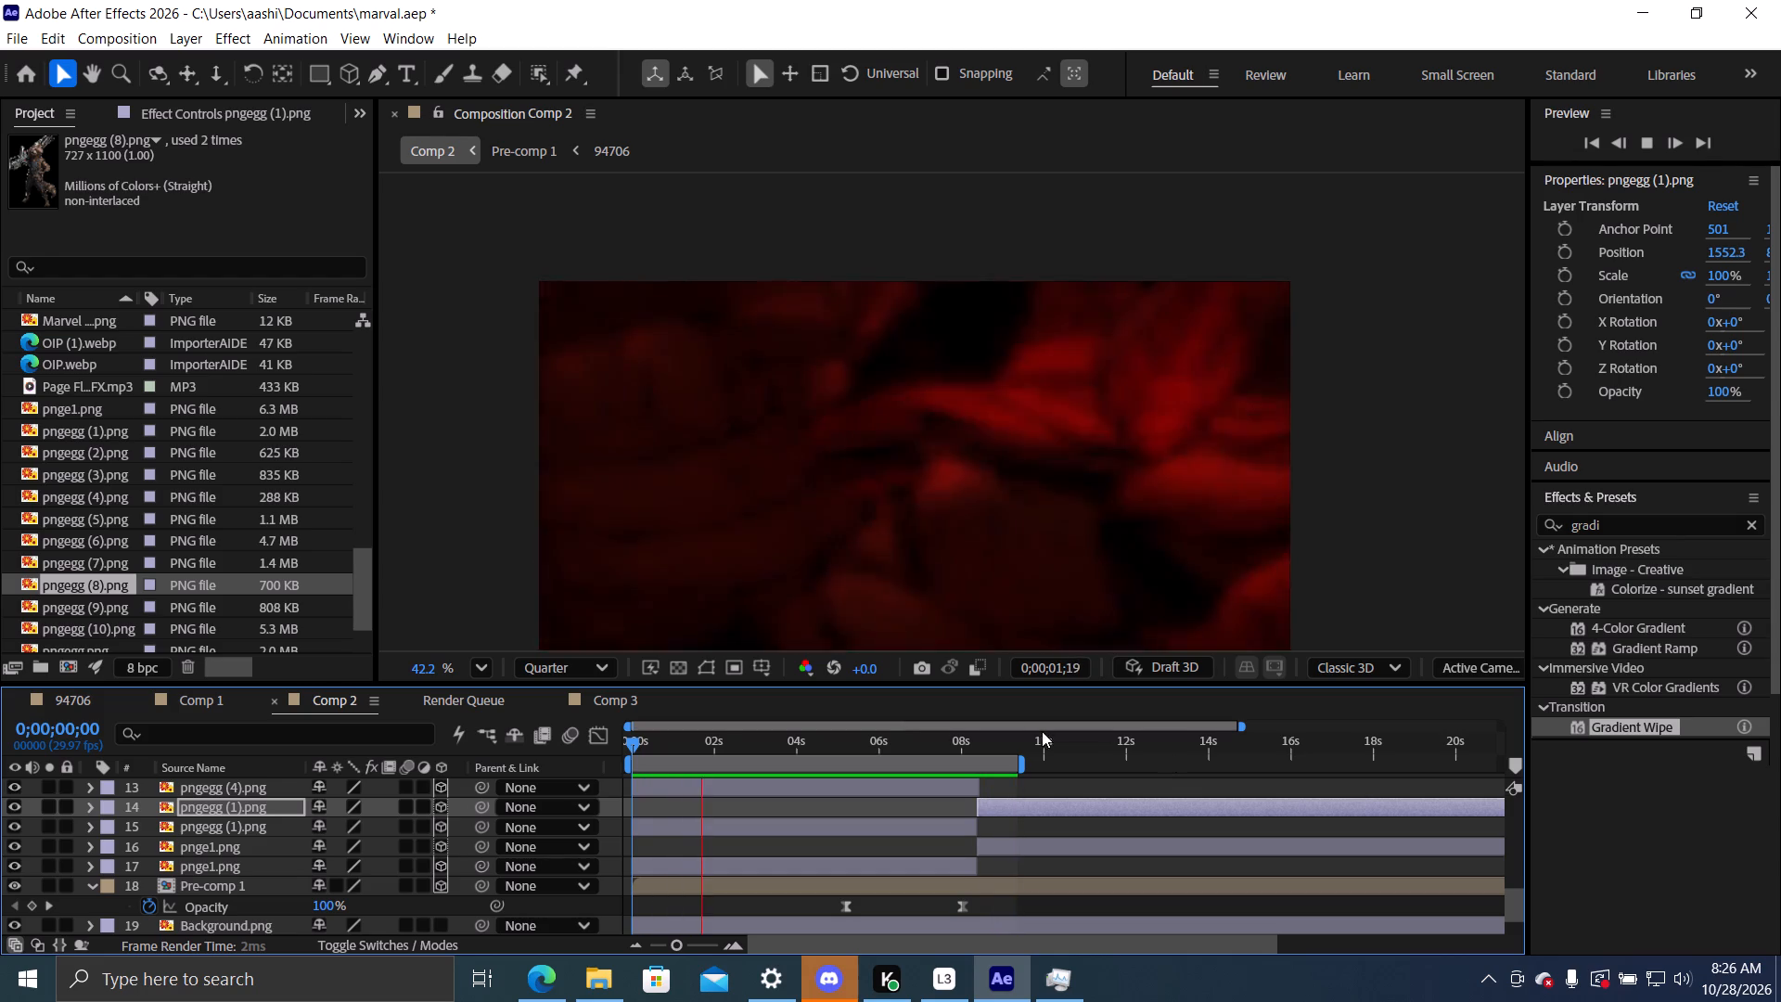
key("space")
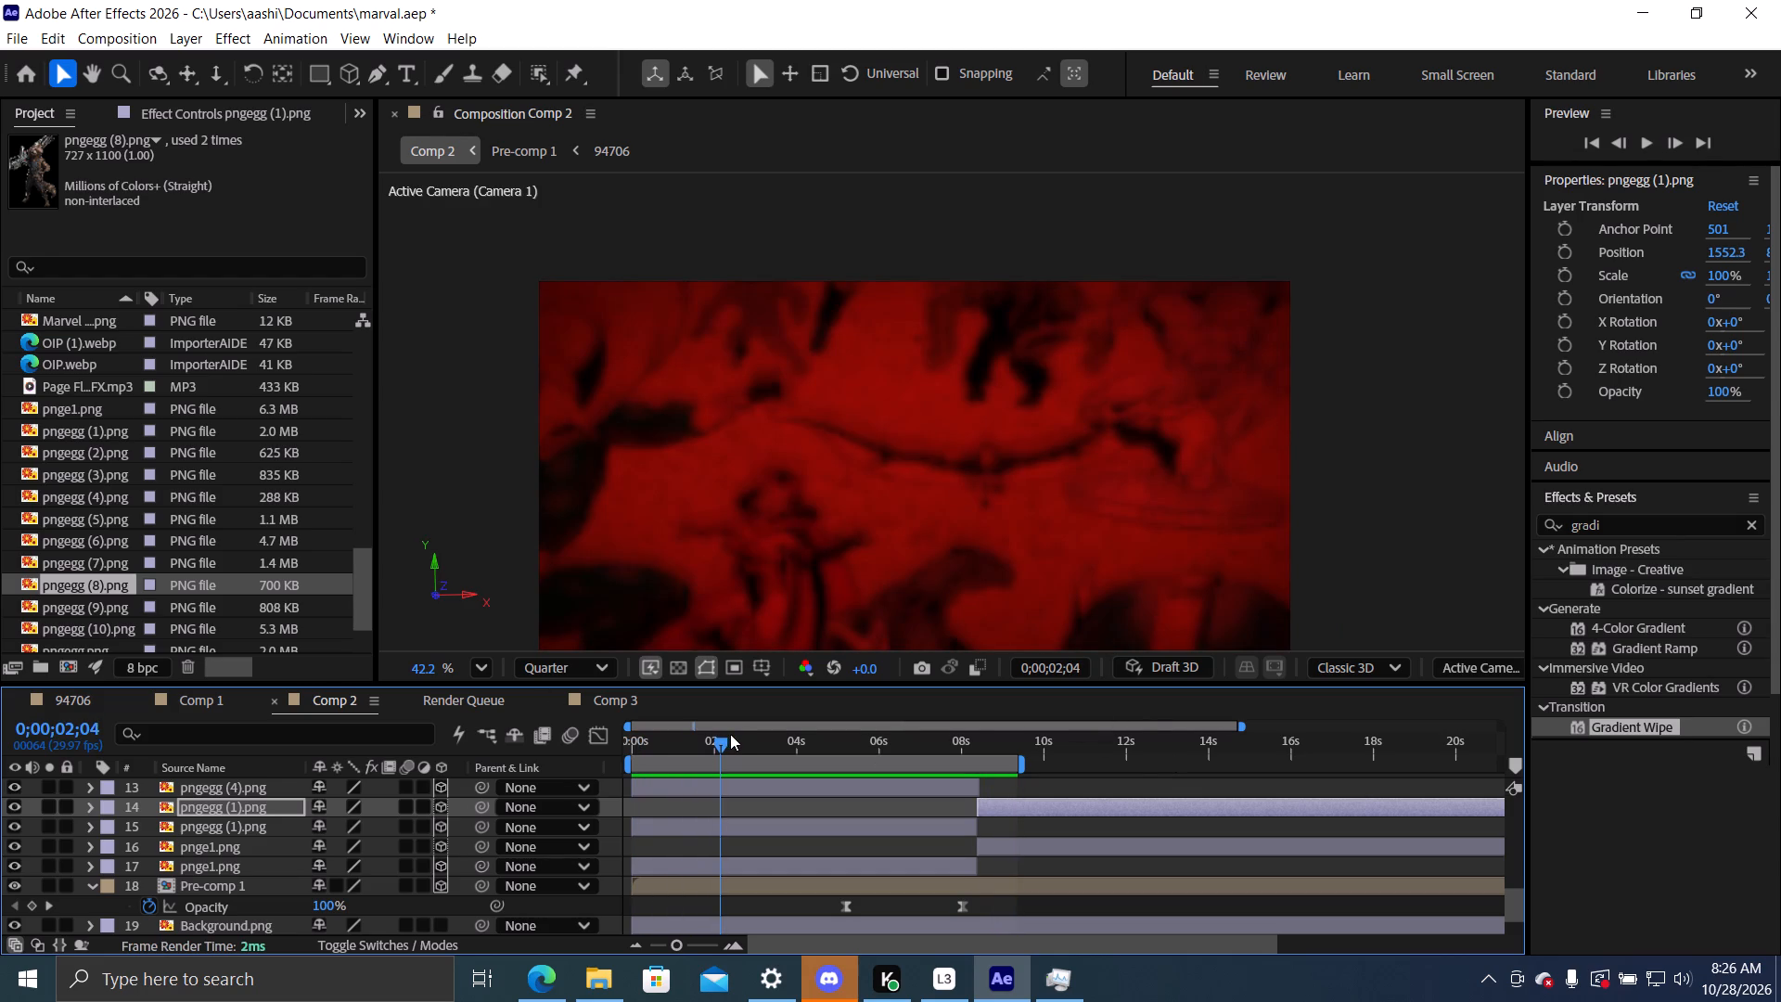
left_click_drag(723, 737, 156, 742)
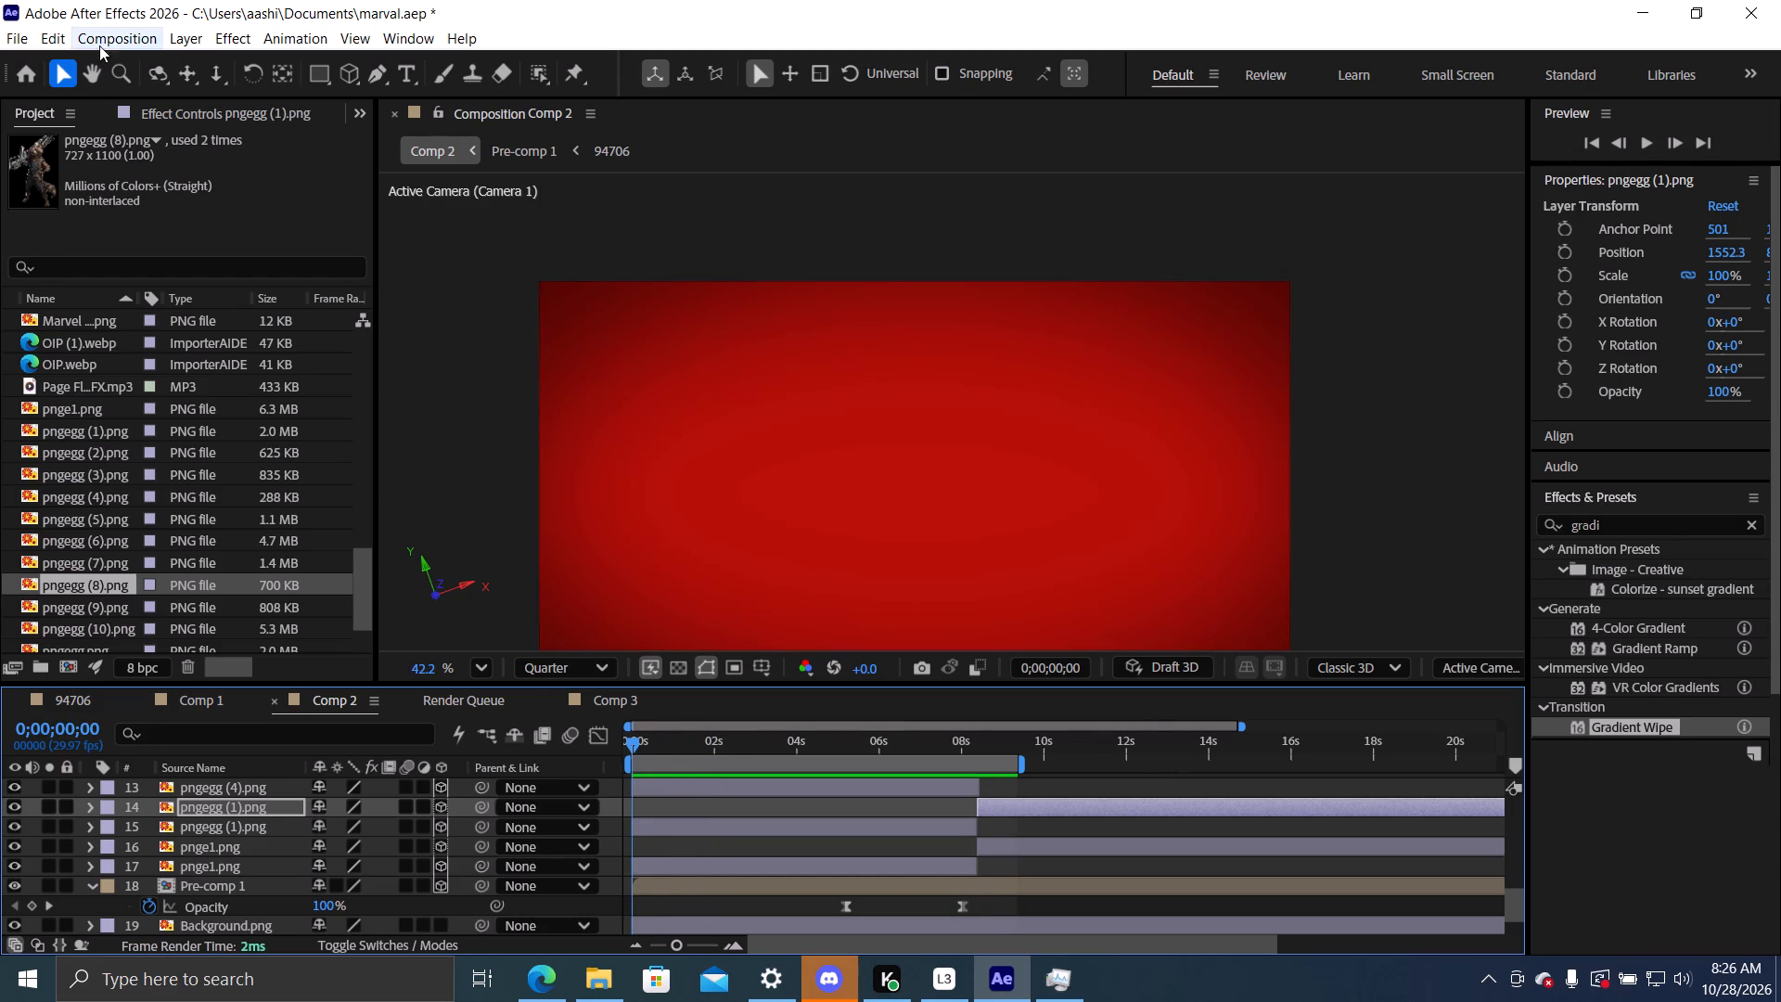
Add Comp 2 to the Render Queue for export.
left_click(110, 37)
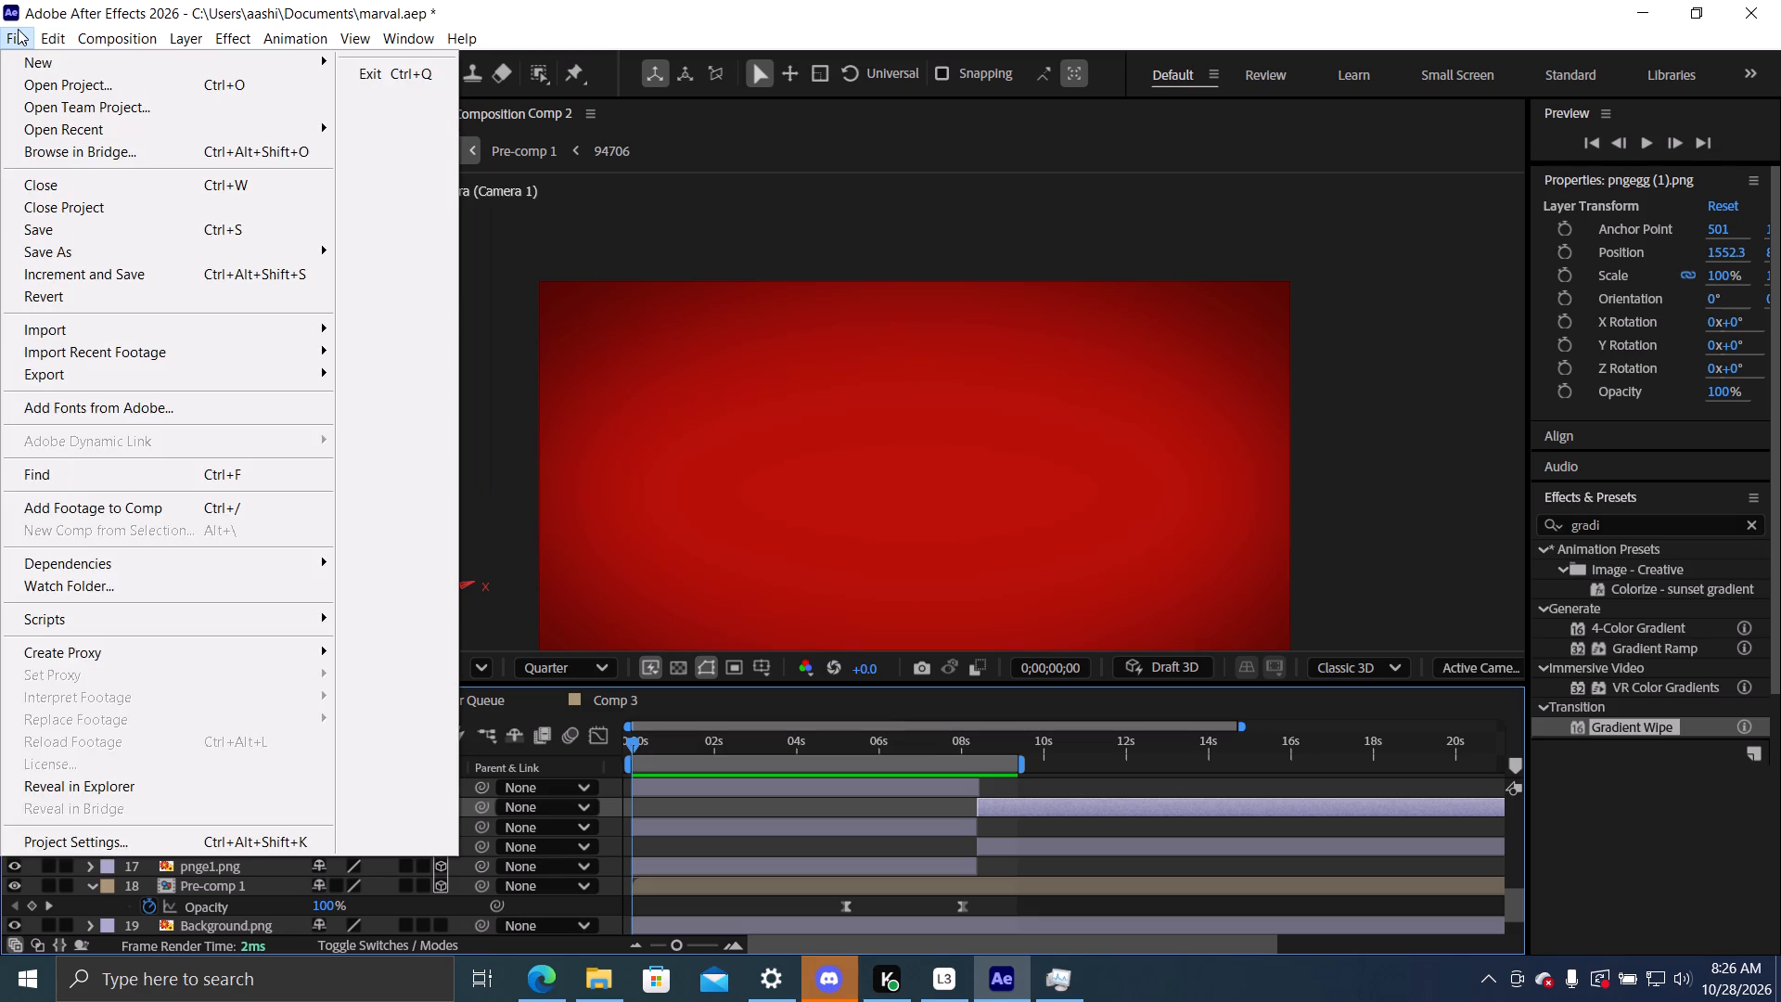
left_click(18, 29)
left_click(13, 45)
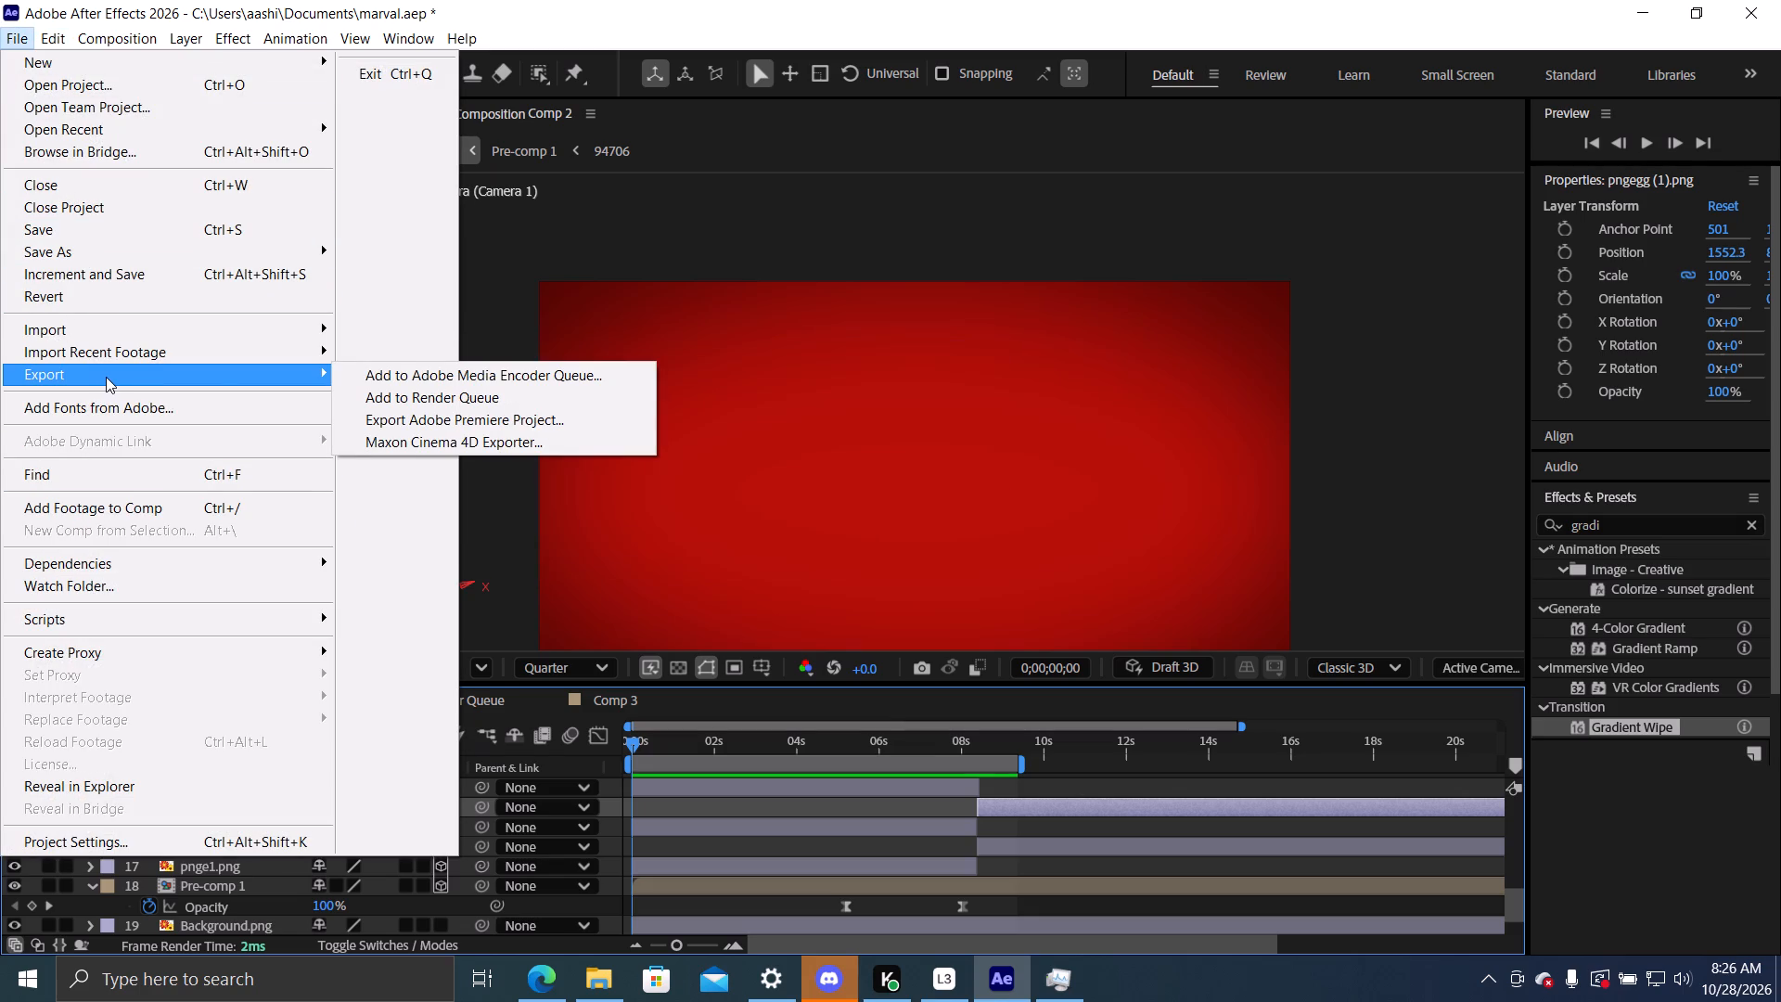
left_click(412, 391)
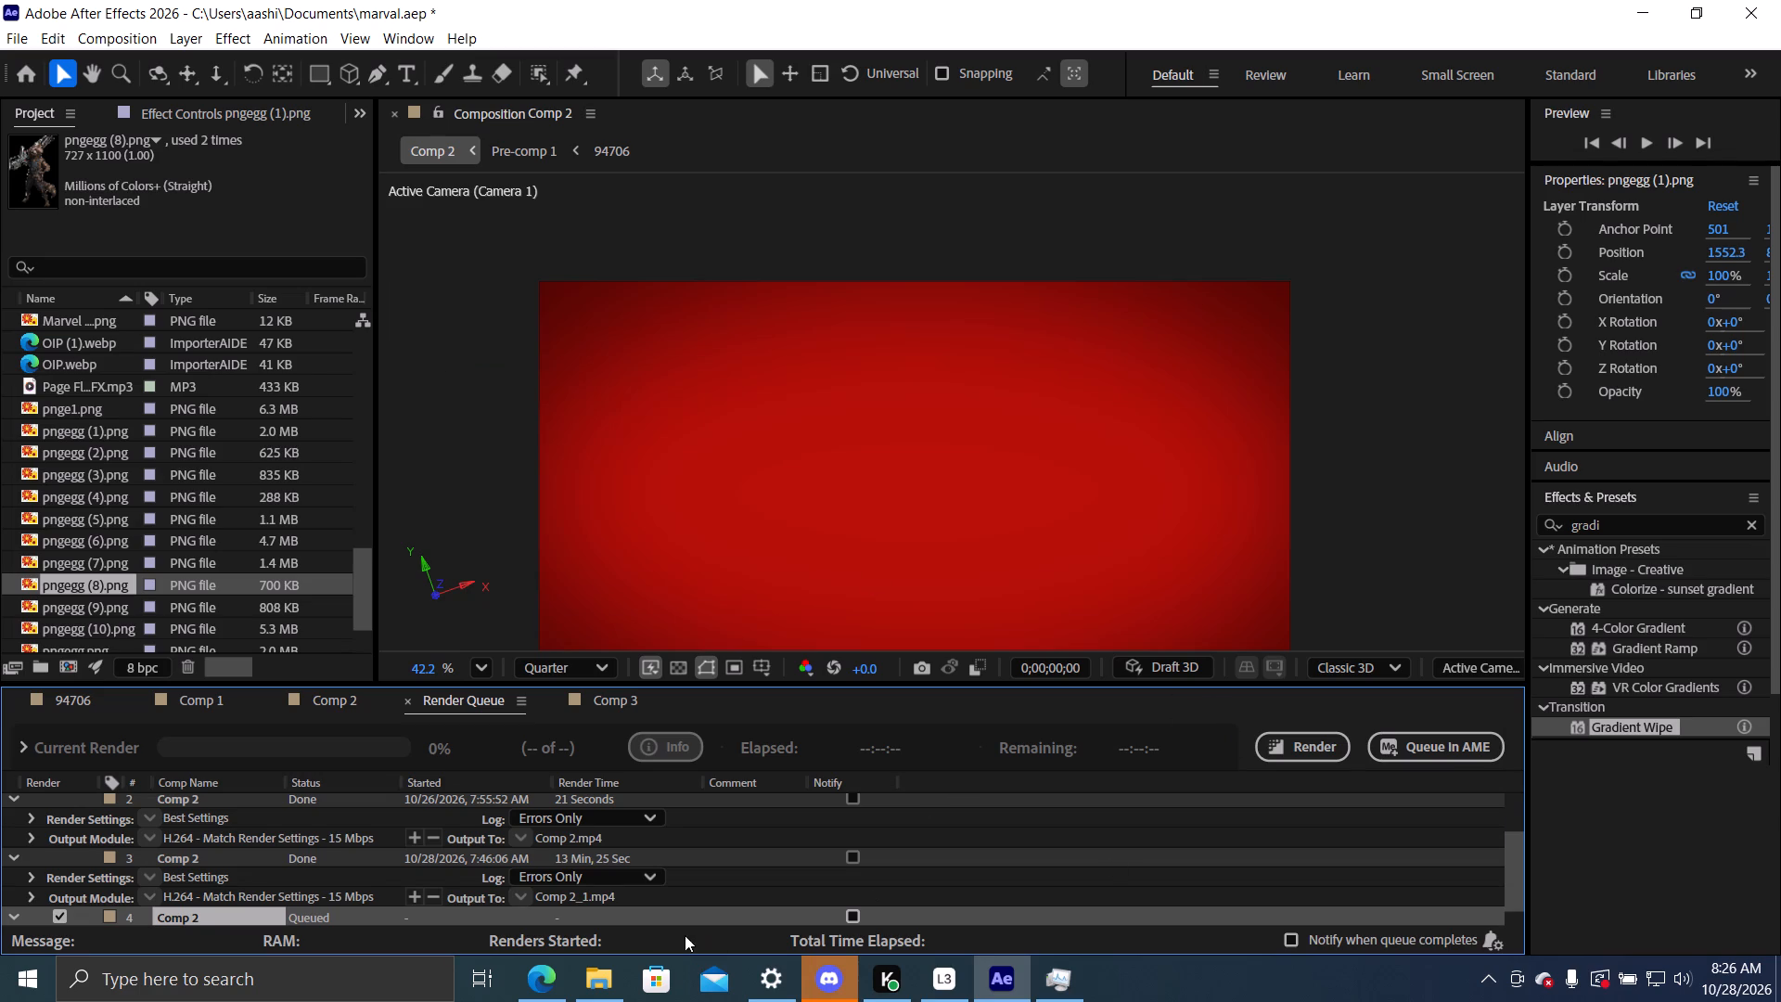
scroll(666, 872, "down", 3)
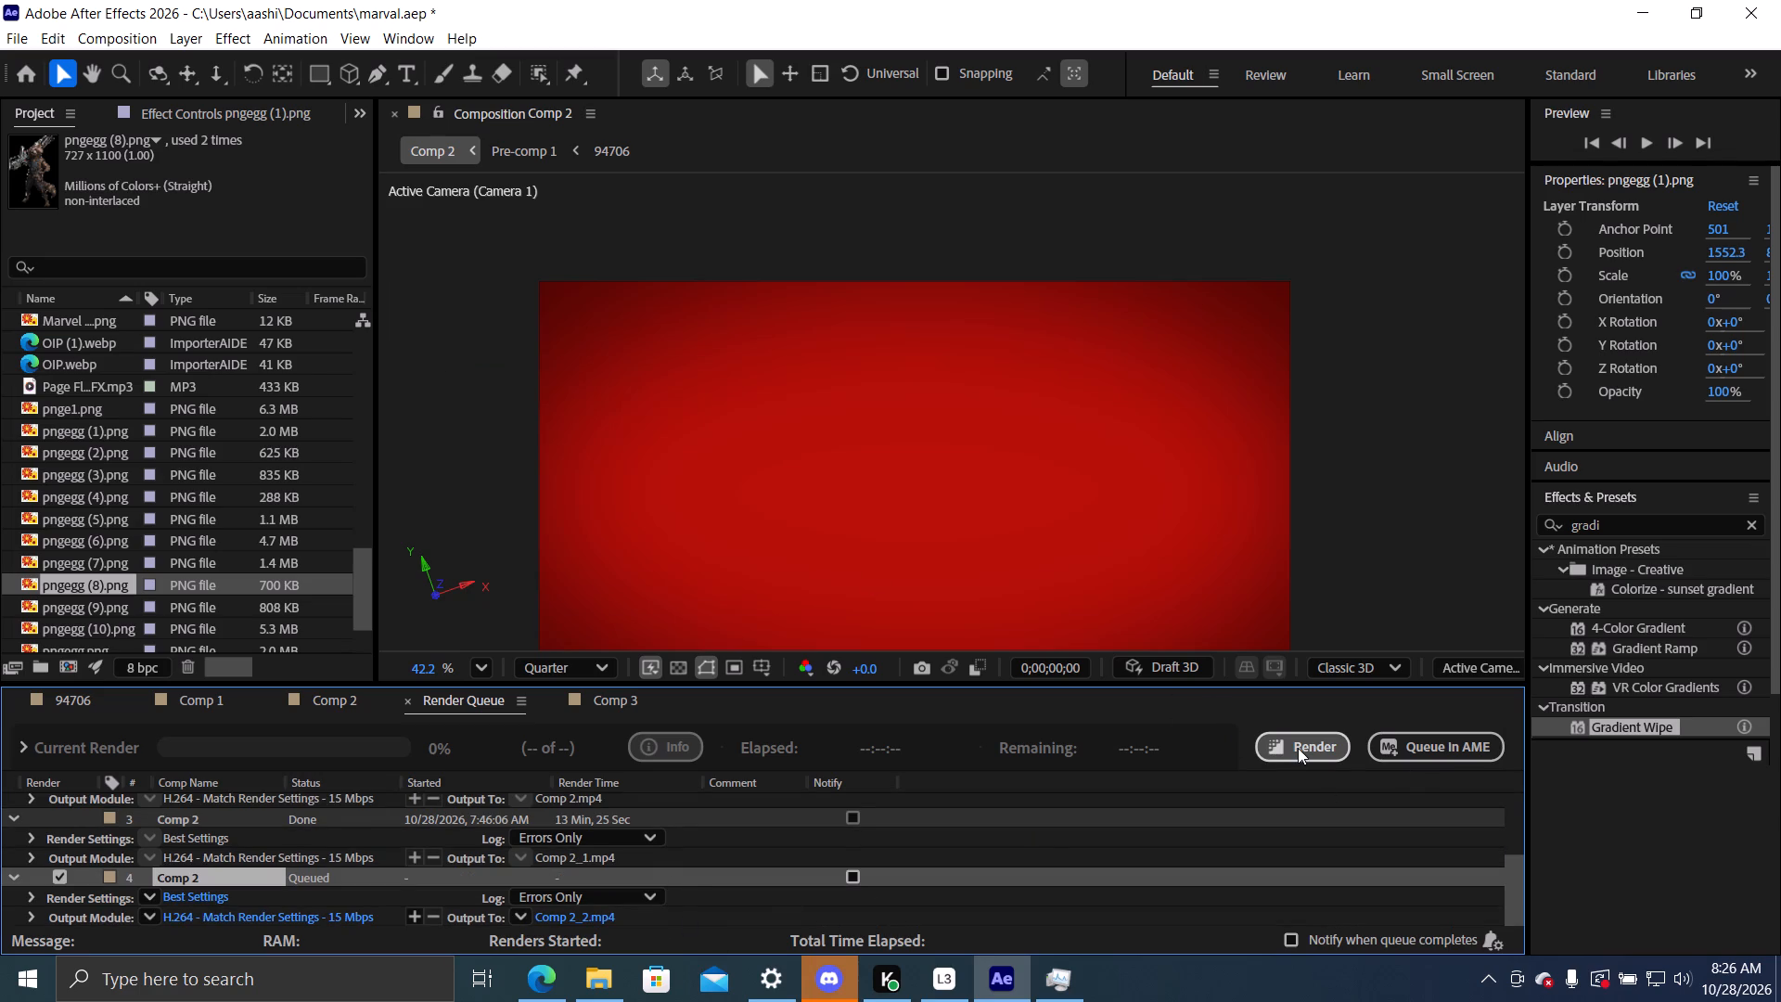